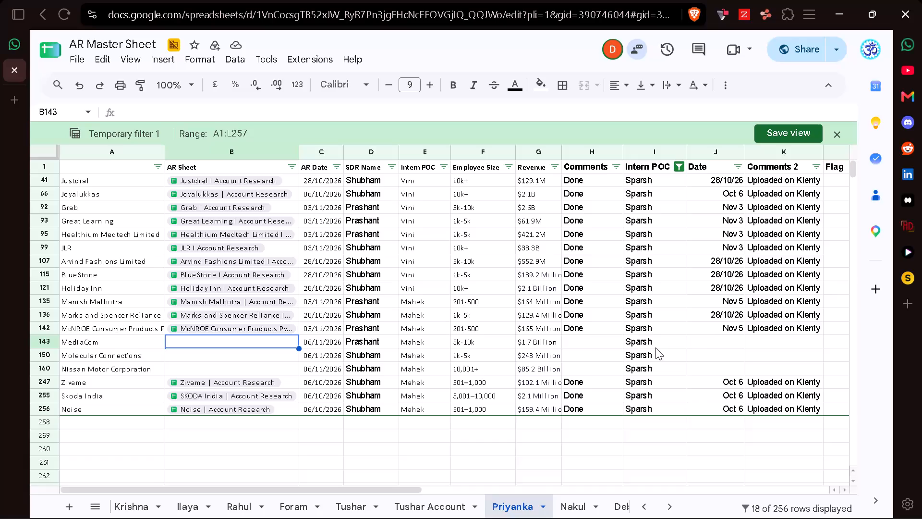
Enter Nov 6 in the Date column for the MediaCom row.
left_click(709, 341)
type("No")
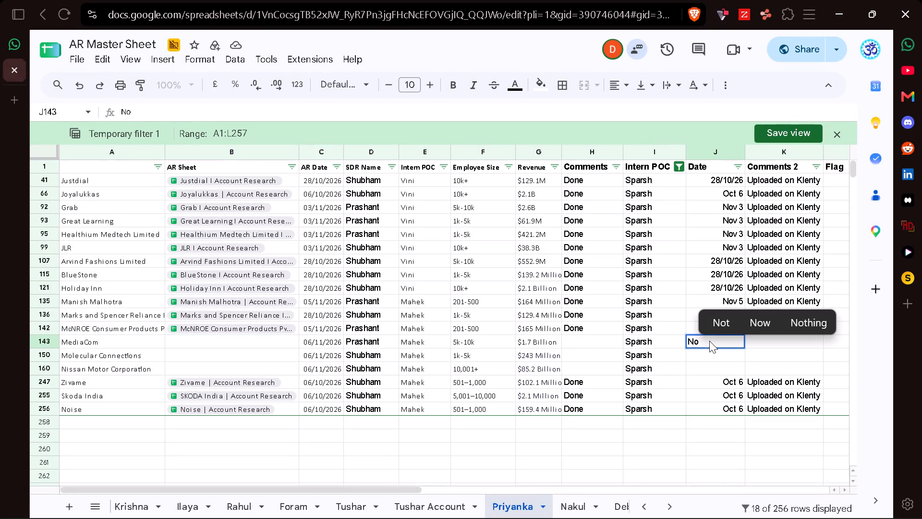
key("v")
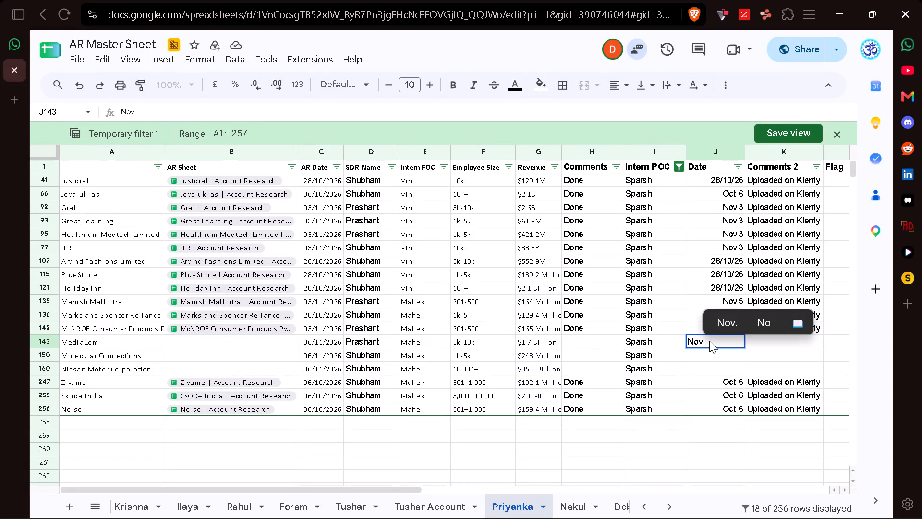
key("space")
type("5")
key("Return")
key("Up")
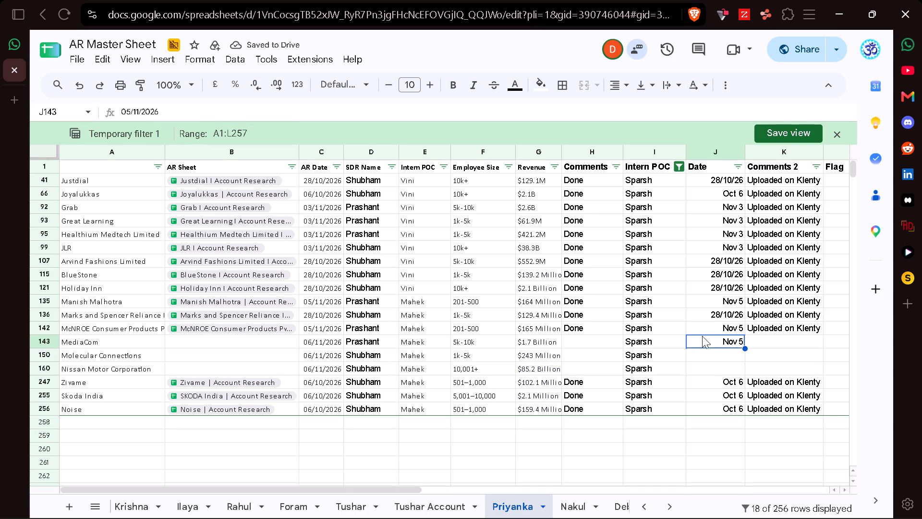
left_click(129, 114)
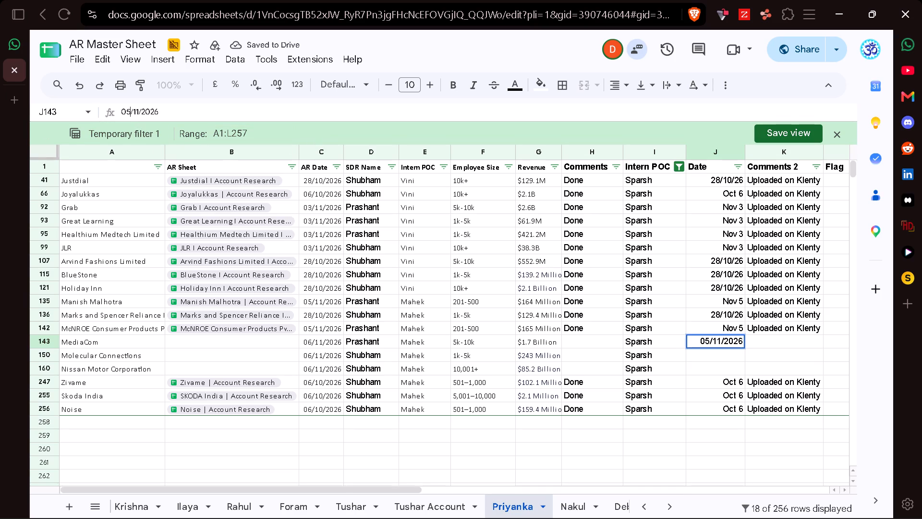
key("BackSpace")
key("6")
key("Return")
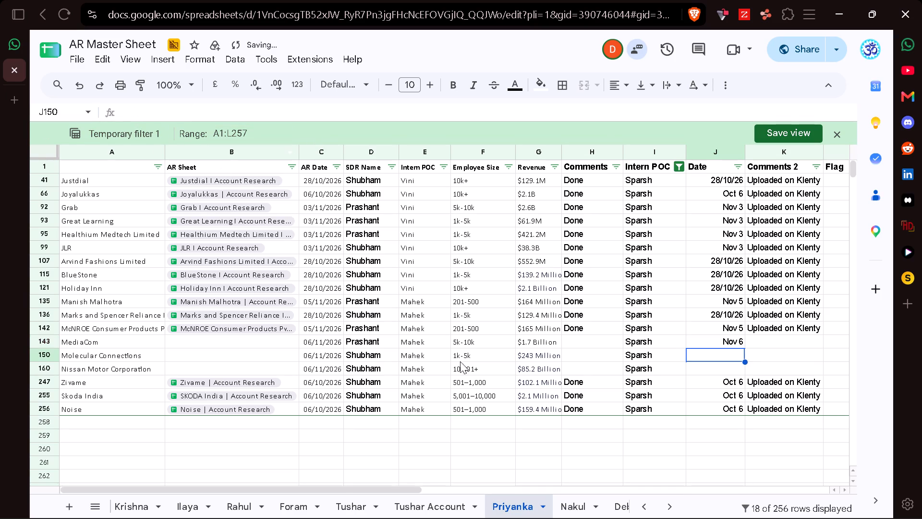
Copy MediaCom's Nov 6 date into the Date cells of the Molecular Connections and Nissan Motor Corporation rows.
key("Up")
key("ctrl+c")
key("Down")
key("Down")
key("Up")
key("shift+Down")
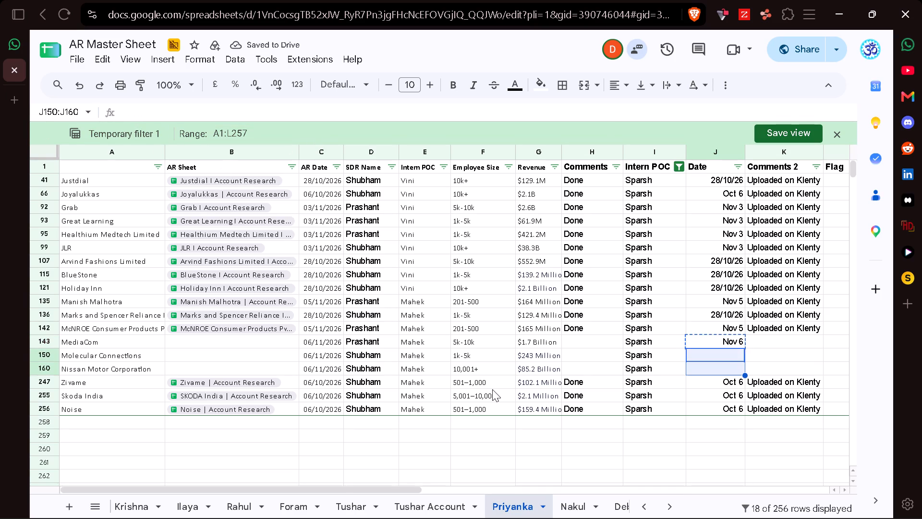
key("ctrl+v")
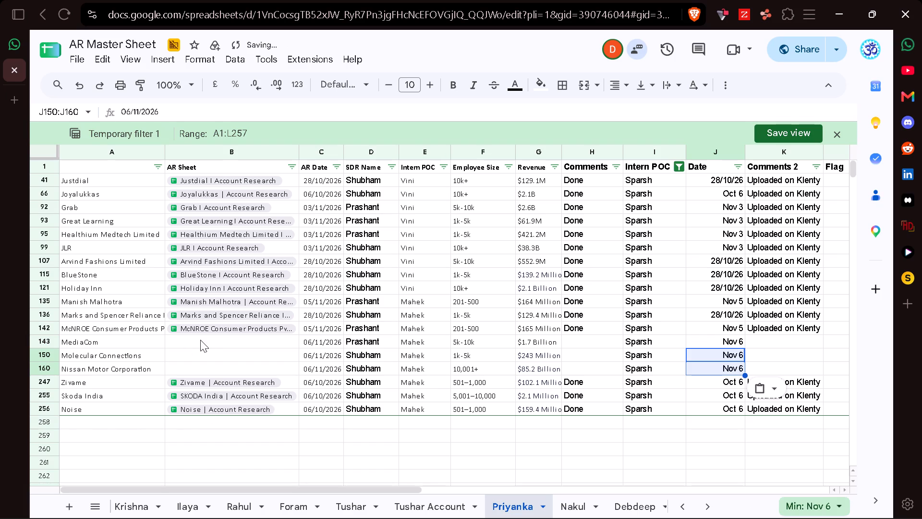
Search the browser history for "India account" and open the India - Account Research Directory folder, closing the spare blank tab.
left_click(206, 345)
left_click(14, 105)
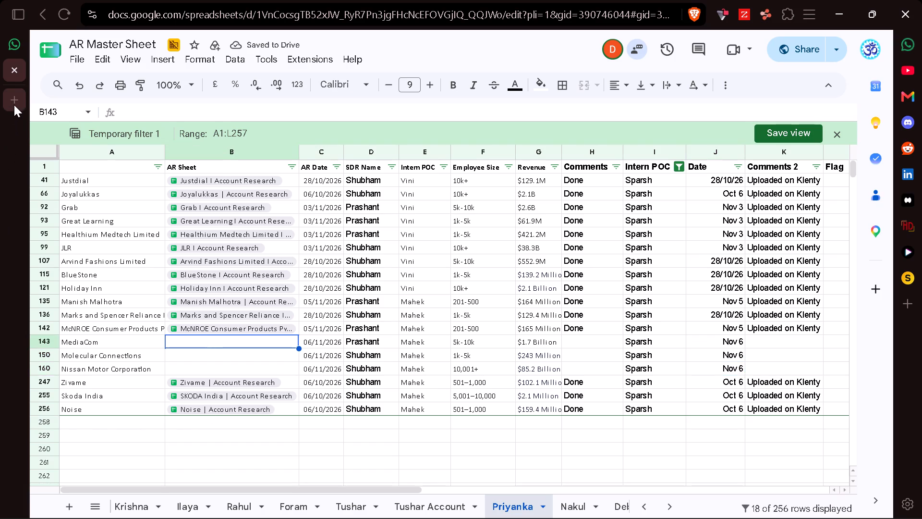
key("ctrl+h")
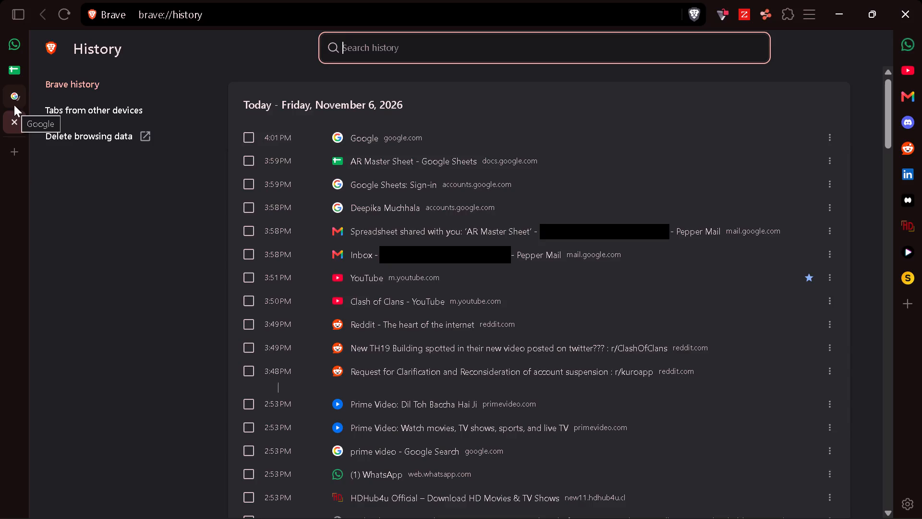
type("India account")
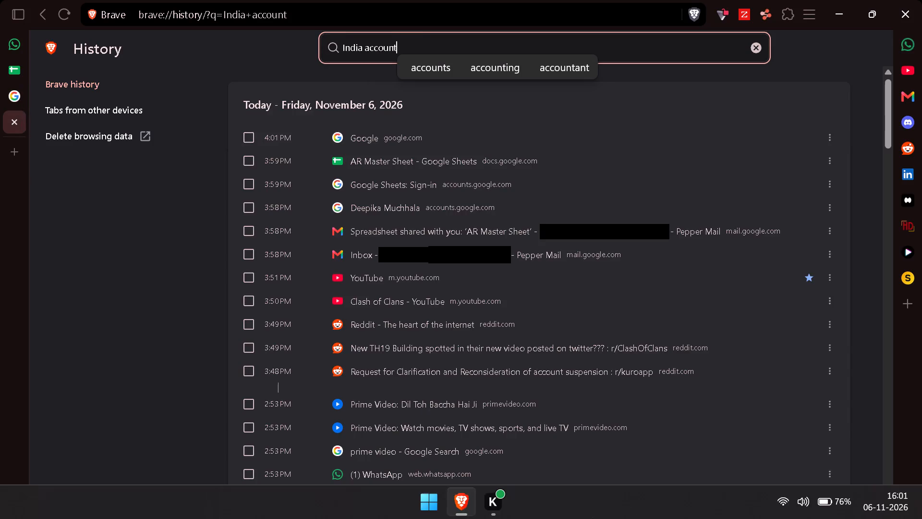
left_click_drag(461, 504, 505, 509)
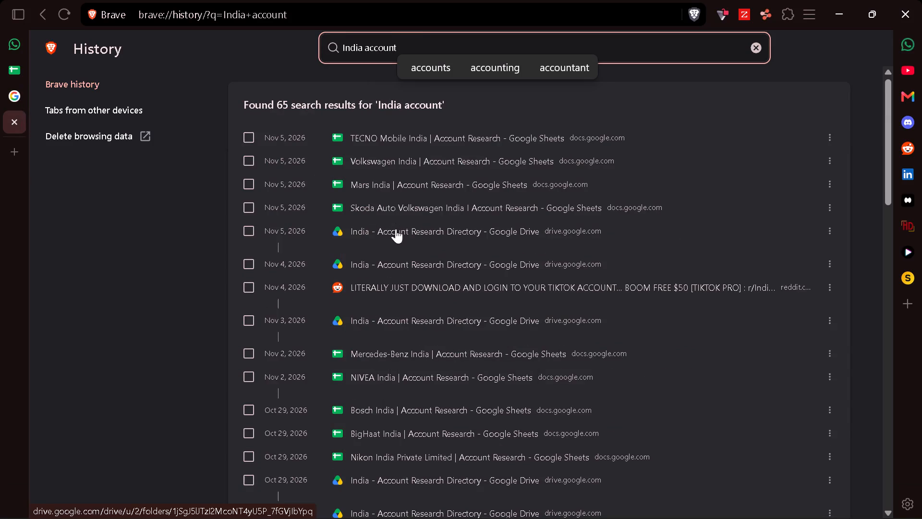
left_click(399, 235)
left_click(14, 89)
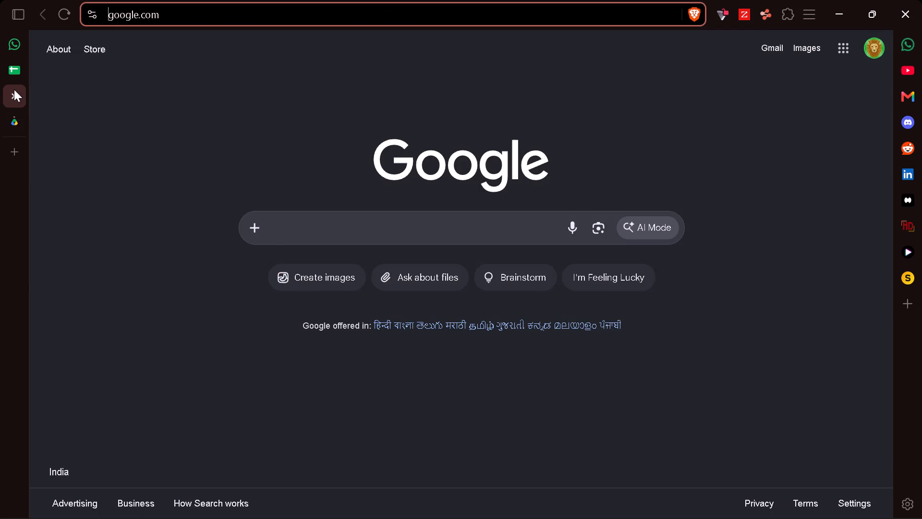
left_click(14, 92)
Search Drive for MediaCom using the name copied from the master sheet, also trying shortened forms of it.
left_click(20, 62)
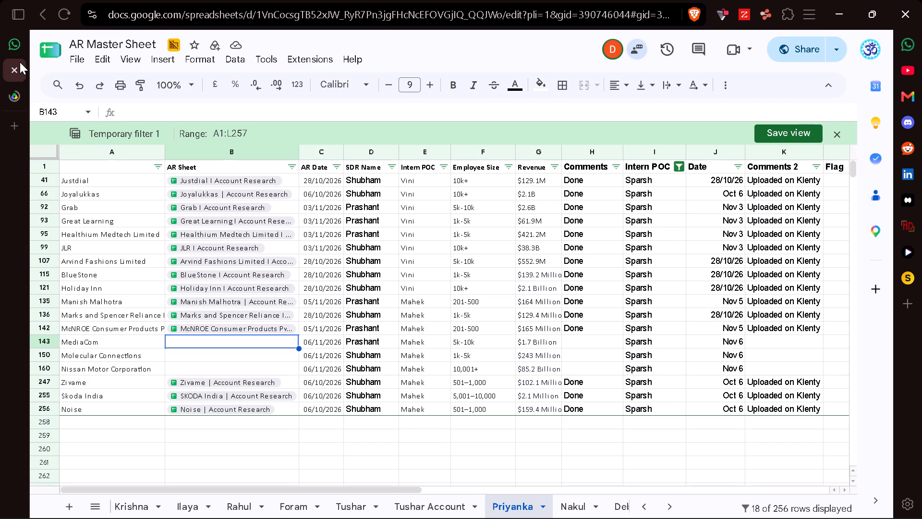
left_click(83, 344)
key("ctrl+c")
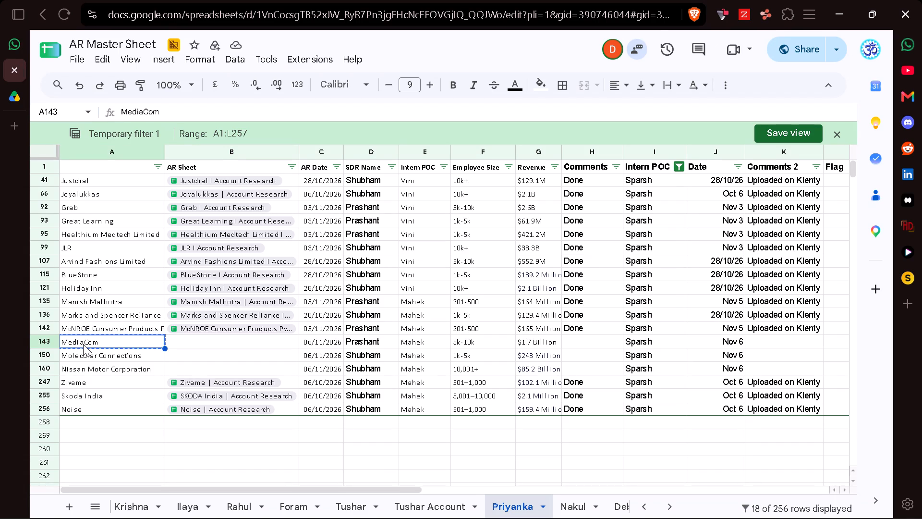
left_click(15, 104)
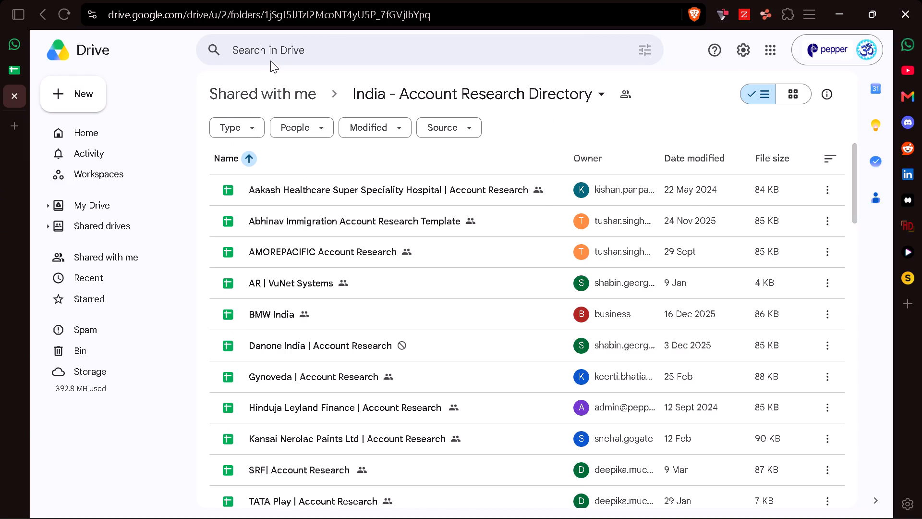
left_click(270, 61)
left_click(259, 51)
key("ctrl+v")
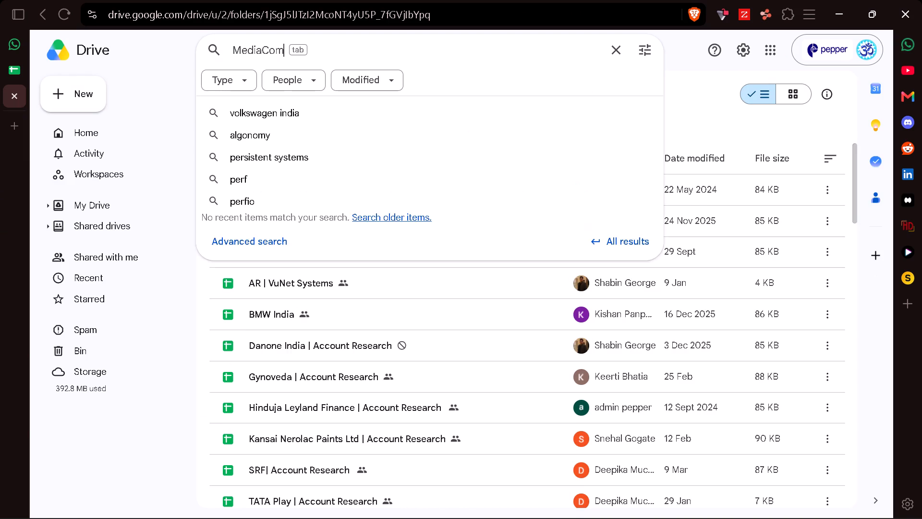
key("BackSpace")
key("BackSpace")
key("BackSpace")
key("BackSpace")
key("BackSpace")
key("BackSpace")
key("BackSpace")
key("BackSpace")
key("BackSpace")
key("BackSpace")
key("BackSpace")
key("BackSpace")
key("BackSpace")
key("BackSpace")
key("BackSpace")
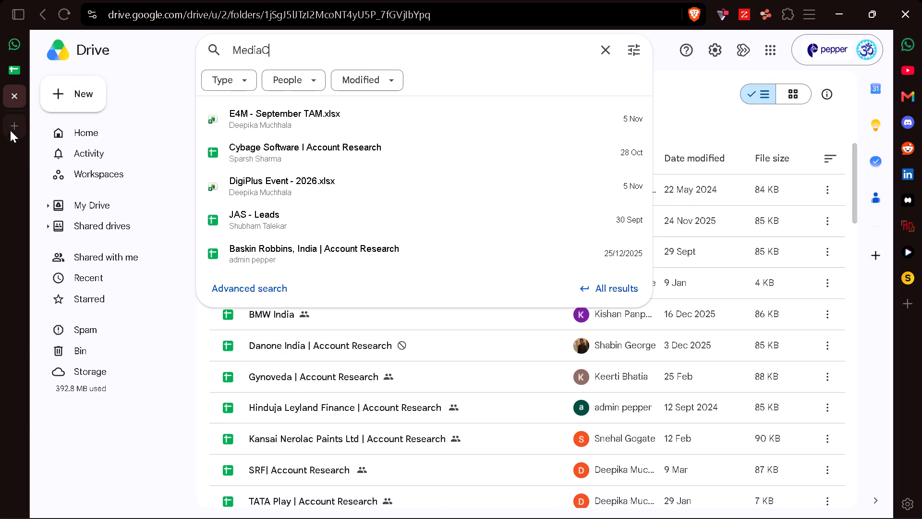
Search Drive for Molecular Connections using the name from the master sheet, shortening the term and clearing it.
left_click(8, 73)
key("Down")
key("ctrl+c")
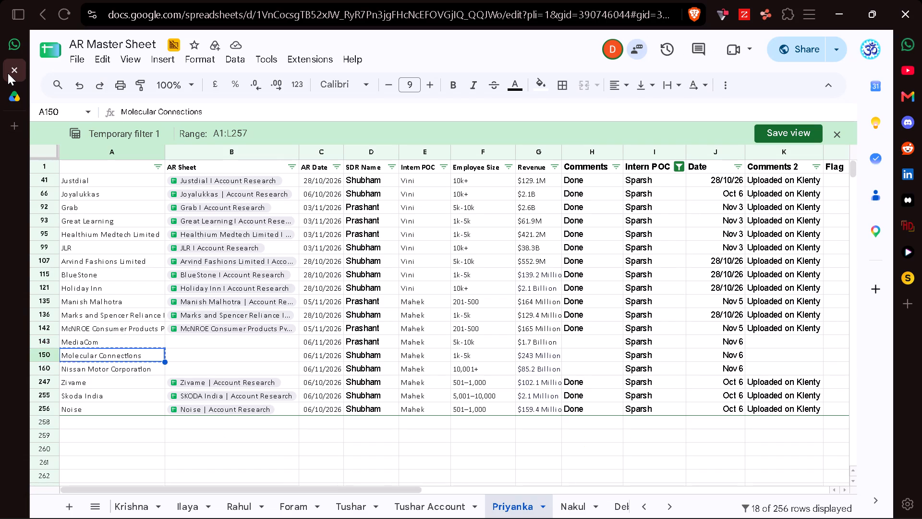
left_click(13, 92)
key("ctrl+v")
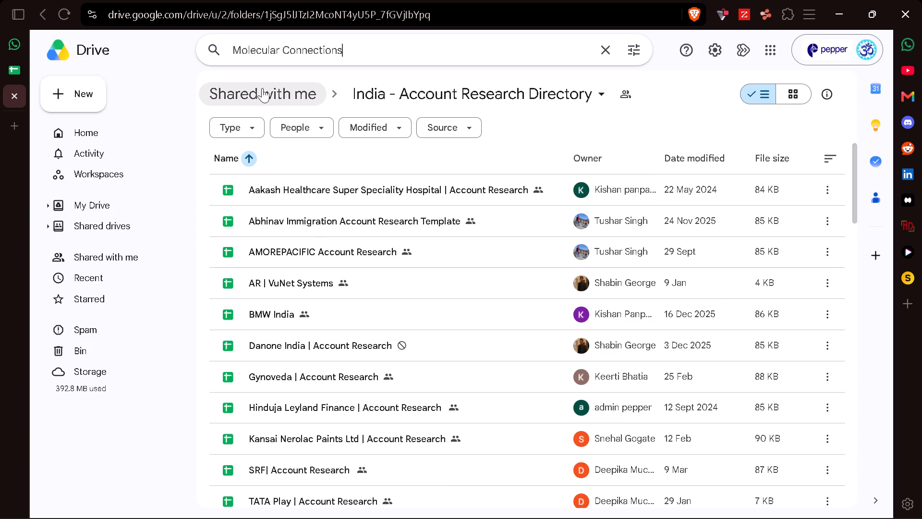
key("BackSpace")
key("BackSpace")
key("BackSpace")
key("BackSpace")
key("BackSpace")
key("BackSpace")
key("BackSpace")
key("BackSpace")
key("BackSpace")
key("BackSpace")
key("BackSpace")
key("BackSpace")
key("BackSpace")
key("BackSpace")
key("BackSpace")
key("BackSpace")
key("BackSpace")
key("BackSpace")
key("BackSpace")
key("BackSpace")
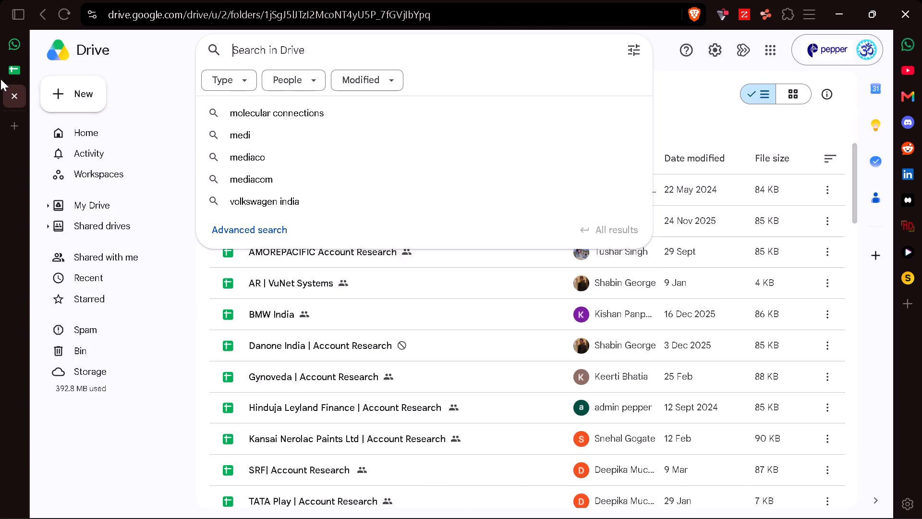
Search Drive for Nissan Motor Corporation using the name from the master sheet, clear the term and close Drive.
left_click(13, 72)
key("Down")
key("ctrl+c")
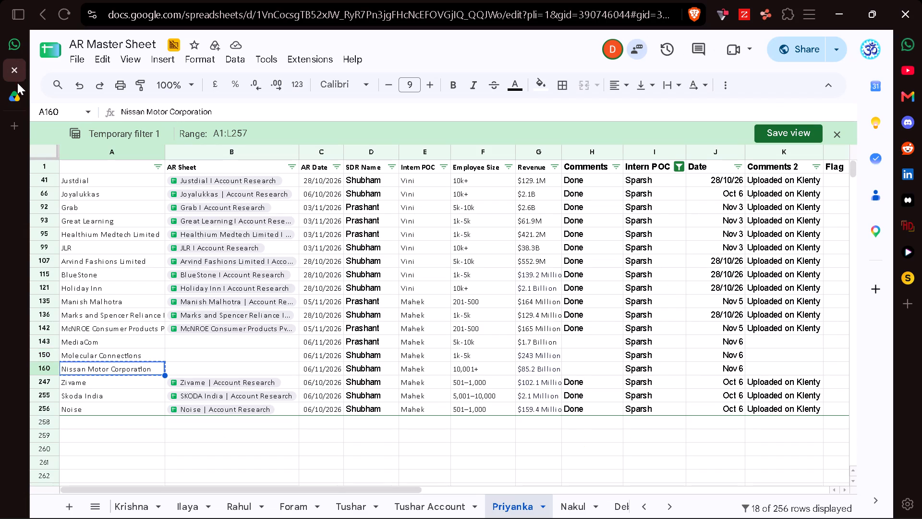
left_click(18, 85)
key("ctrl+v")
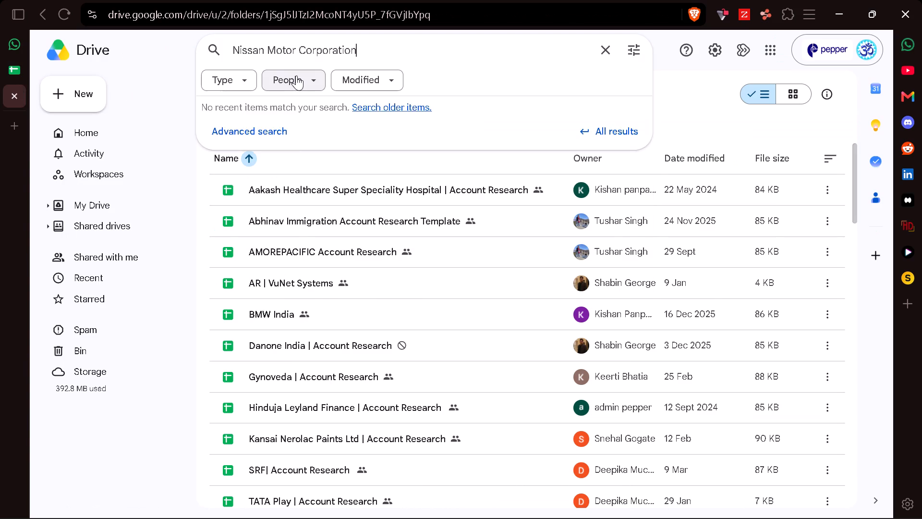
key("BackSpace")
key("BackSpace")
key("BackSpace")
key("BackSpace")
key("BackSpace")
key("BackSpace")
key("BackSpace")
key("BackSpace")
key("BackSpace")
key("BackSpace")
key("BackSpace")
key("BackSpace")
key("BackSpace")
key("BackSpace")
key("BackSpace")
key("BackSpace")
key("BackSpace")
key("BackSpace")
key("BackSpace")
key("BackSpace")
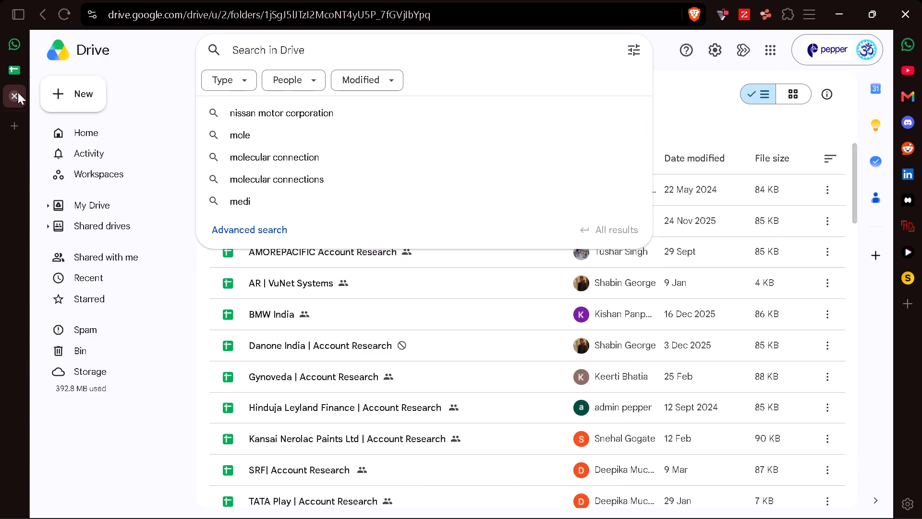
left_click(18, 92)
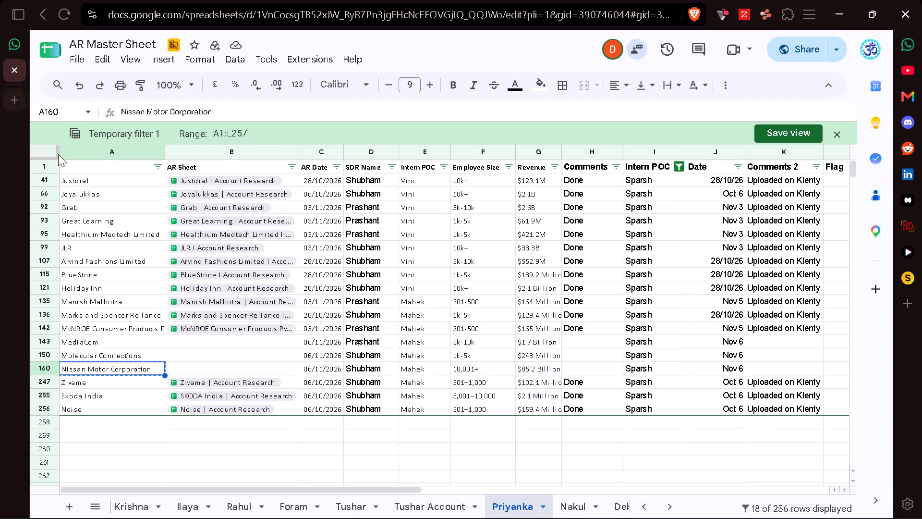
Open the linked McNROE Consumer Products account research sheet from the master sheet.
left_click(215, 348)
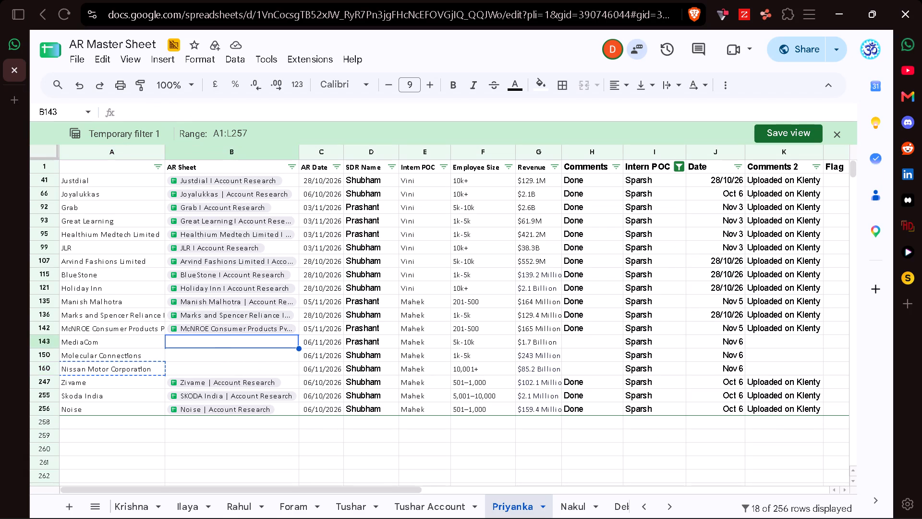
left_click(247, 353)
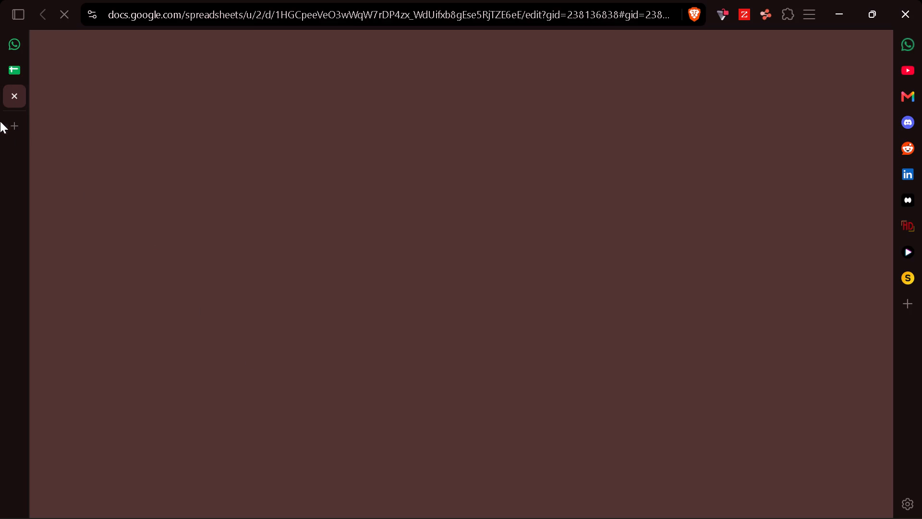
Make a copy of the McNROE sheet named "MediaCom | Account Research" in the India - Account Research Directory folder, and close the original.
left_click(12, 75)
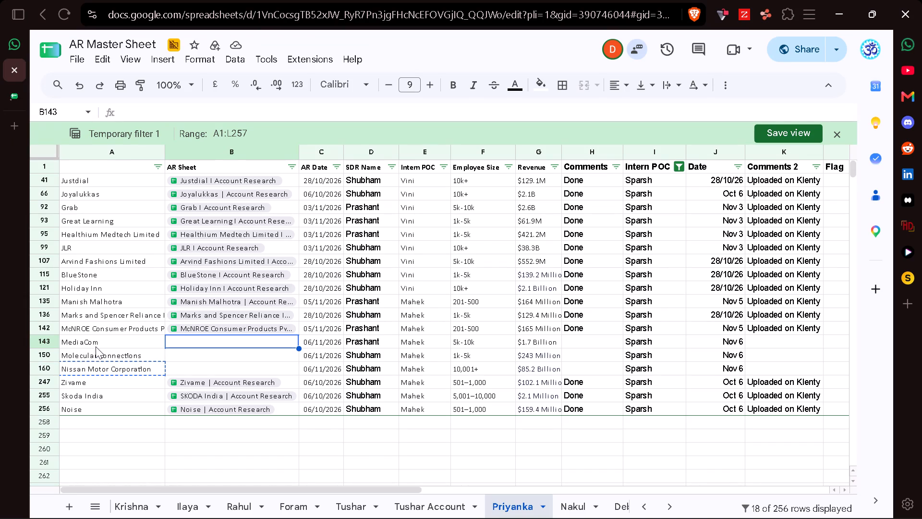
left_click(96, 346)
key("ctrl+c")
key("Right")
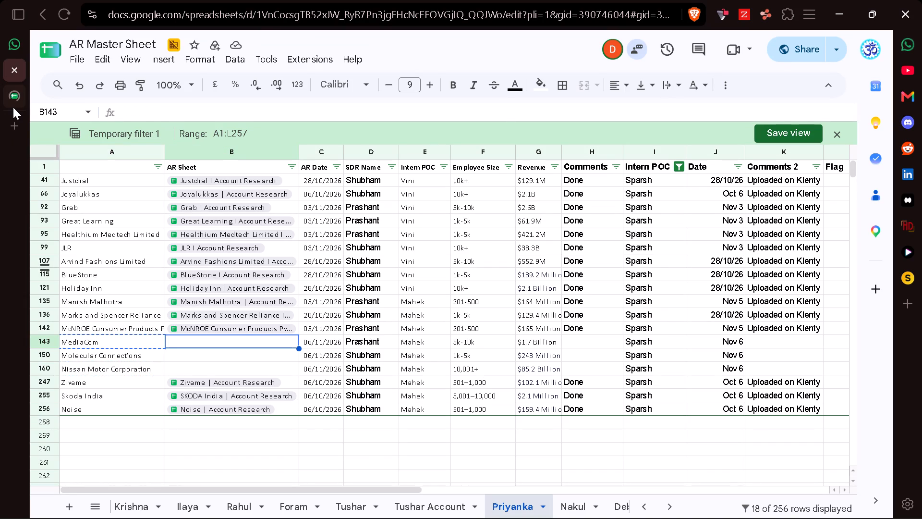
left_click(13, 104)
left_click(75, 61)
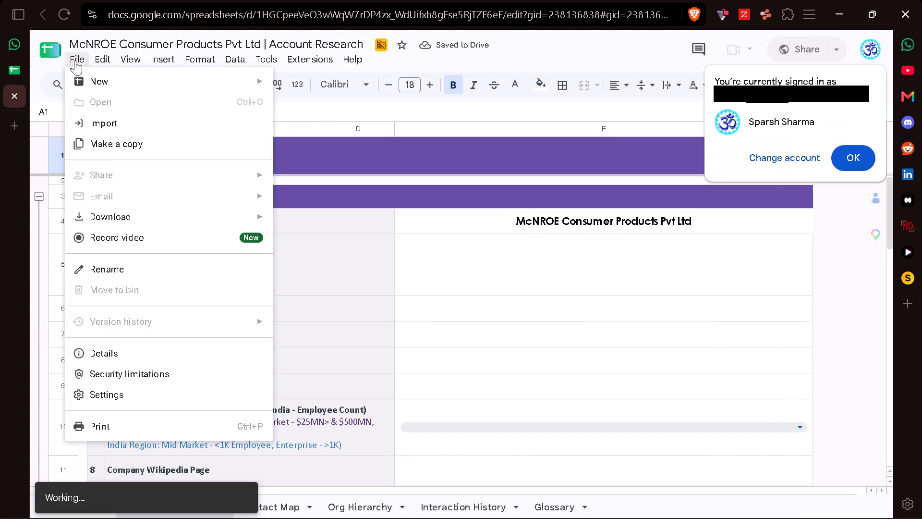
left_click(117, 153)
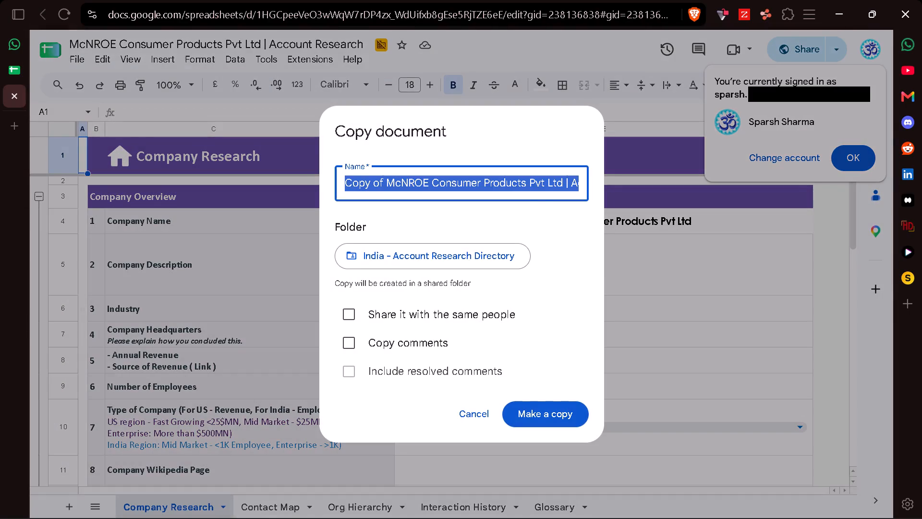
left_click(562, 183)
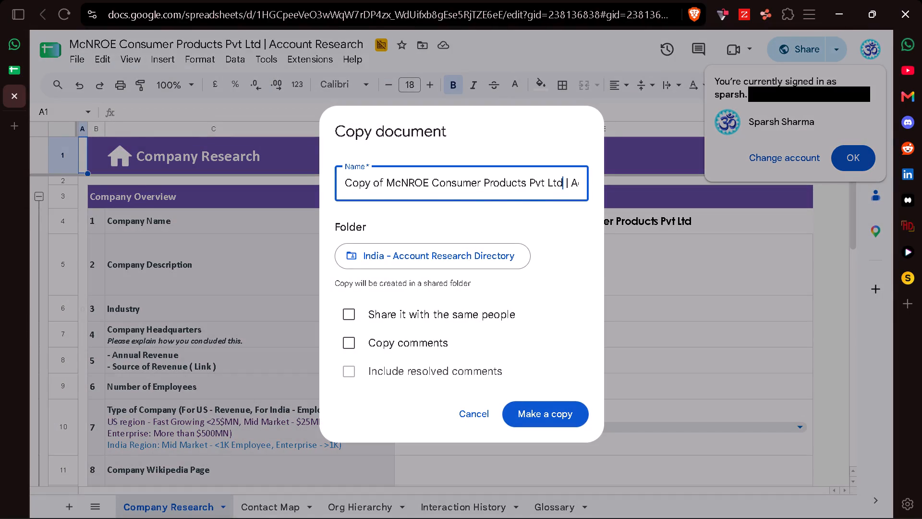
key("BackSpace")
key("BackSpace")
key("BackSpace")
key("BackSpace")
key("BackSpace")
key("BackSpace")
key("BackSpace")
key("BackSpace")
key("BackSpace")
key("BackSpace")
key("BackSpace")
key("BackSpace")
key("BackSpace")
key("BackSpace")
key("BackSpace")
key("BackSpace")
key("BackSpace")
key("BackSpace")
key("BackSpace")
key("BackSpace")
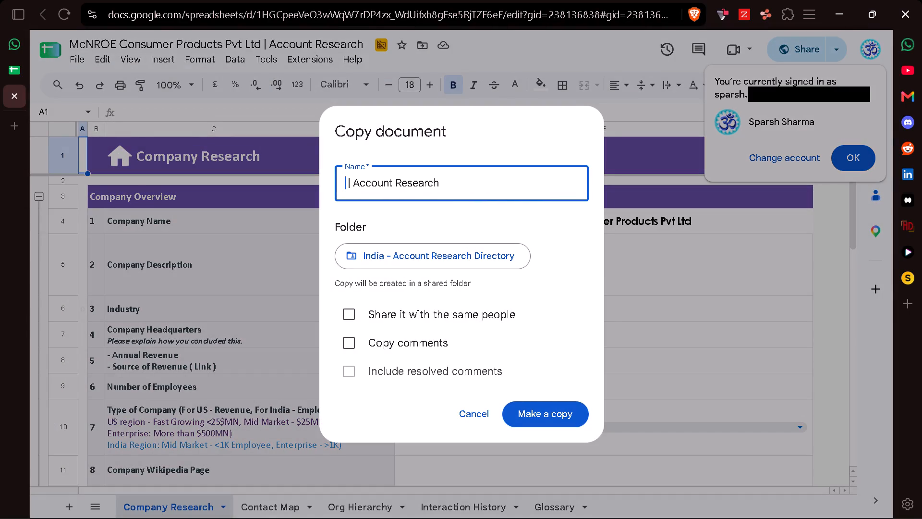
key("ctrl+v")
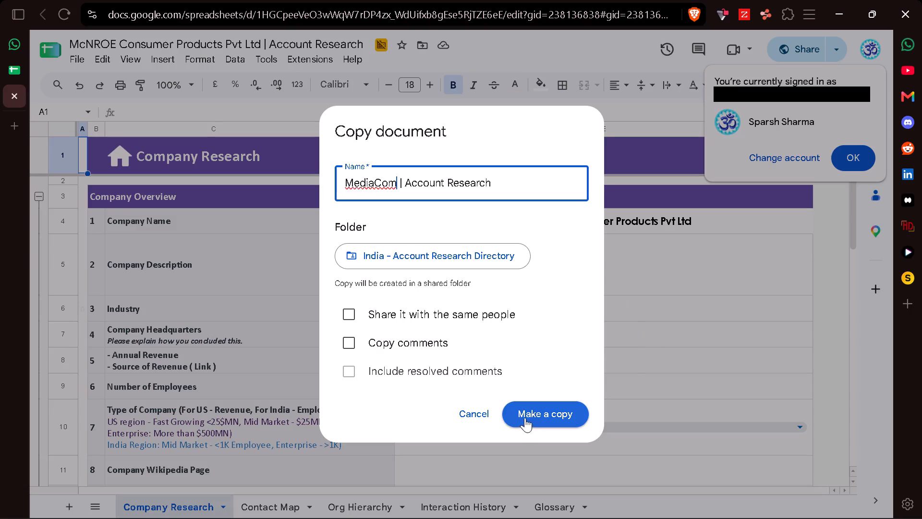
left_click(533, 418)
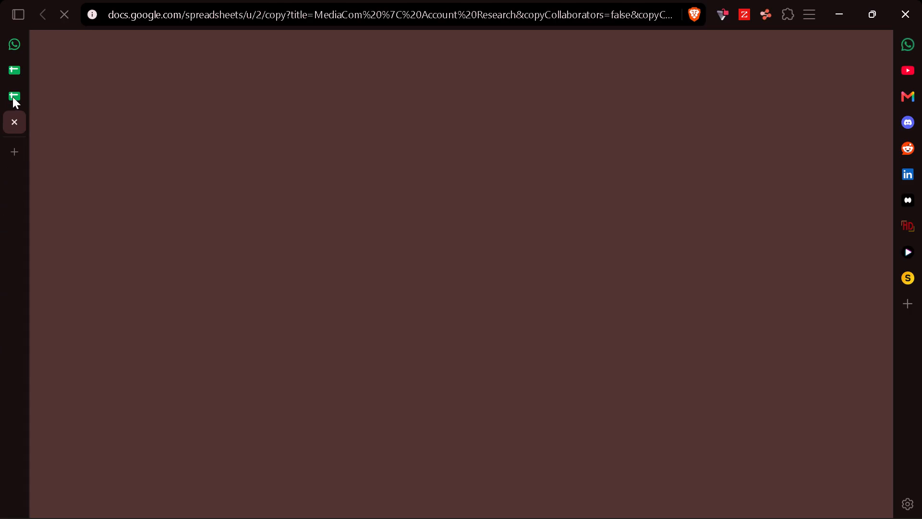
left_click(12, 97)
left_click(12, 97)
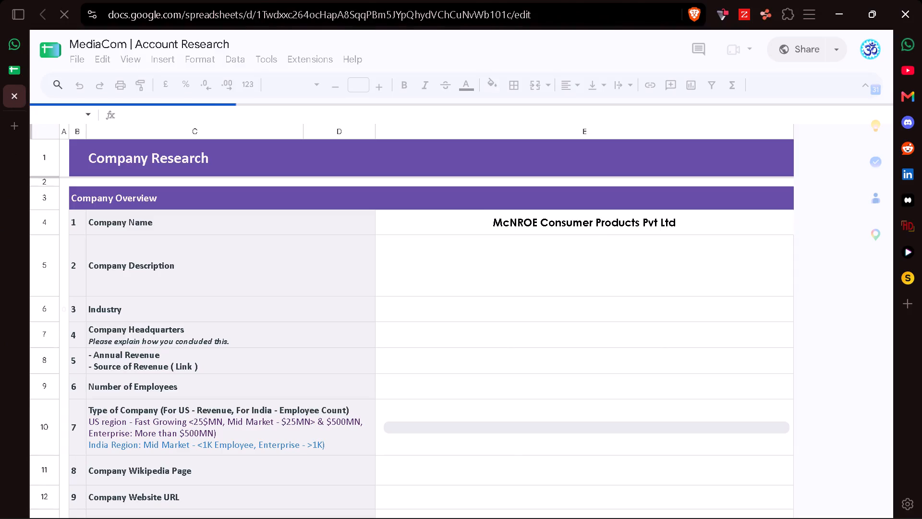
Set the Company Name on the Company Research sheet to MediaCom.
left_click(546, 220)
key("BackSpace")
type("Mdia")
key("BackSpace")
key("BackSpace")
key("BackSpace")
type("edia")
type("COm")
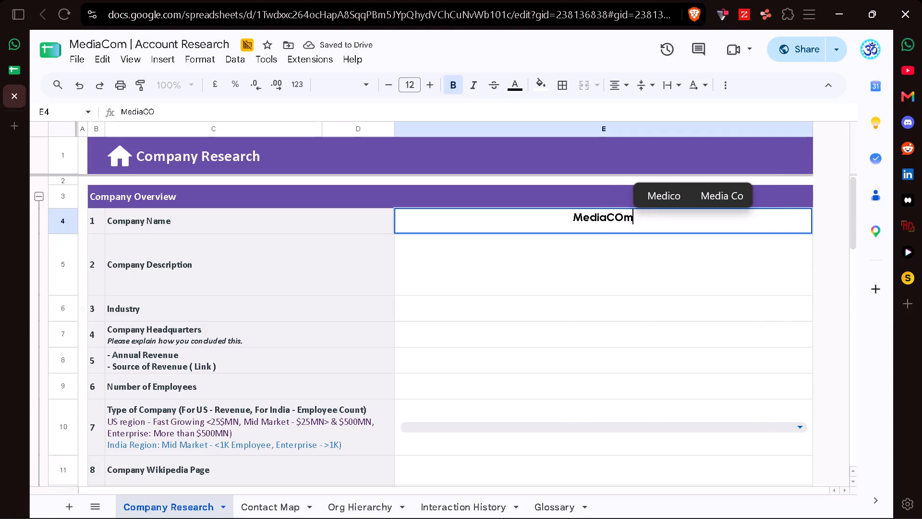
key("Return")
key("Up")
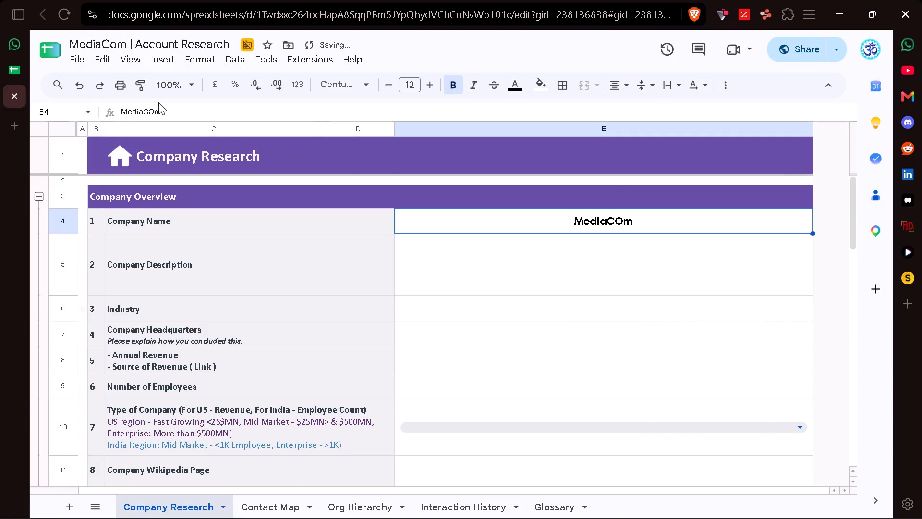
left_click(154, 109)
key("BackSpace")
key("o")
key("Return")
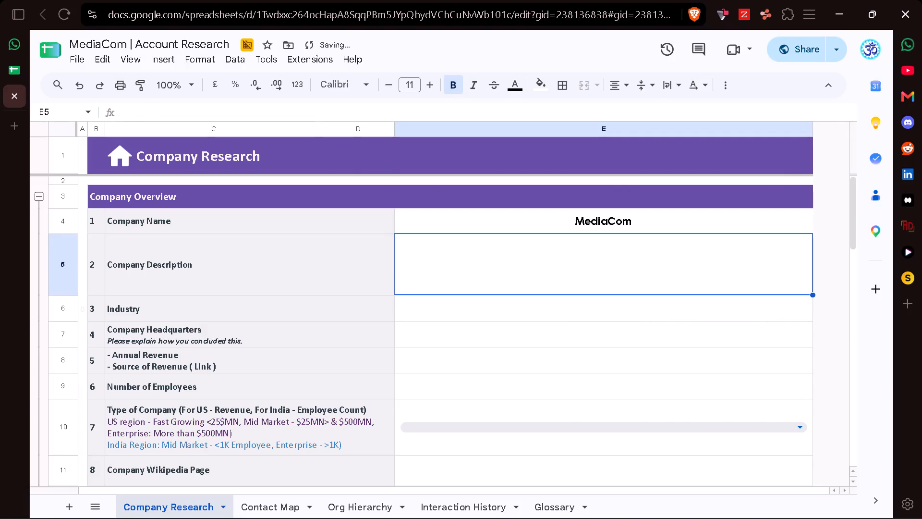
Clear all the contact rows copied from McNROE on the Contact Map sheet, leaving the headers in place.
left_click(283, 501)
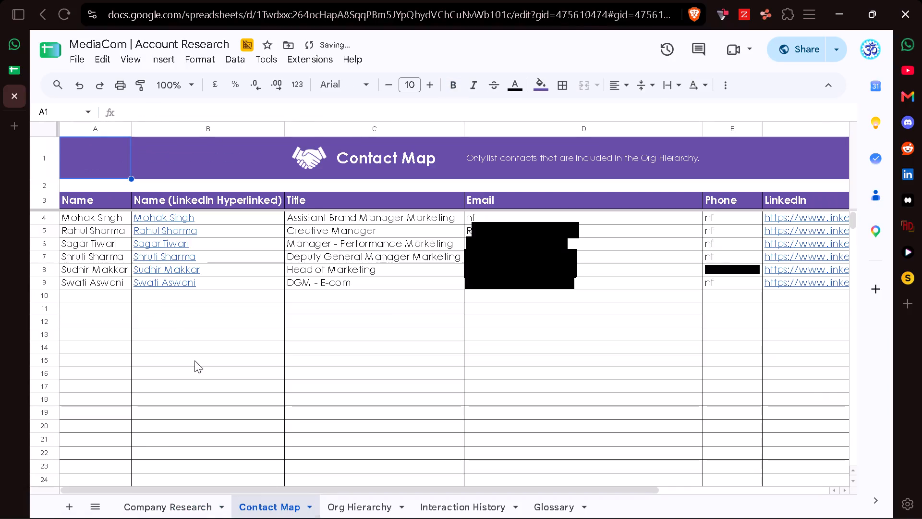
left_click(104, 221)
key("ctrl+shift+Down")
key("ctrl+shift+Right")
key("ctrl+shift+Right")
key("ctrl+shift+Right")
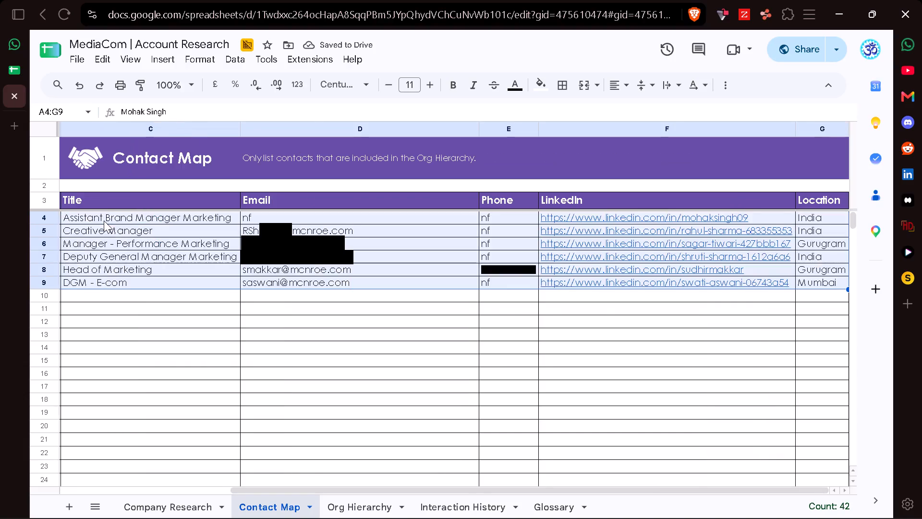
key("BackSpace")
scroll(104, 221, "right", 9)
left_click(91, 221)
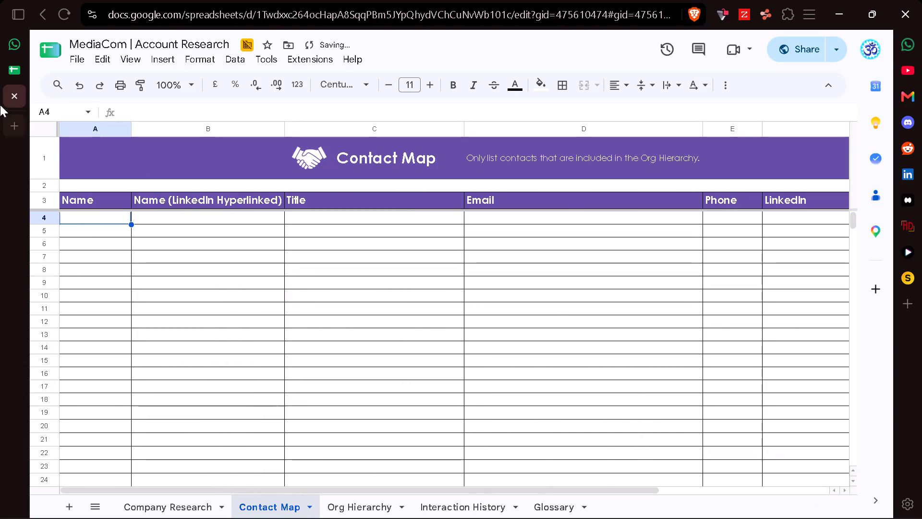
Open LinkedIn in a new tab and check the network and notifications pages.
left_click(12, 116)
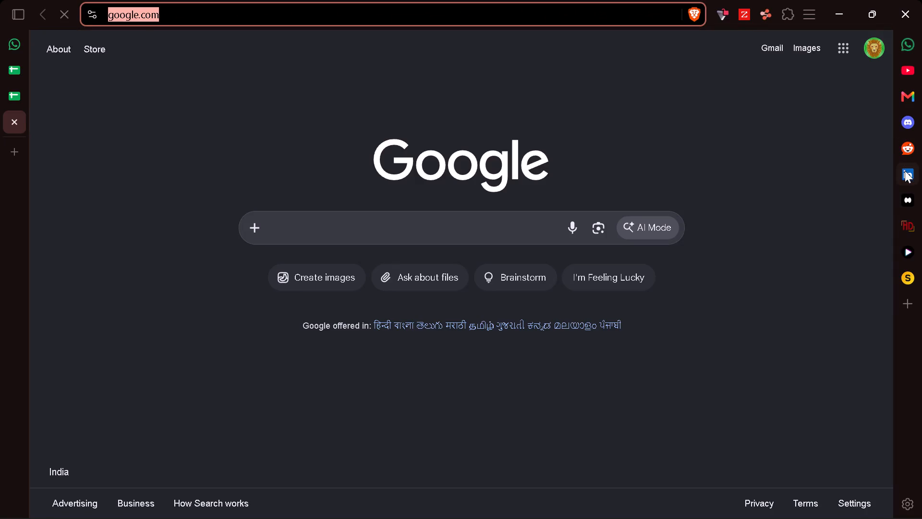
left_click(905, 171)
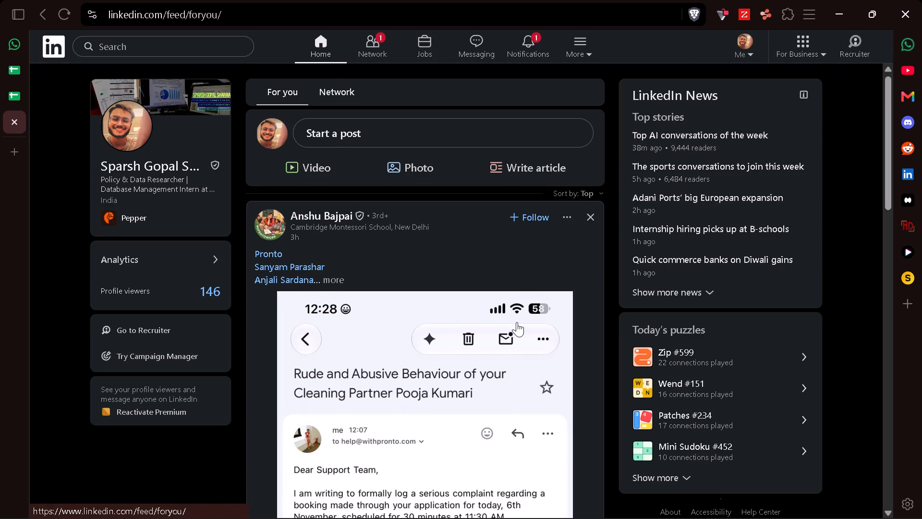
scroll(517, 322, "down", 3)
scroll(517, 322, "up", 3)
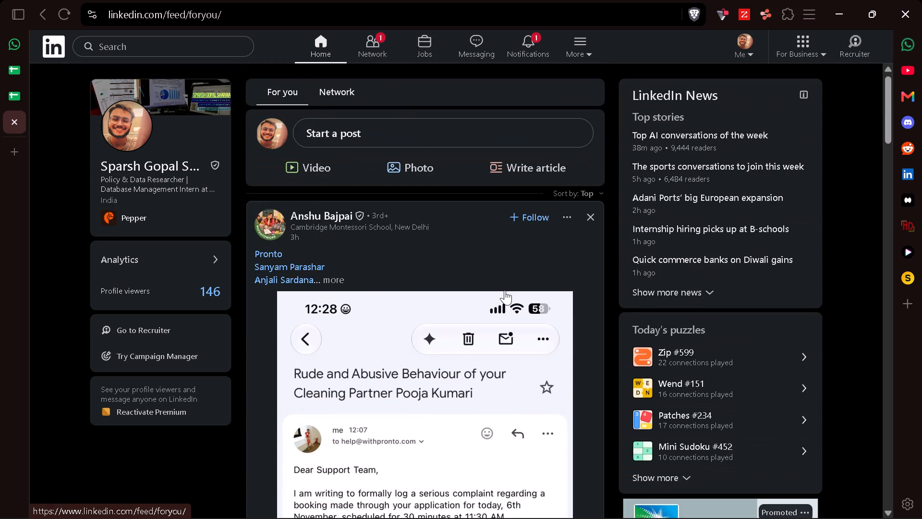
left_click(378, 44)
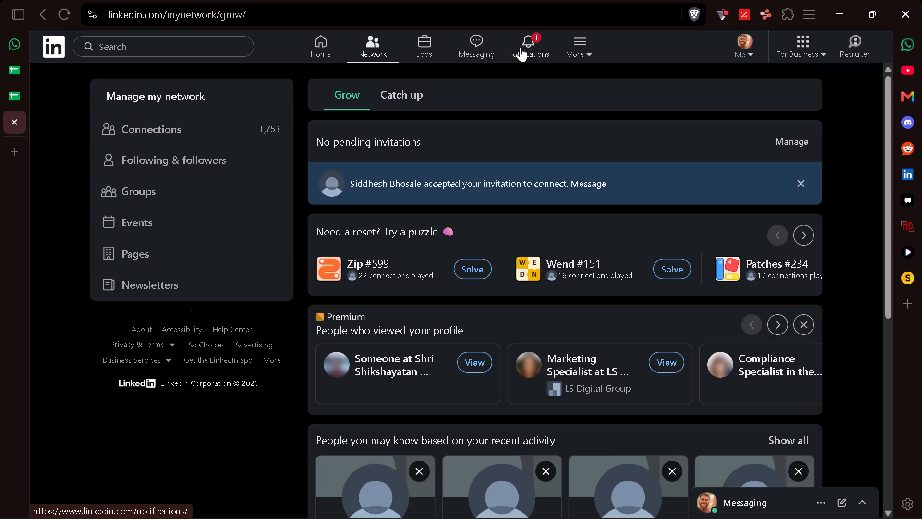
left_click(520, 47)
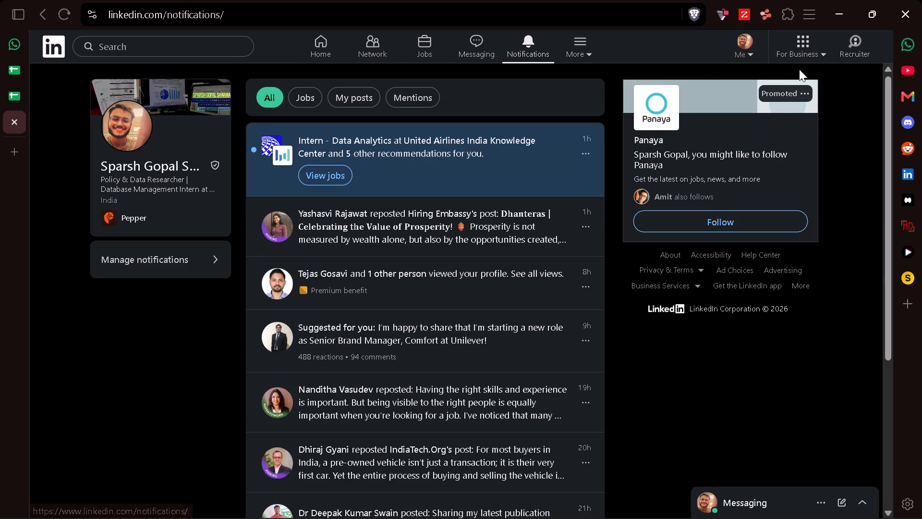
Open LinkedIn Recruiter and close the regular LinkedIn tab.
left_click(842, 56)
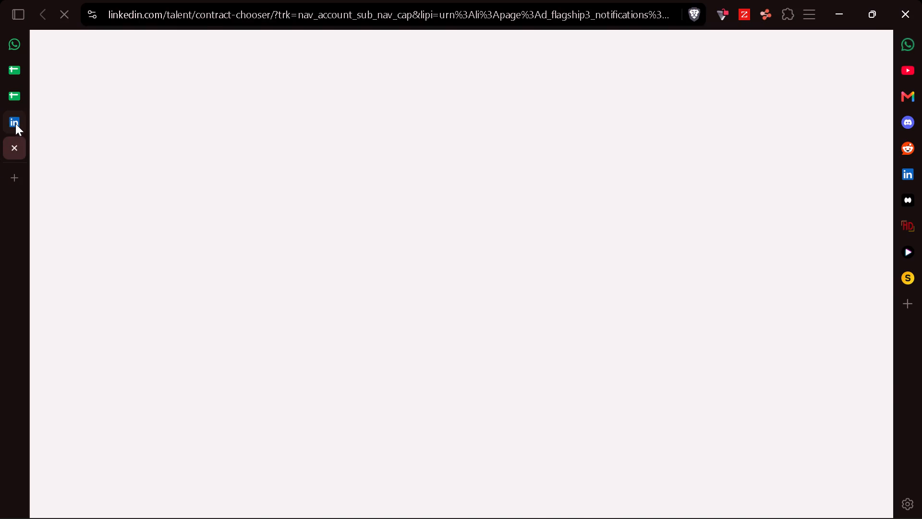
double_click(15, 123)
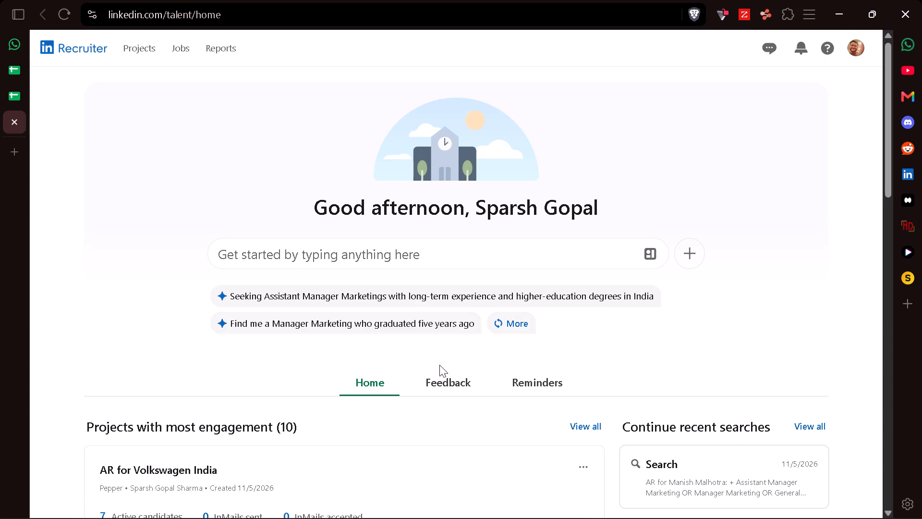
Create a new Recruiter project named "AR for MediaCom" and proceed to its candidate search.
left_click(682, 259)
left_click(619, 307)
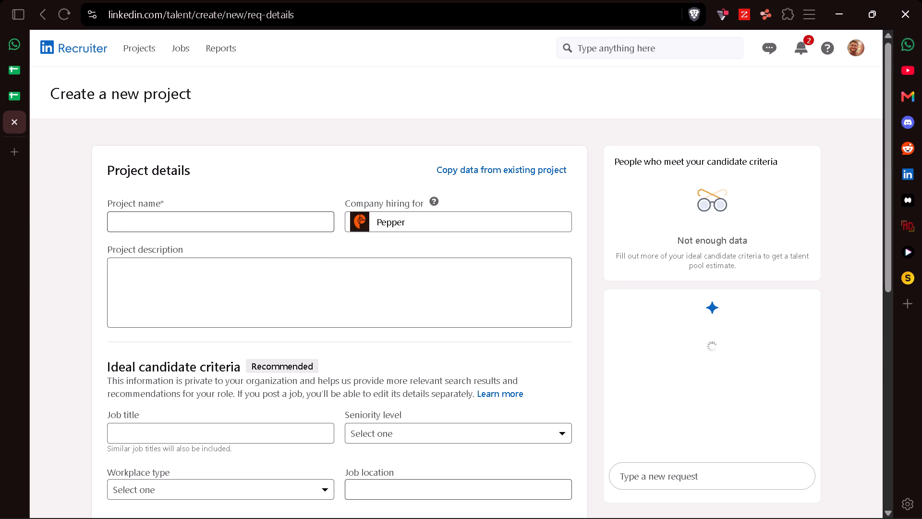
left_click(149, 217)
left_click(307, 256)
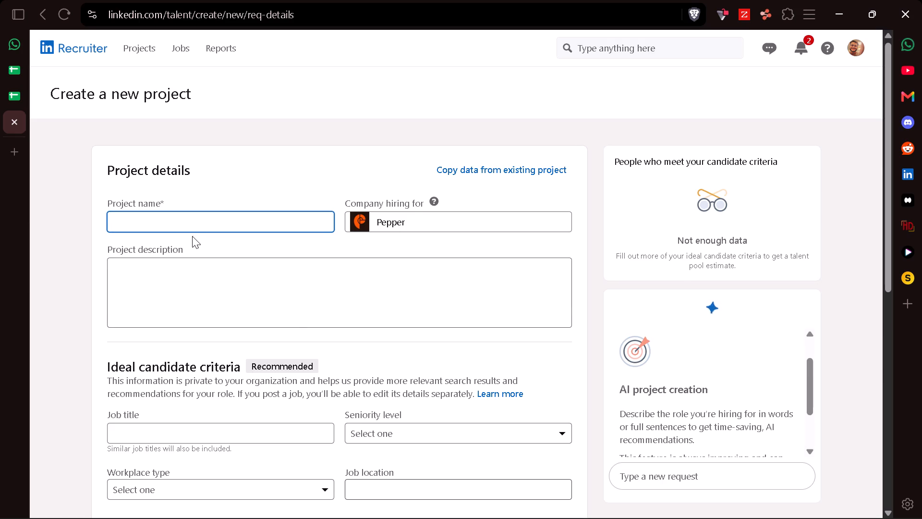
left_click(179, 230)
key("ctrl+v")
key("BackSpace")
key("BackSpace")
key("BackSpace")
key("BackSpace")
key("BackSpace")
key("BackSpace")
key("BackSpace")
key("BackSpace")
key("BackSpace")
key("BackSpace")
key("BackSpace")
key("BackSpace")
key("BackSpace")
key("BackSpace")
key("BackSpace")
type("AR for")
key("space")
key("ctrl+v")
scroll(456, 386, "down", 5)
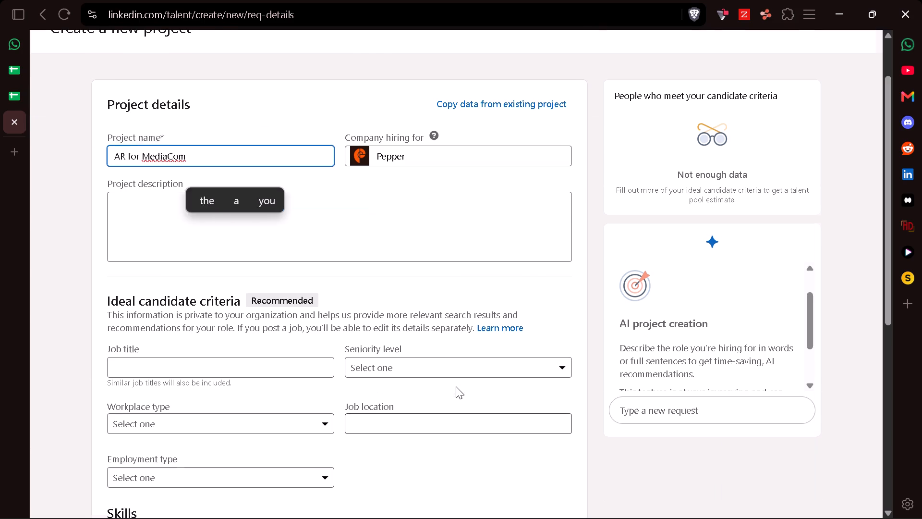
scroll(456, 386, "down", 1)
left_click(509, 403)
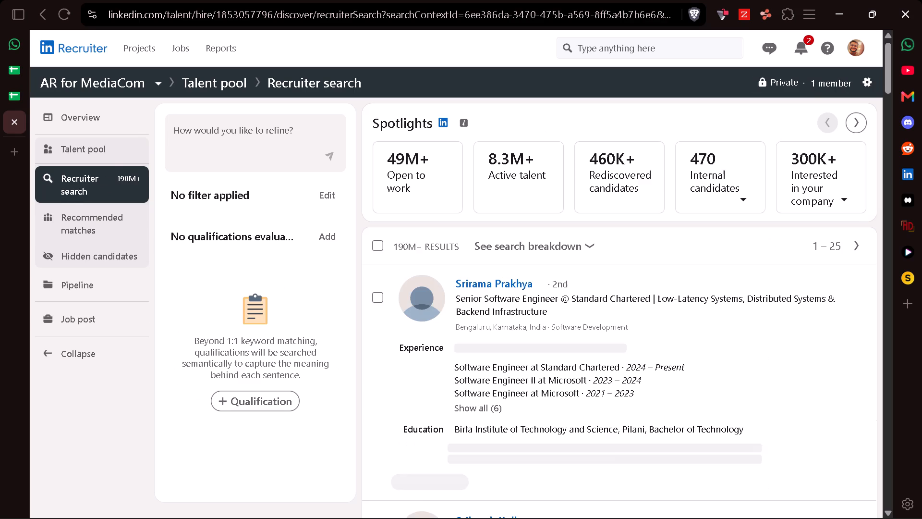
Apply the saved custom filter to the project's Recruiter search.
left_click(334, 191)
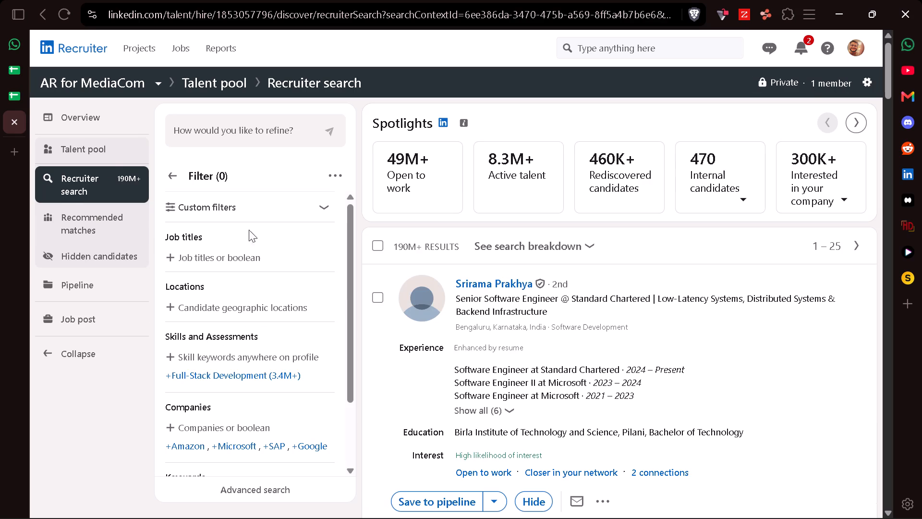
left_click(325, 207)
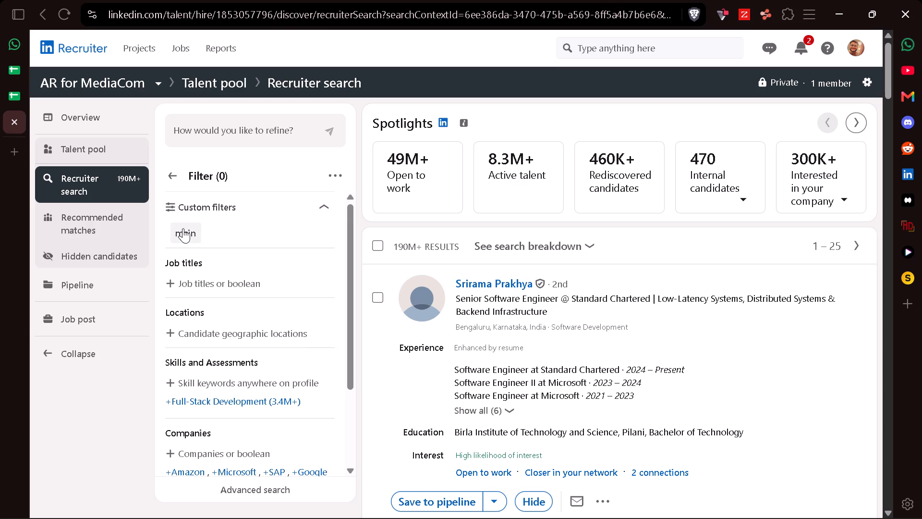
left_click(183, 228)
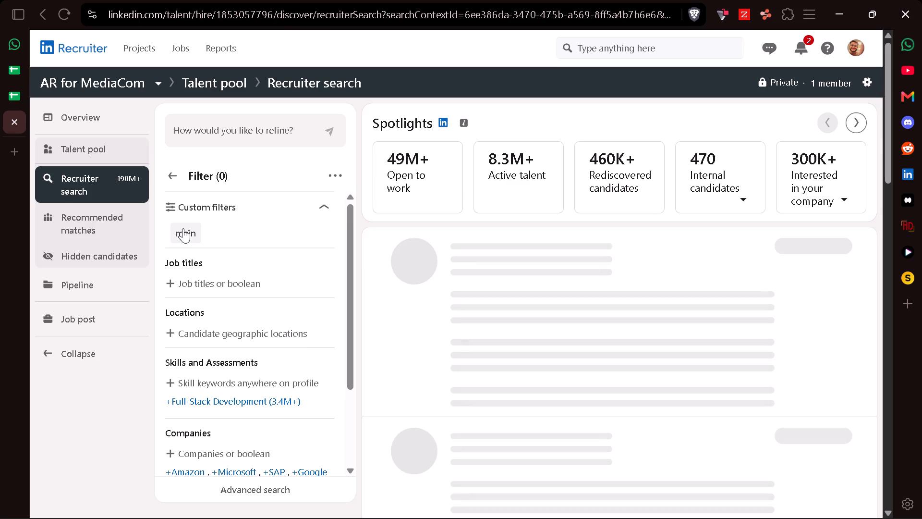
Replace Justdial in the search's company filter with MediaCom, limited to Current.
scroll(206, 337, "down", 2)
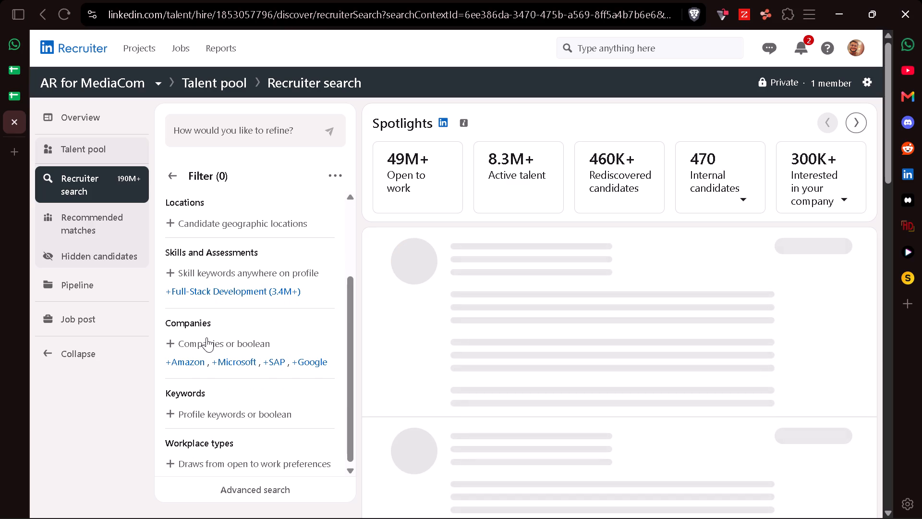
scroll(206, 337, "up", 3)
scroll(206, 337, "down", 1)
scroll(246, 405, "down", 5)
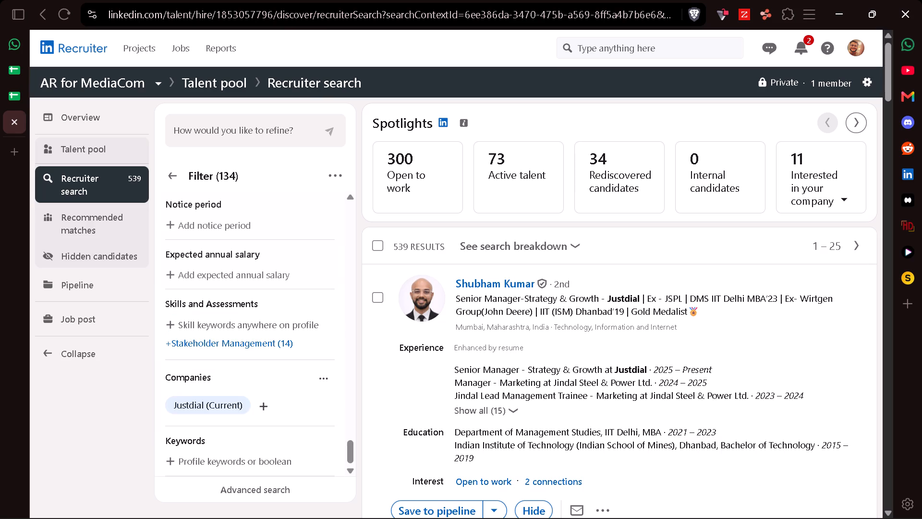
left_click(243, 405)
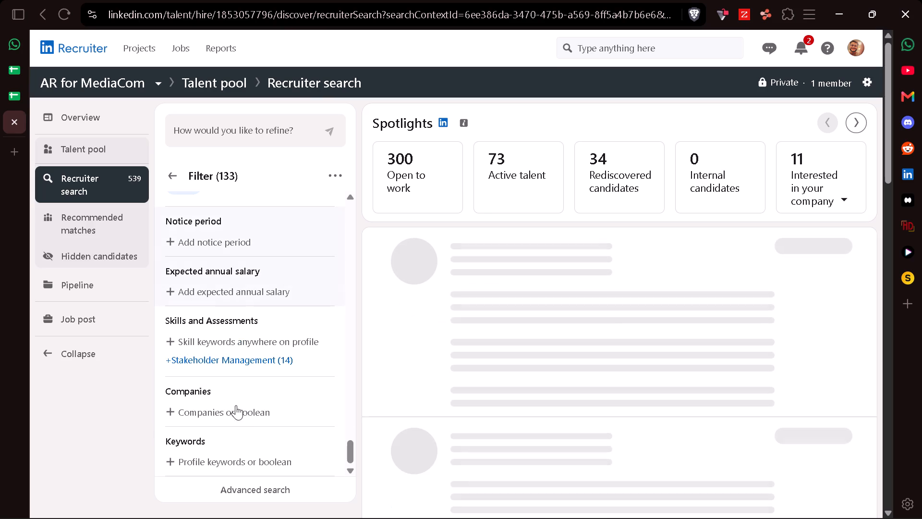
left_click(220, 410)
type("Mei")
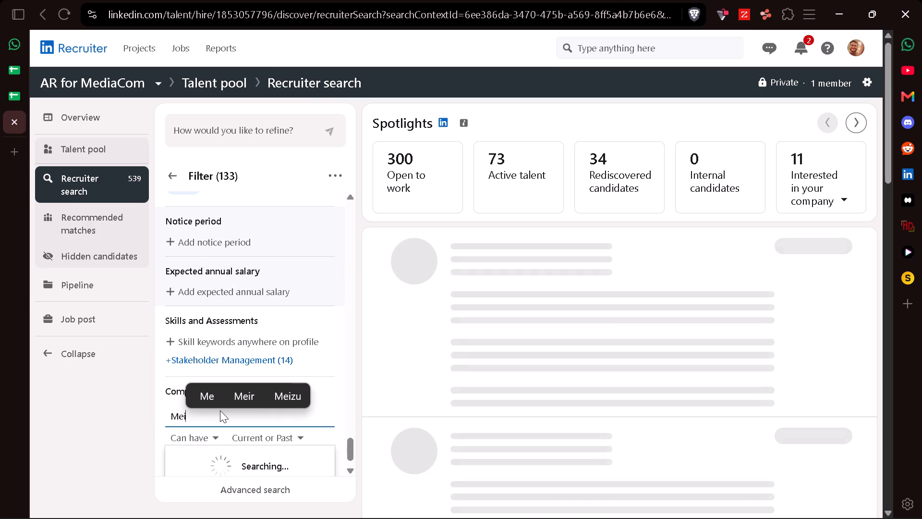
key("BackSpace")
type("diaCom")
scroll(214, 360, "down", 3)
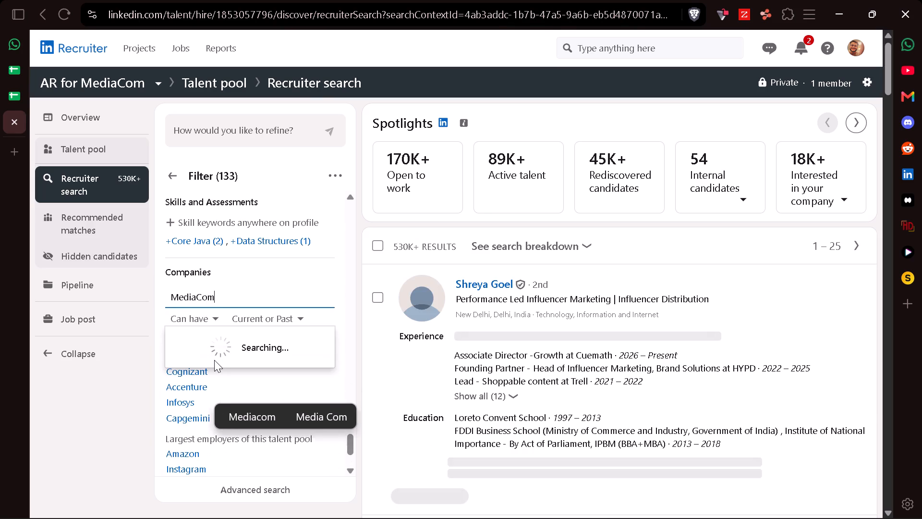
left_click(201, 344)
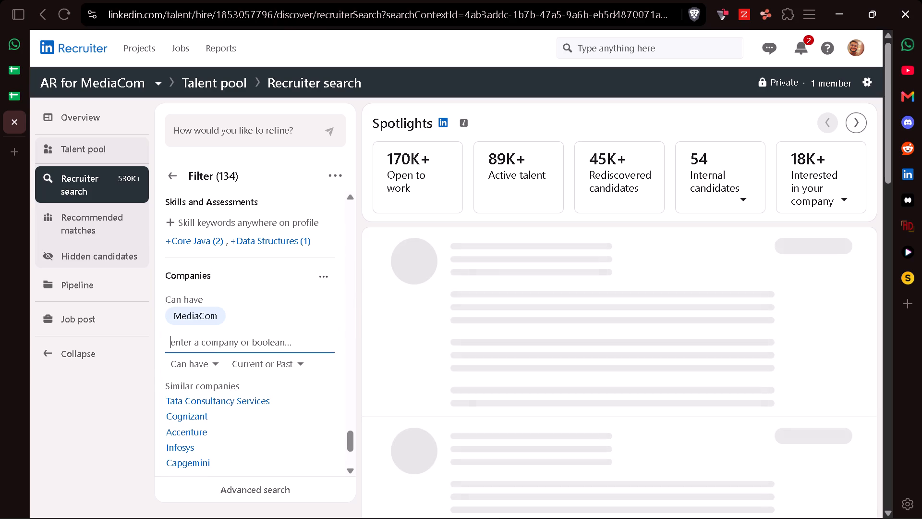
left_click(319, 280)
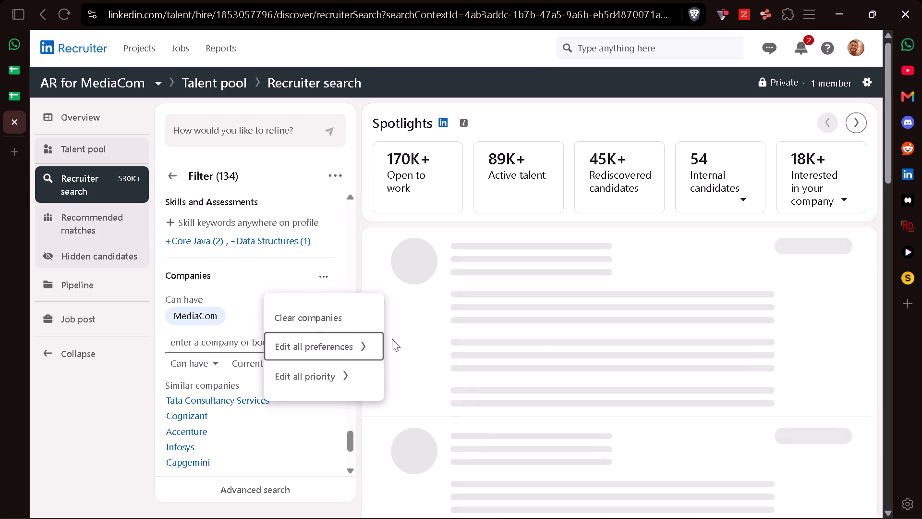
left_click(390, 334)
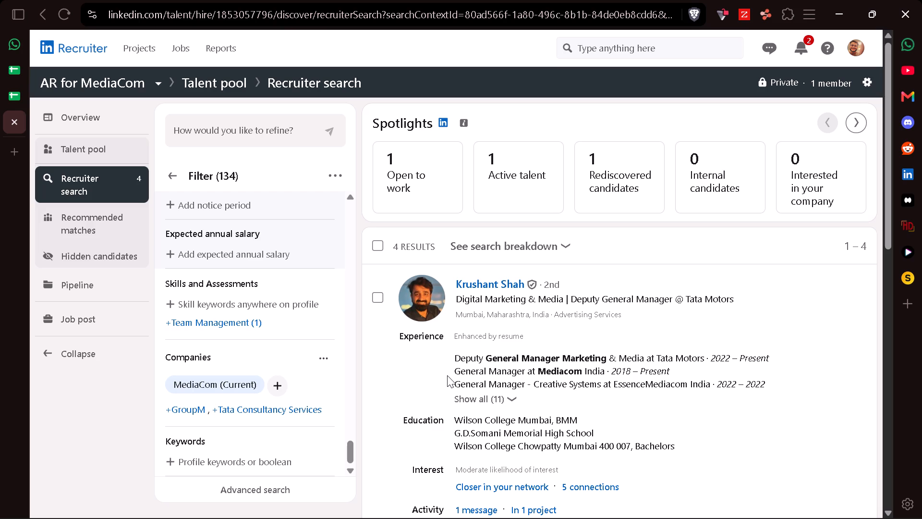
Examine the candidates in the filtered search for their roles at MediaCom.
scroll(447, 375, "down", 1)
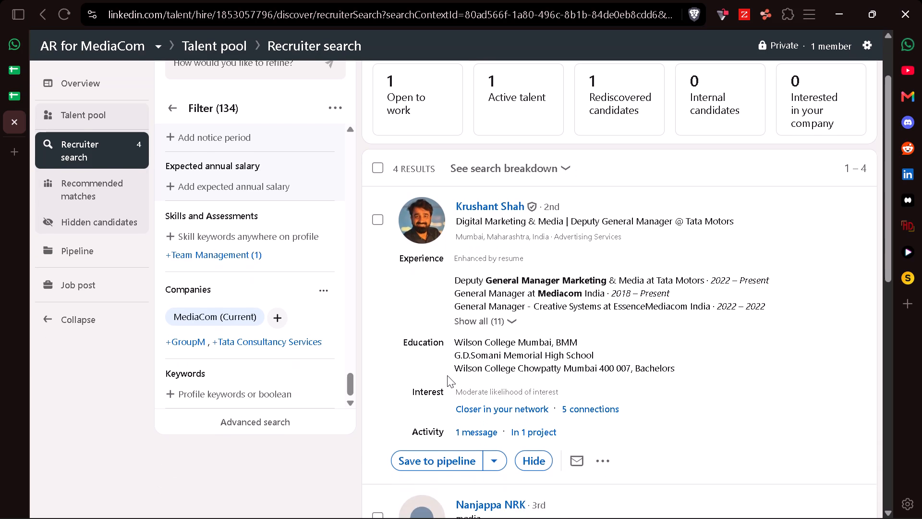
scroll(447, 375, "down", 2)
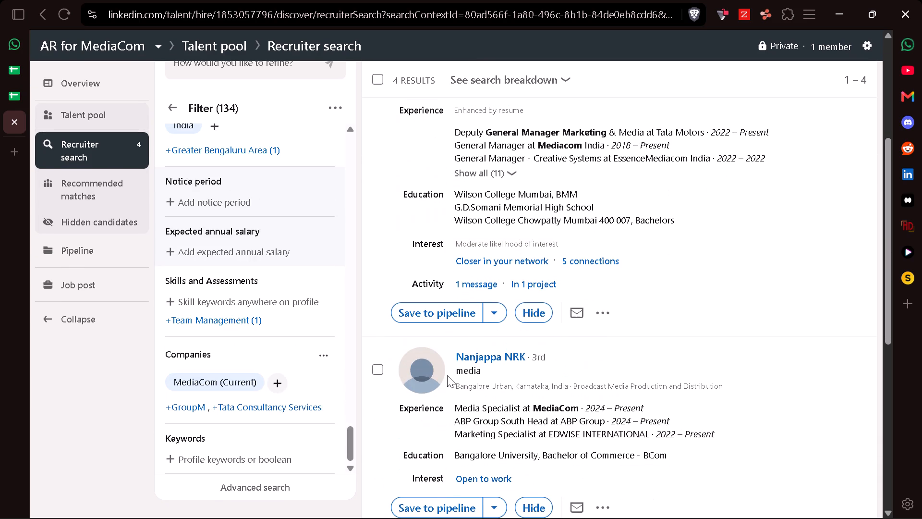
scroll(423, 437, "down", 4)
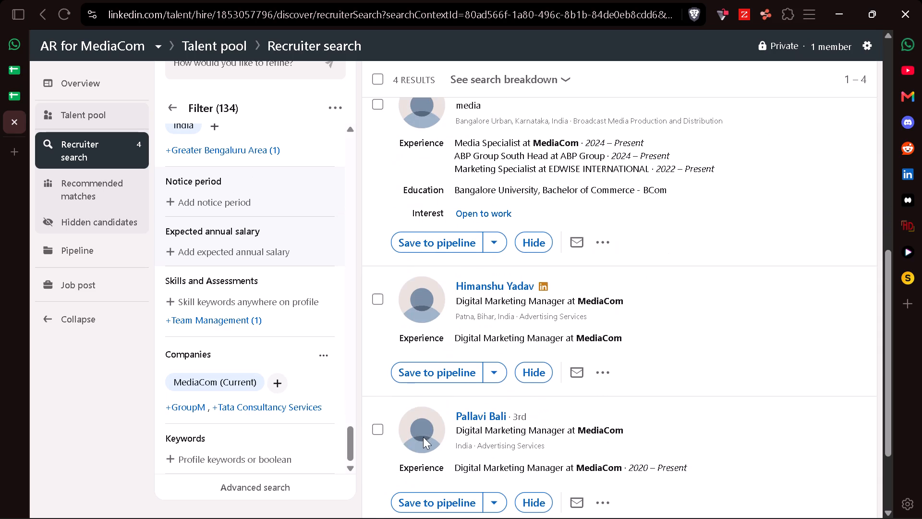
scroll(423, 437, "down", 1)
scroll(423, 437, "up", 5)
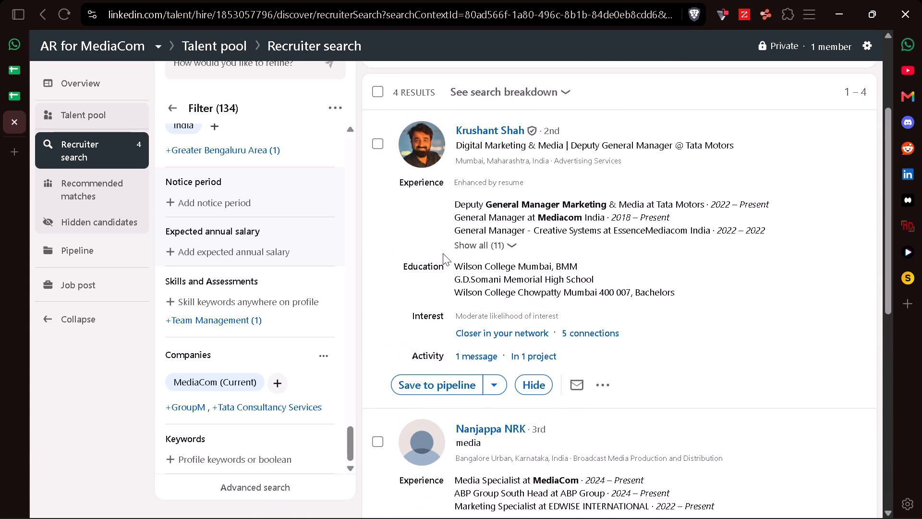
Open the first candidate's profile from the search results and review the experience entries for Tata Motors and Mediacom India.
left_click(486, 139)
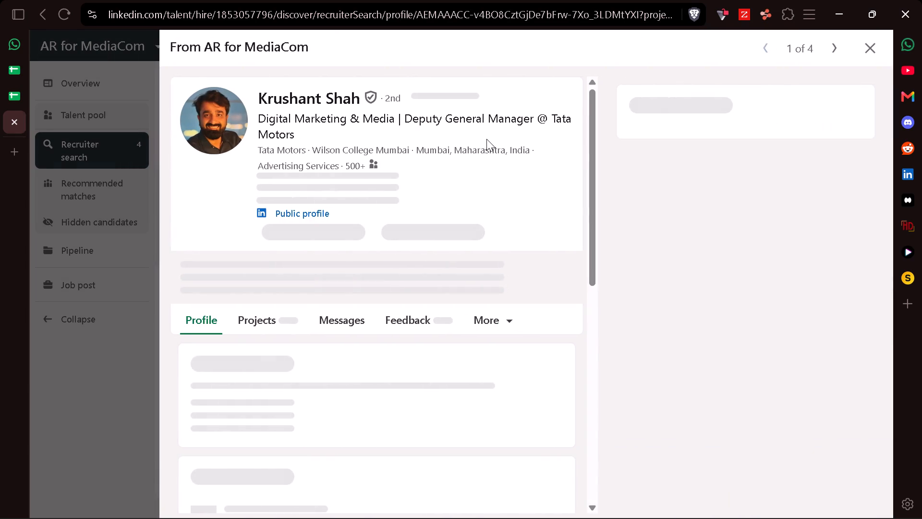
scroll(424, 253, "down", 2)
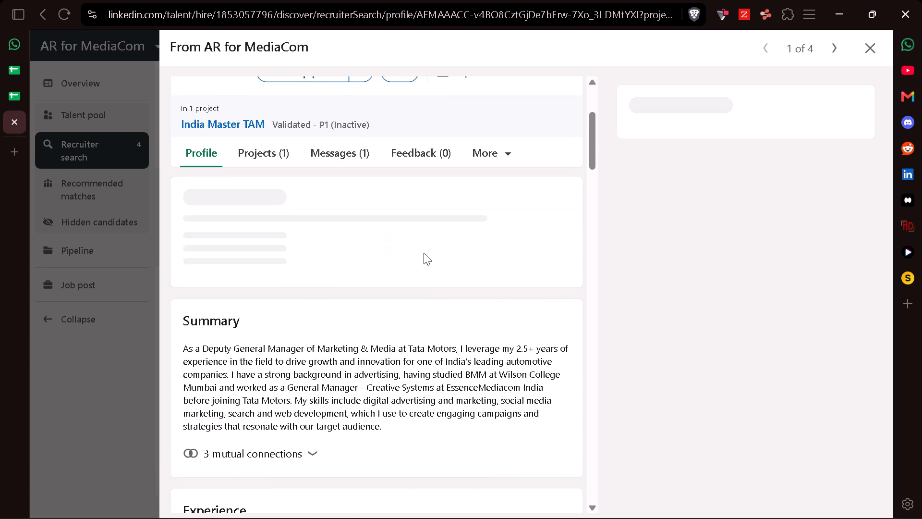
scroll(424, 253, "down", 2)
scroll(424, 253, "up", 3)
scroll(424, 253, "down", 5)
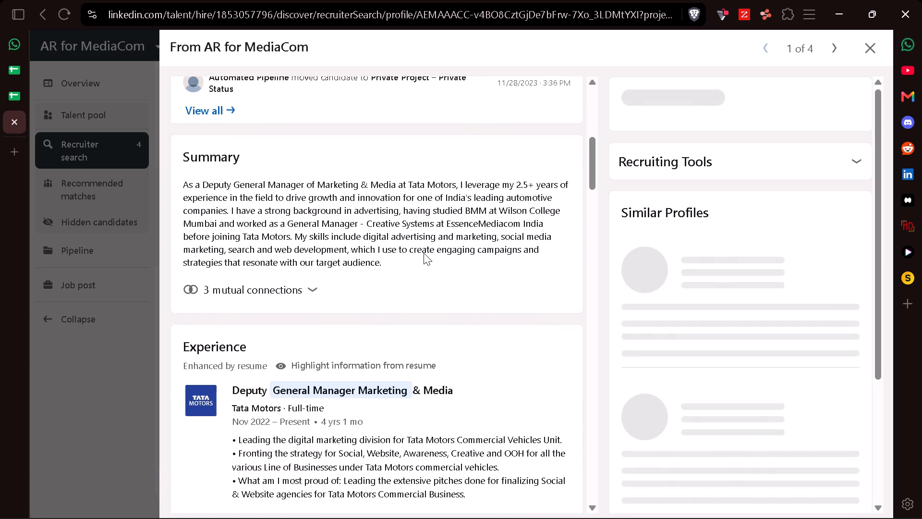
scroll(370, 311, "down", 3)
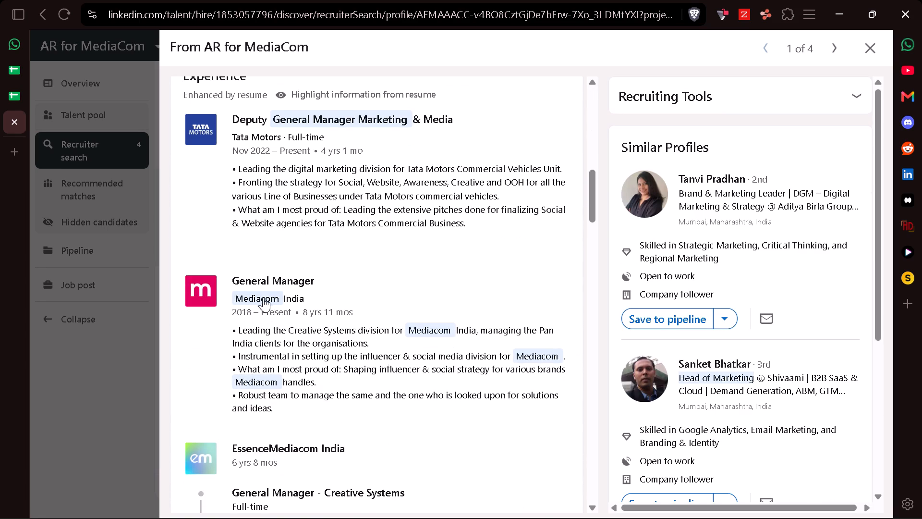
scroll(256, 297, "up", 3)
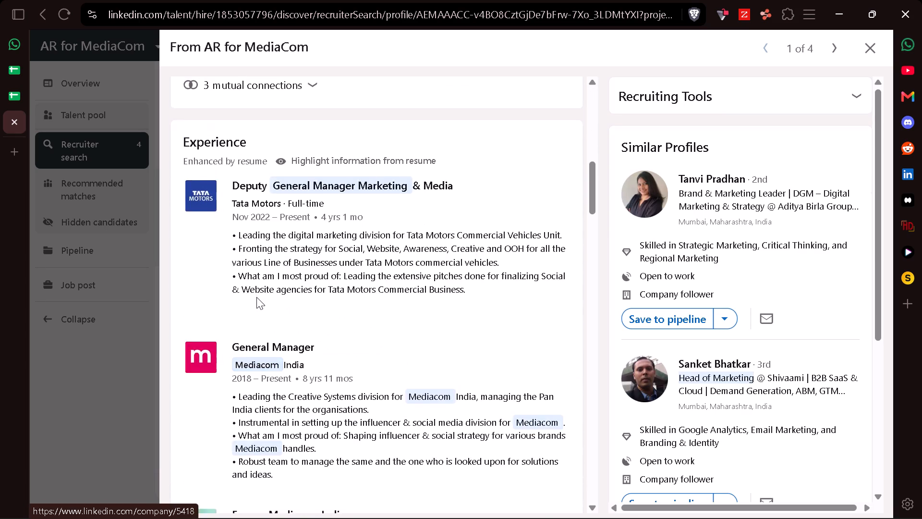
scroll(256, 297, "up", 5)
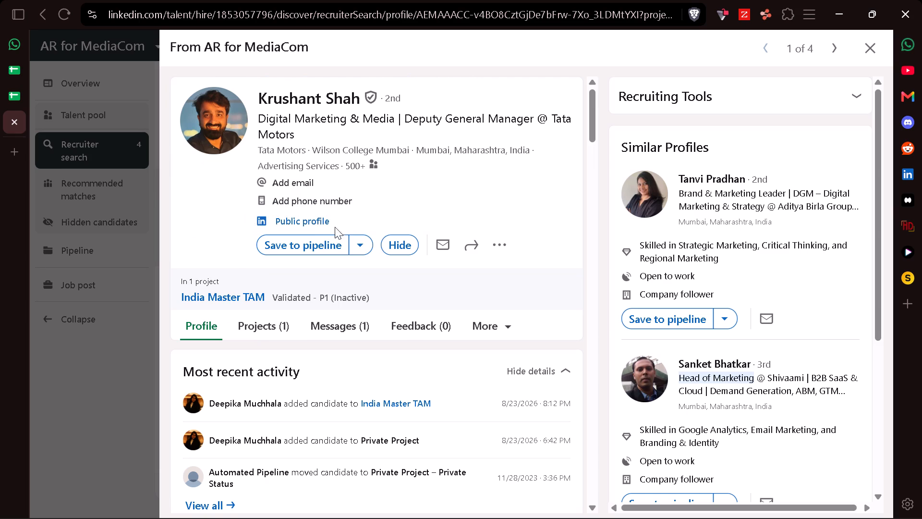
Copy the candidate's public profile link, open that profile in a new tab without keeping the Recruiter tab, and review its Experience section.
left_click(317, 225)
left_click(340, 257)
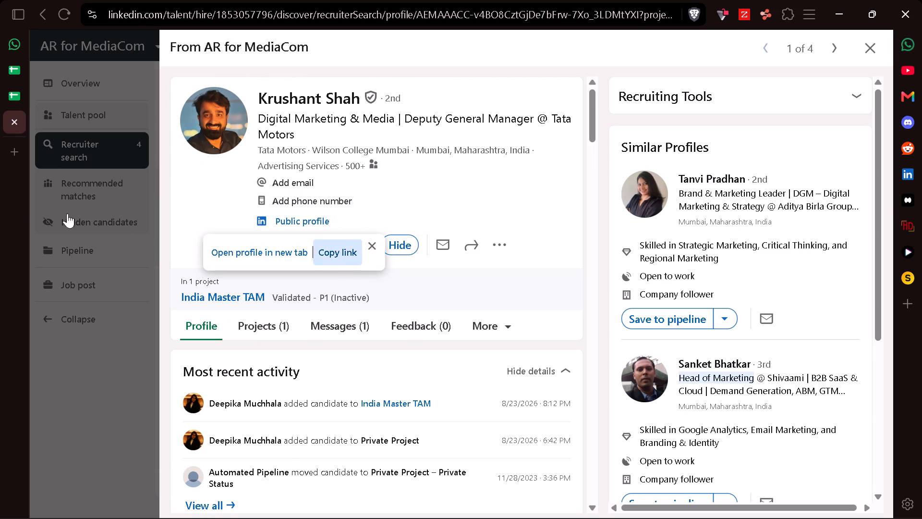
left_click(262, 246)
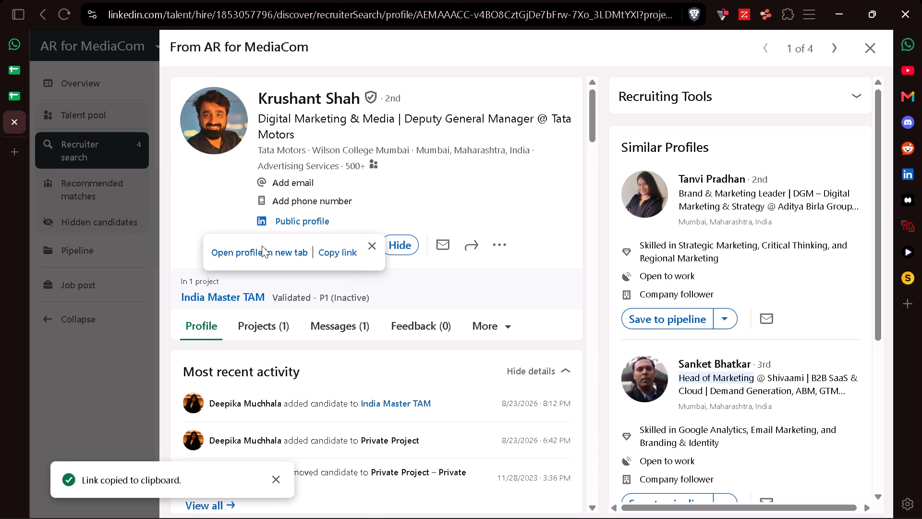
double_click(14, 119)
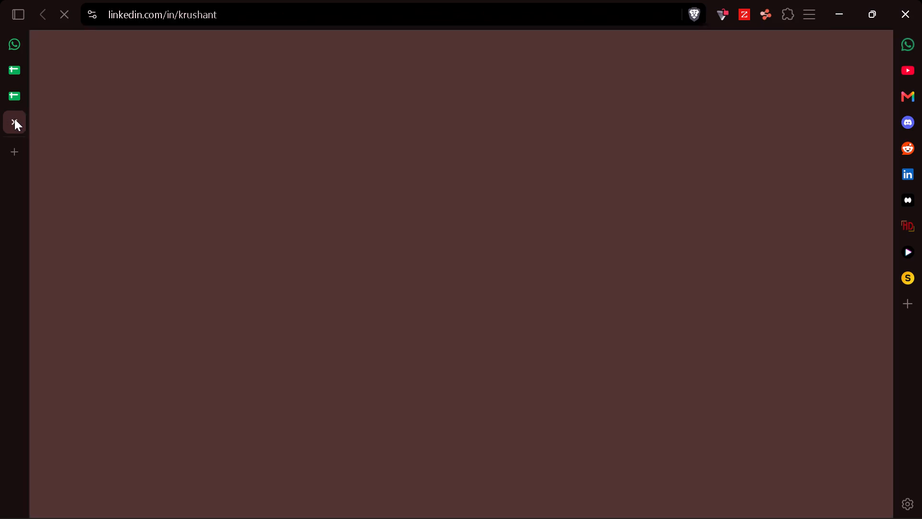
scroll(388, 395, "down", 7)
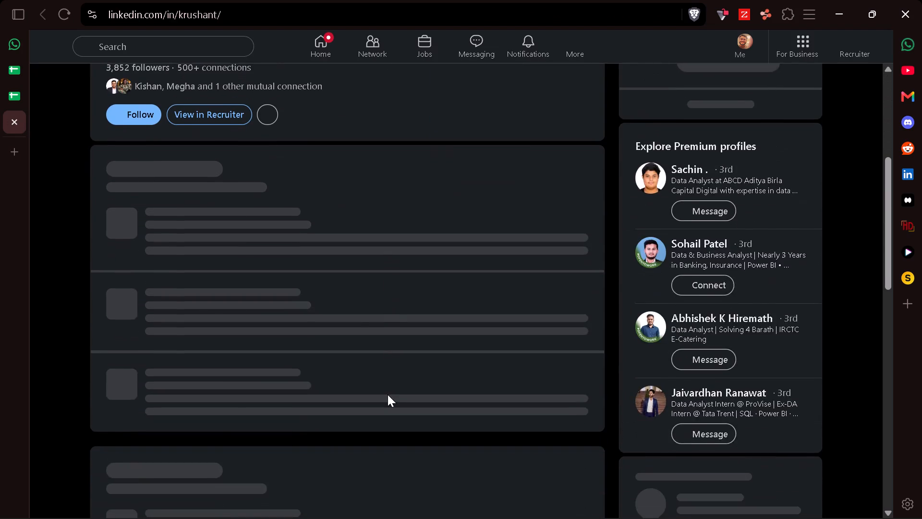
scroll(388, 395, "down", 3)
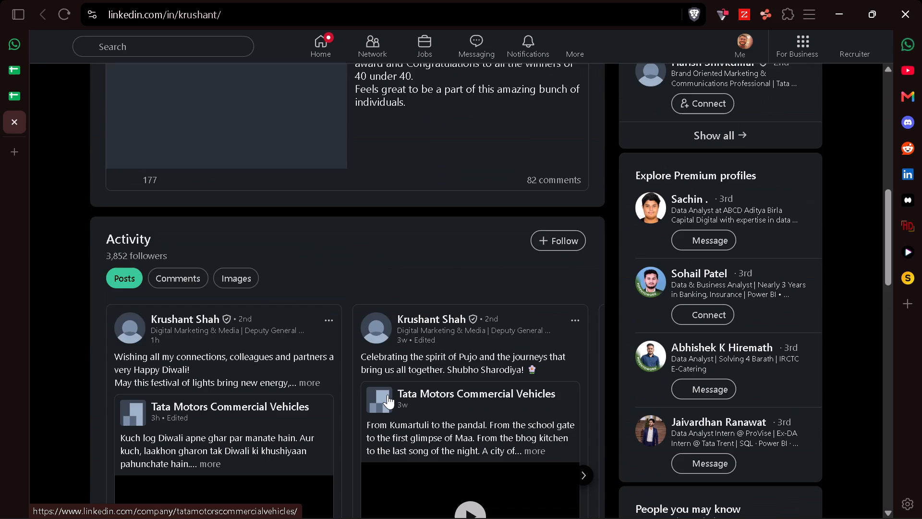
scroll(388, 395, "down", 7)
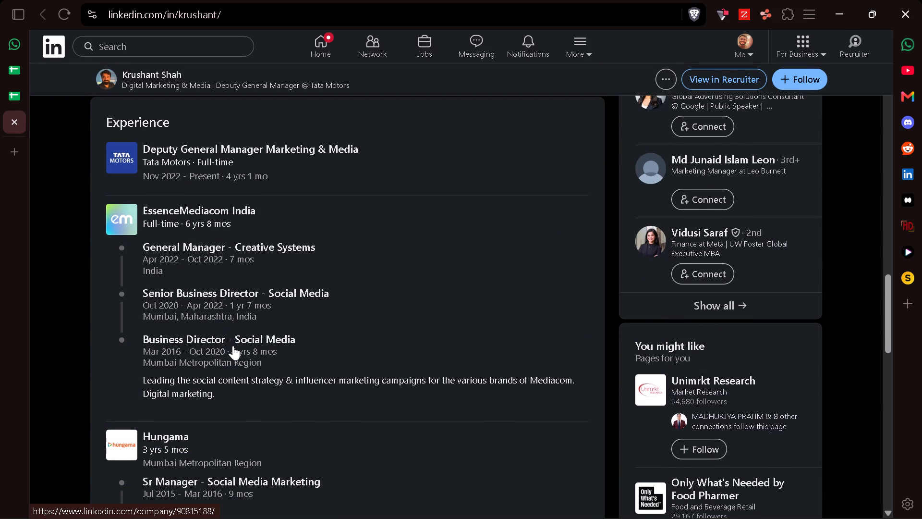
Open the EssenceMediacom India company page from the candidate's experience and go to its People section.
left_click(172, 209)
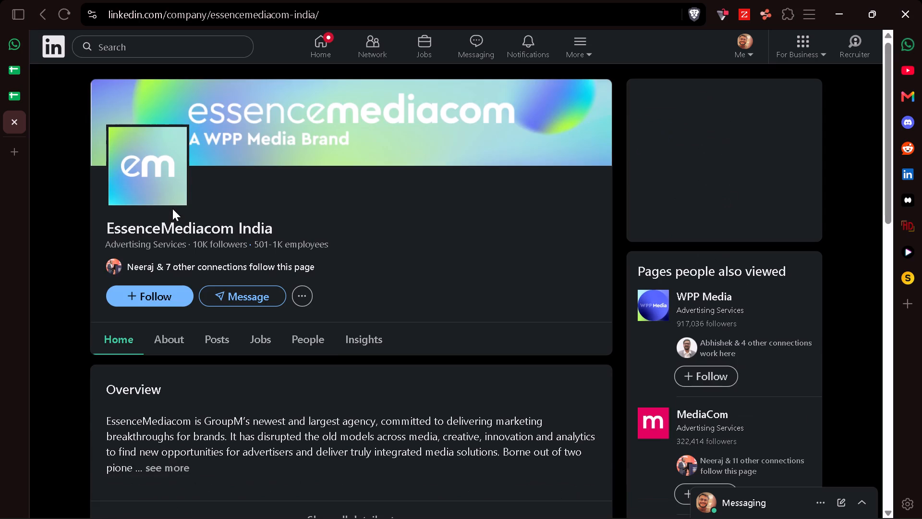
left_click(320, 335)
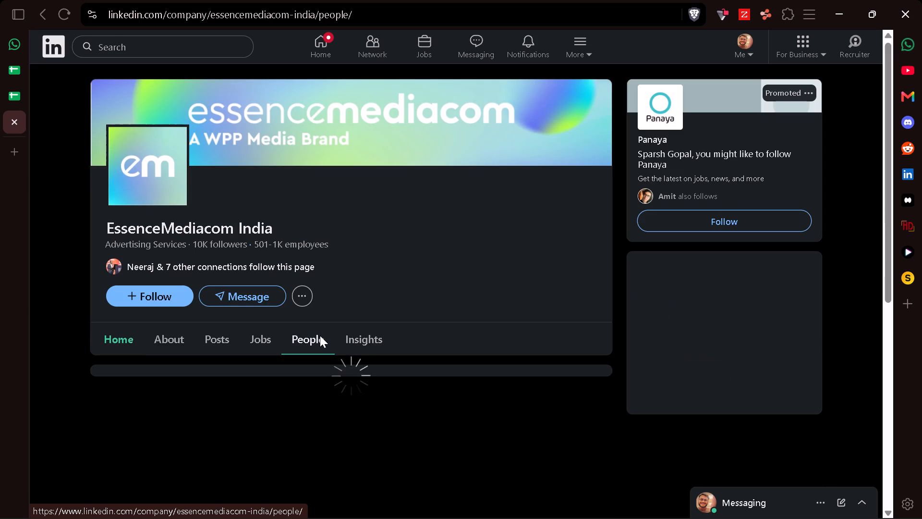
Search Google for "mediacom linkedin" in a new tab and open MediaCom's LinkedIn company page.
left_click(14, 152)
left_click(343, 225)
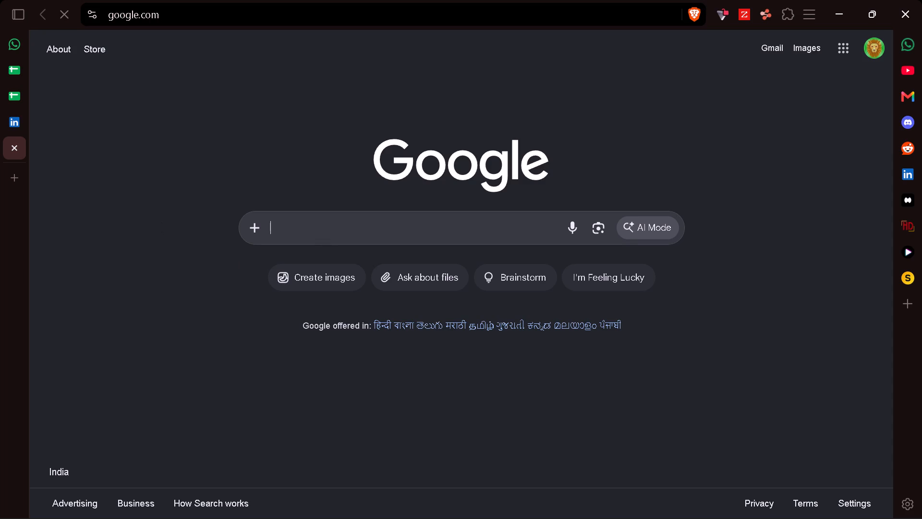
type("MediaCOm l")
key("BackSpace")
key("BackSpace")
key("BackSpace")
key("BackSpace")
type("om linkedin")
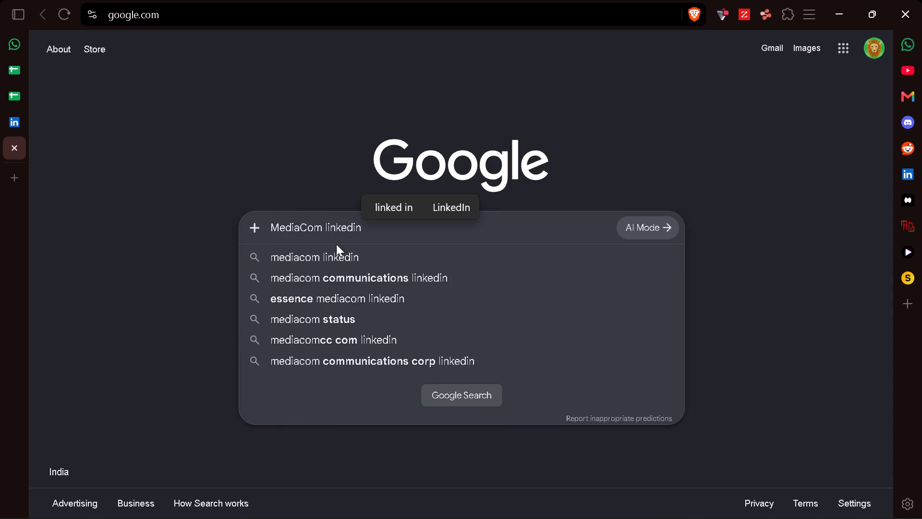
left_click(328, 265)
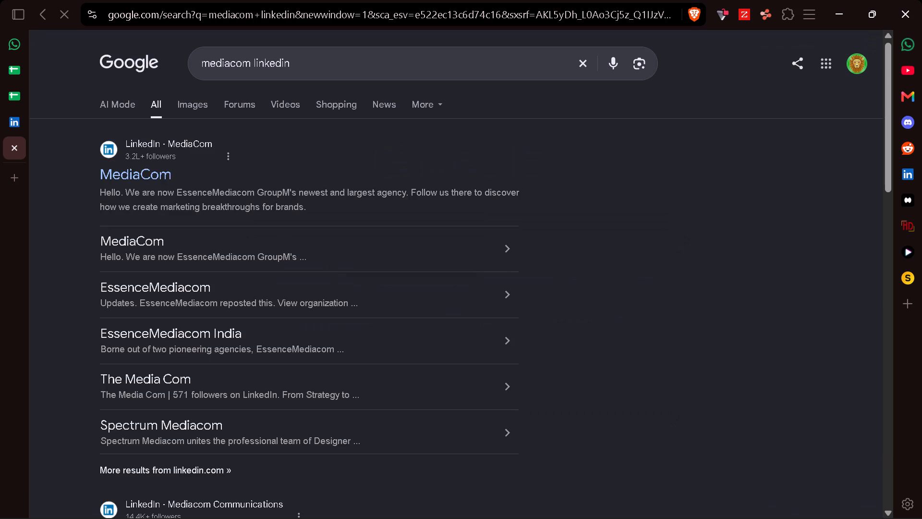
left_click(144, 168)
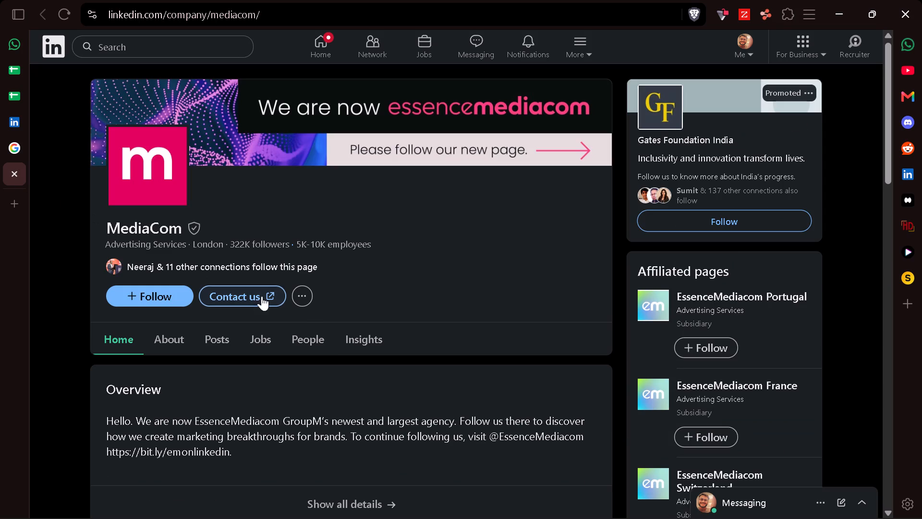
Close the EssenceMediacom India and Google search tabs, keeping the MediaCom company page open.
left_click(12, 143)
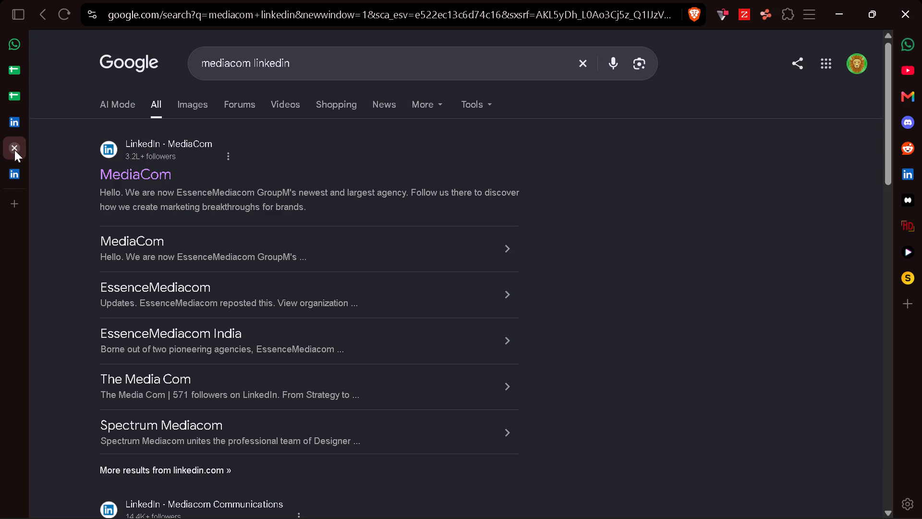
left_click(16, 123)
left_click(16, 123)
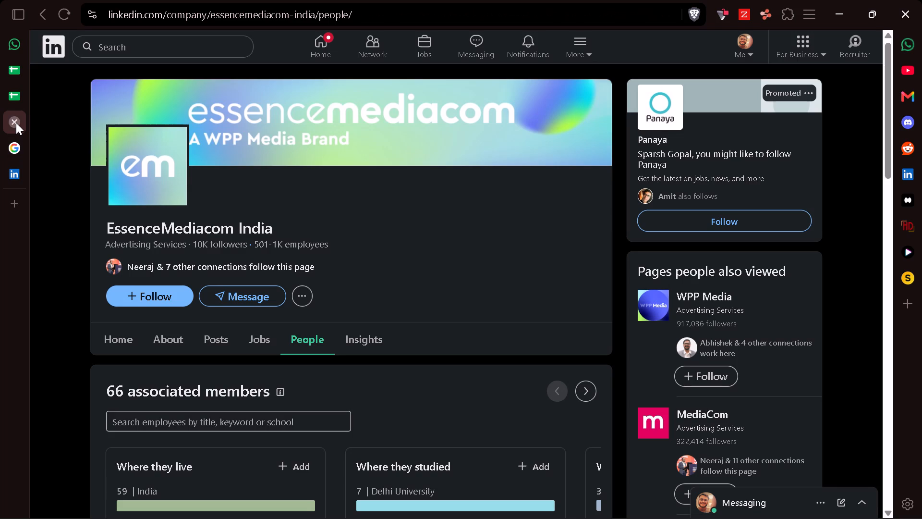
left_click(16, 123)
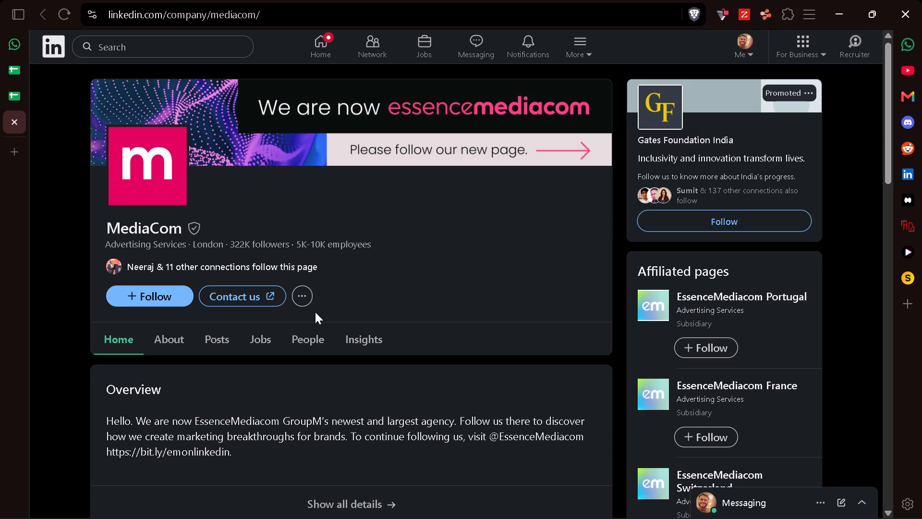
Examine the People section of MediaCom's company page for its associated members and where they live.
left_click(313, 320)
left_click(315, 331)
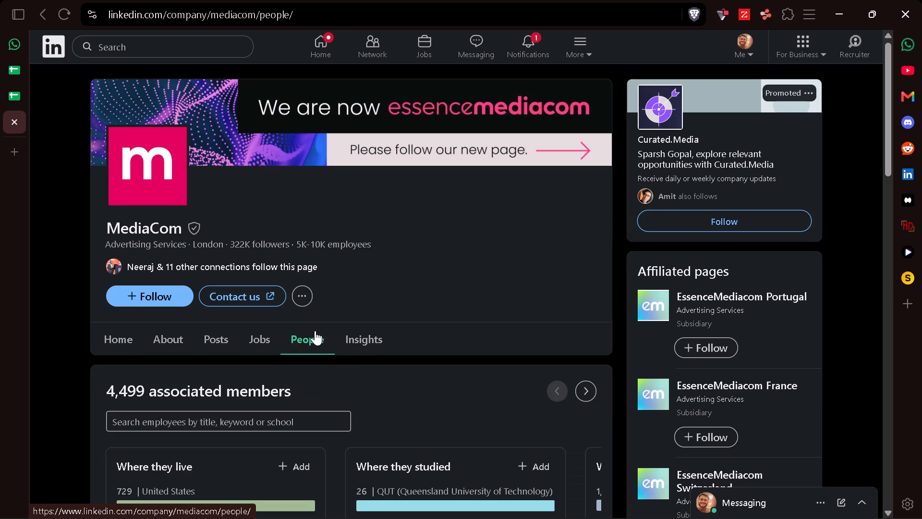
scroll(315, 331, "down", 3)
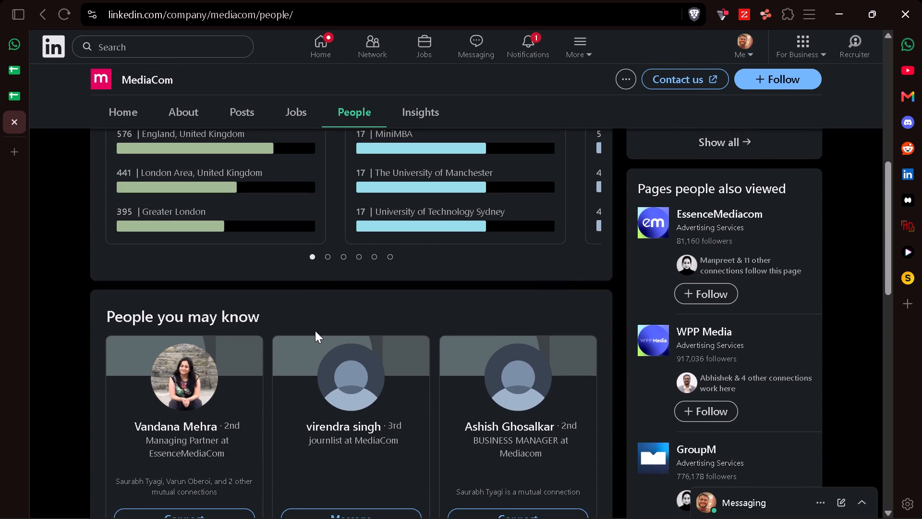
scroll(315, 331, "up", 4)
scroll(246, 302, "down", 1)
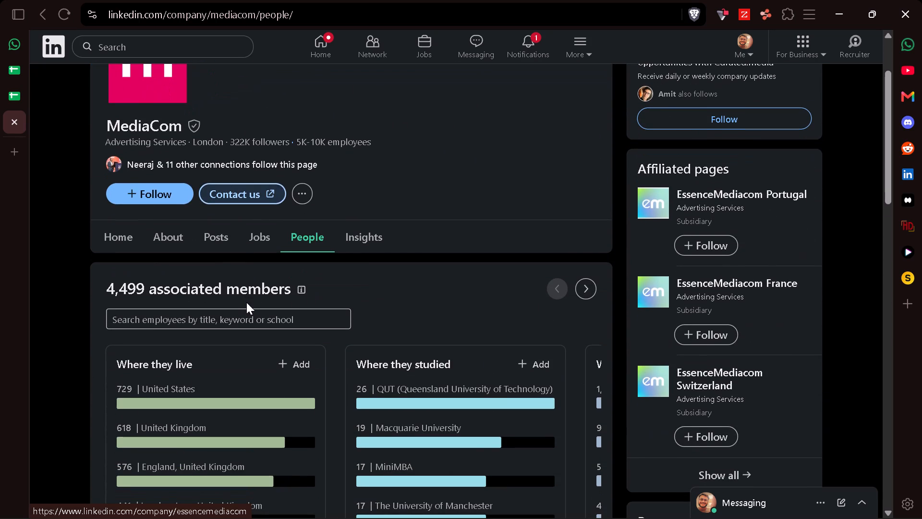
scroll(268, 241, "up", 4)
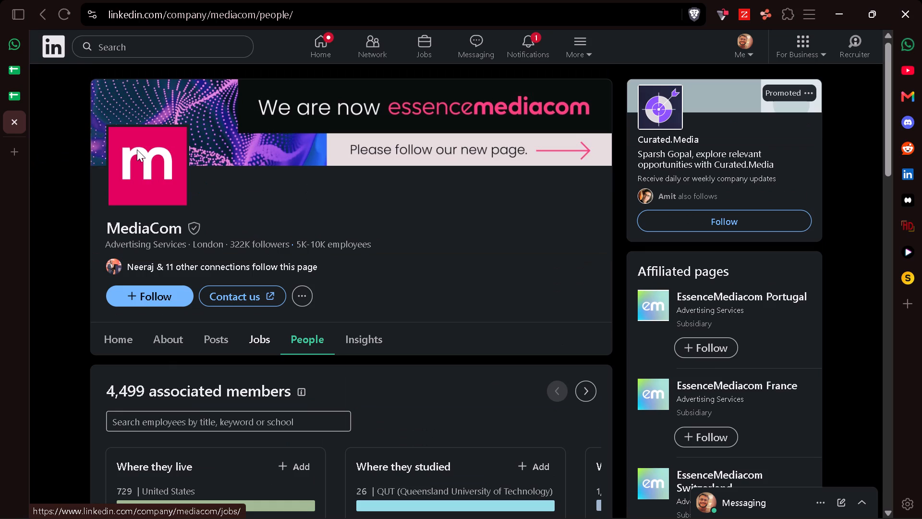
Reopen the EssenceMediacom India People page from the browsing history and close the MediaCom company page.
key("ctrl+h")
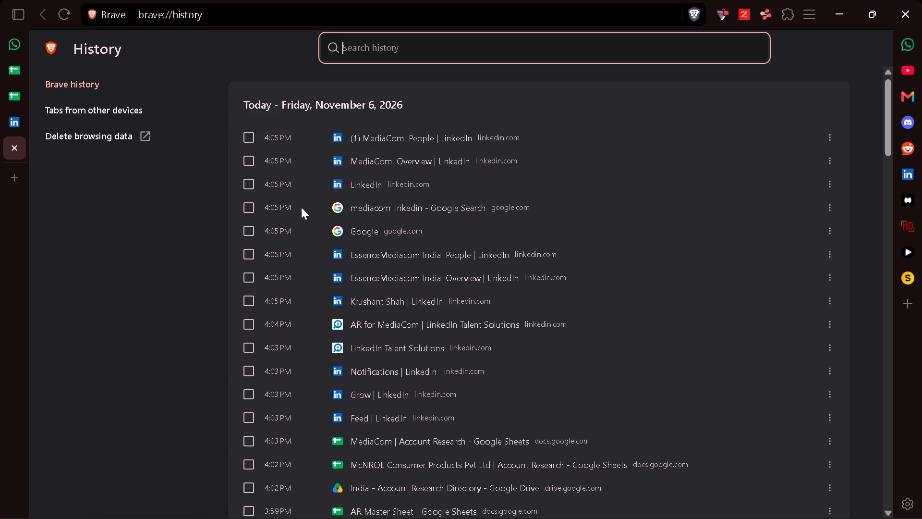
left_click(369, 250)
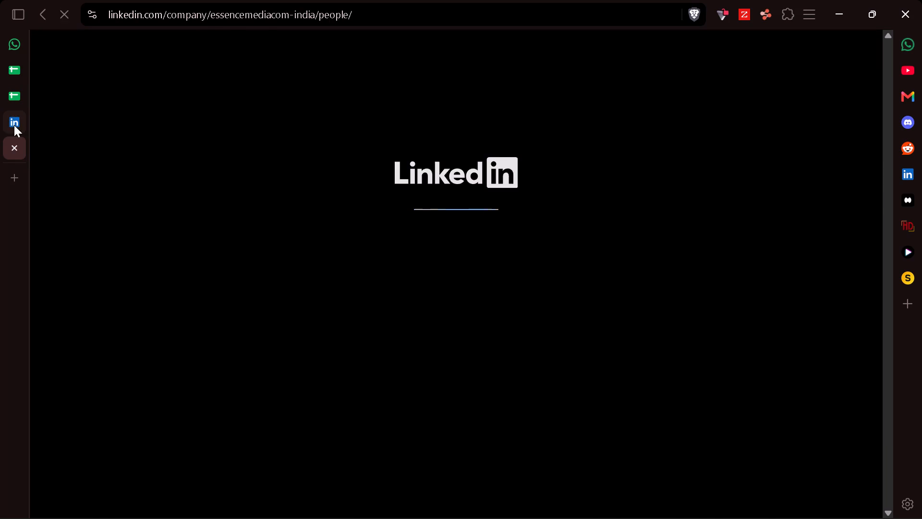
double_click(14, 125)
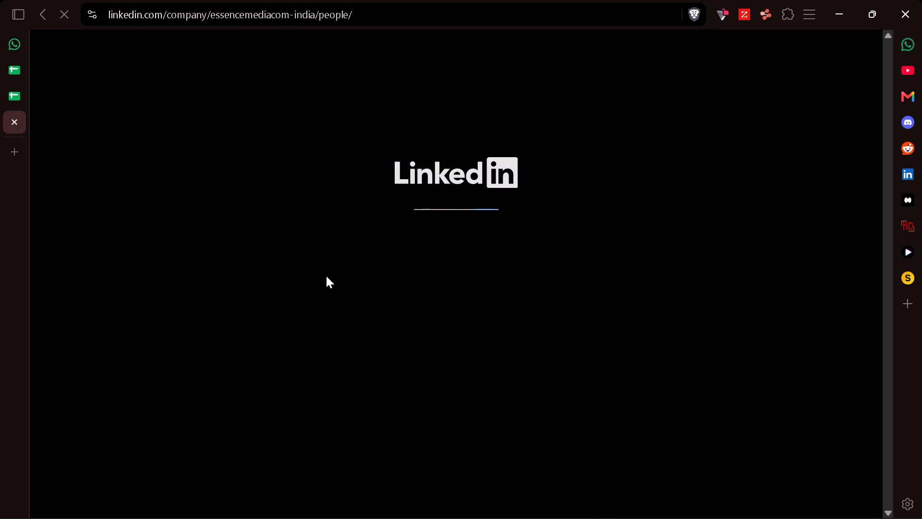
Reopen the AR for MediaCom Recruiter project from the browsing history and close the candidate profile to return to its search.
key("ctrl+h")
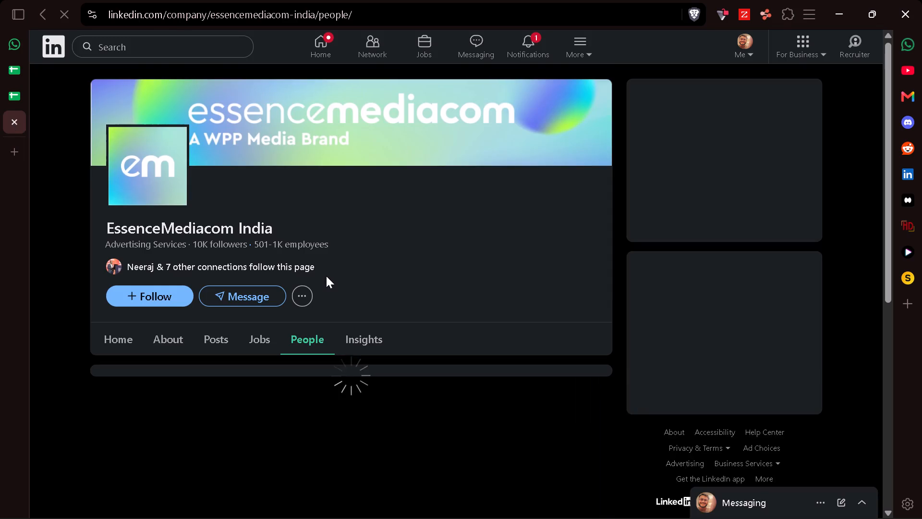
scroll(326, 276, "down", 1)
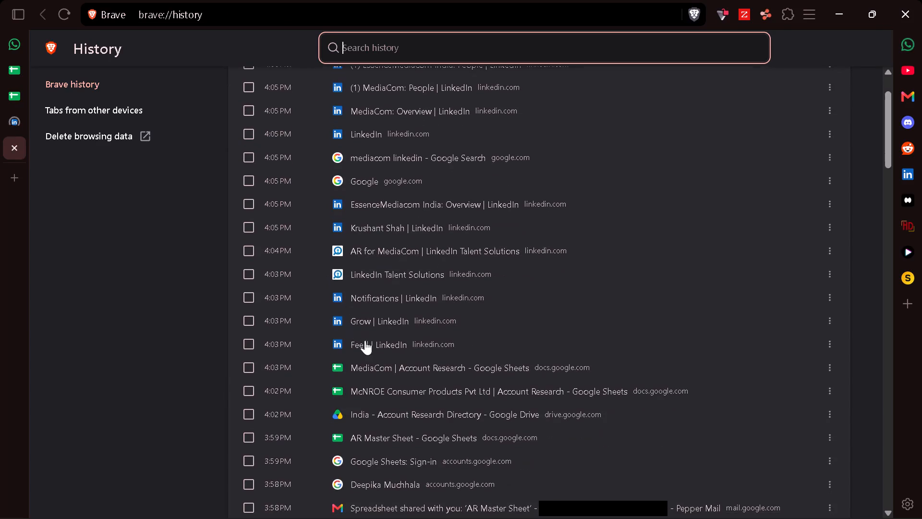
left_click(377, 256)
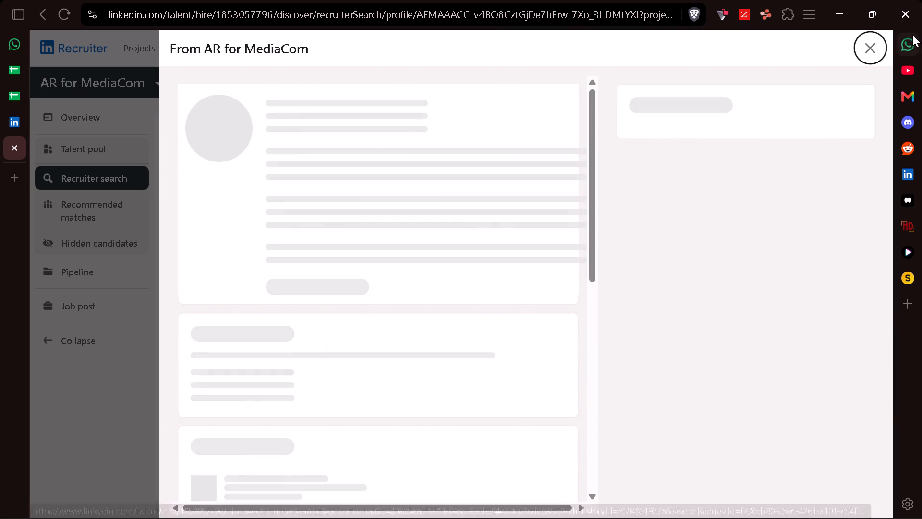
left_click(867, 55)
Remove MediaCom (Current) from the Recruiter search's company filter.
scroll(247, 250, "down", 1)
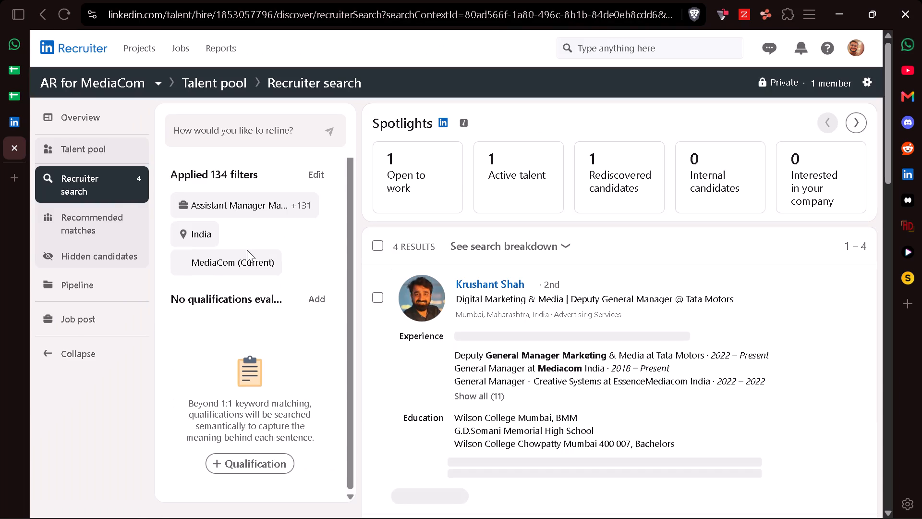
scroll(247, 250, "down", 1)
left_click(325, 130)
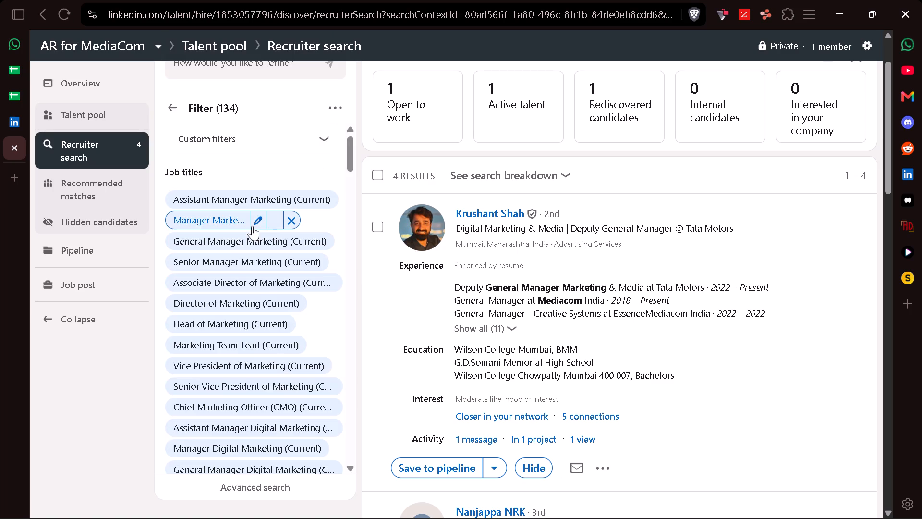
scroll(220, 371, "down", 16)
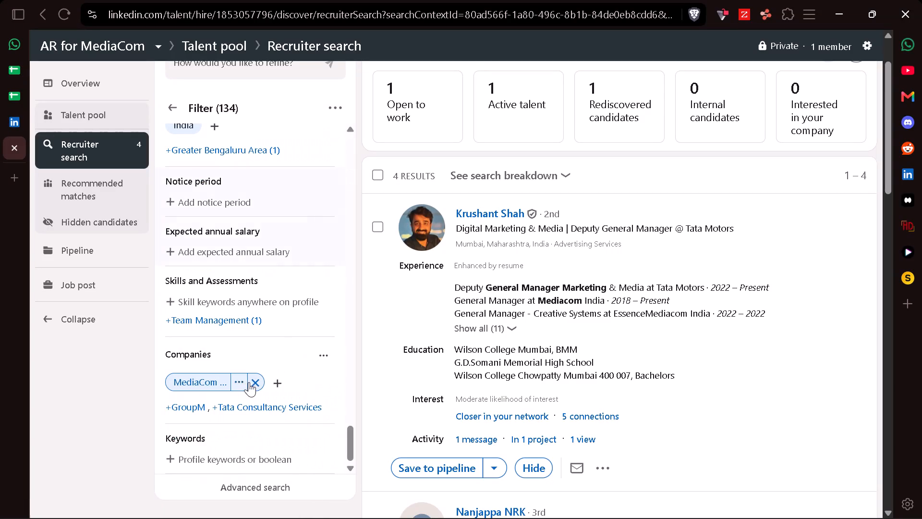
left_click(255, 382)
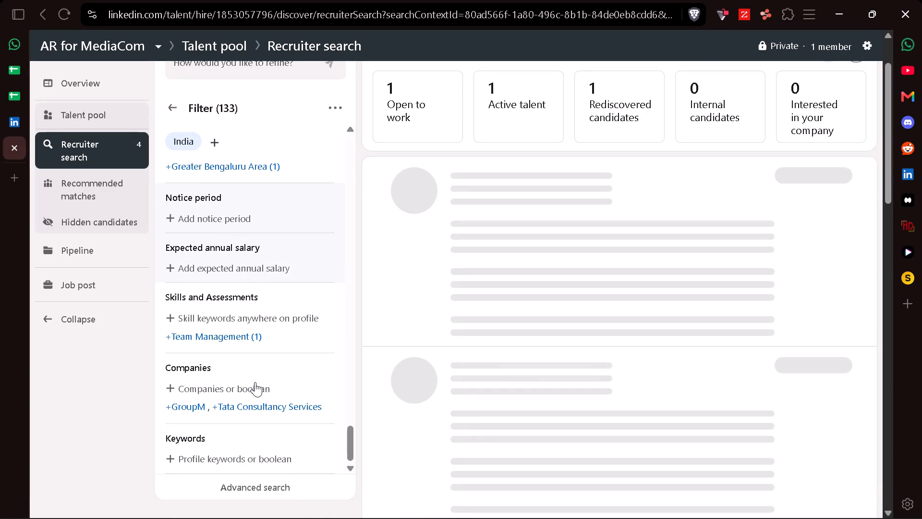
Add EssenceMediacom to the Recruiter search's company filter and set its preference to Current.
left_click(220, 392)
type("Essence")
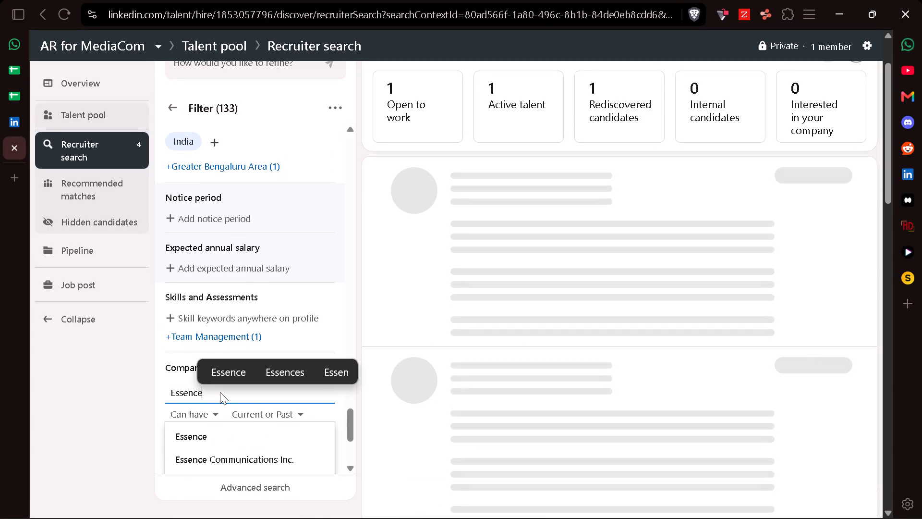
key("shift+m")
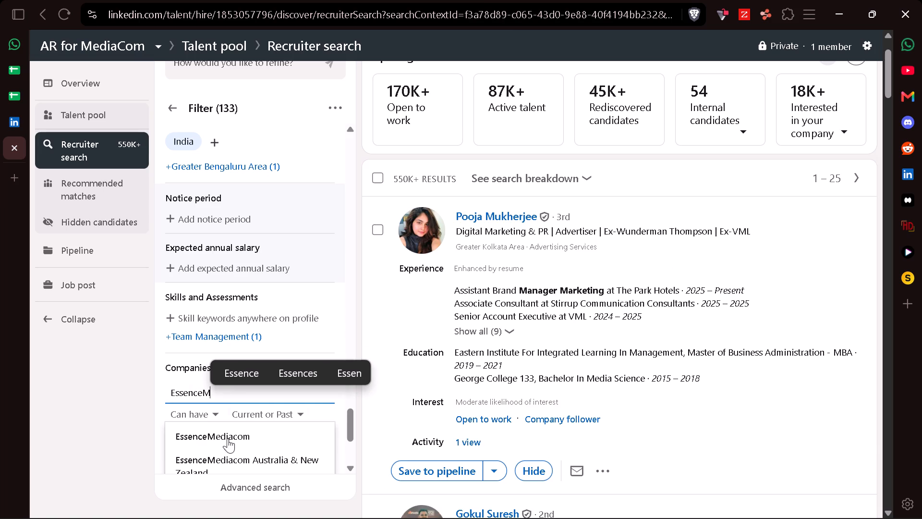
left_click(228, 438)
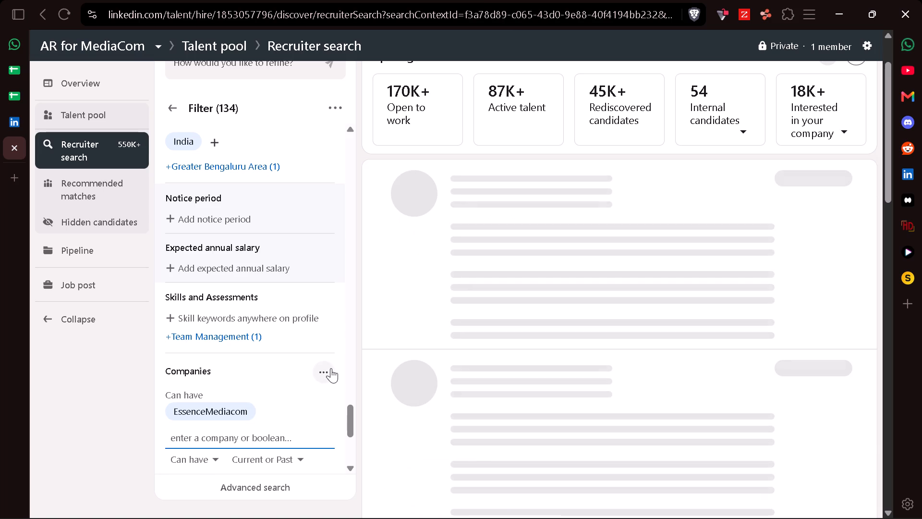
left_click(331, 368)
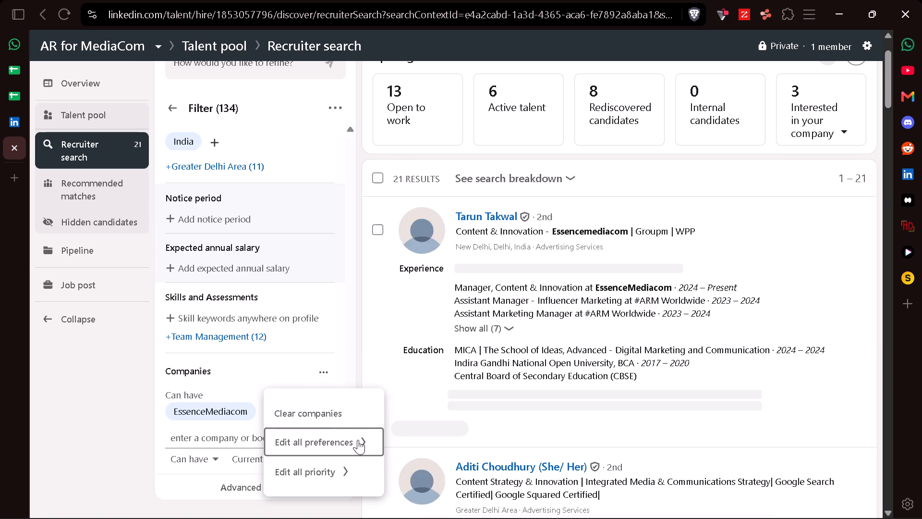
left_click(390, 461)
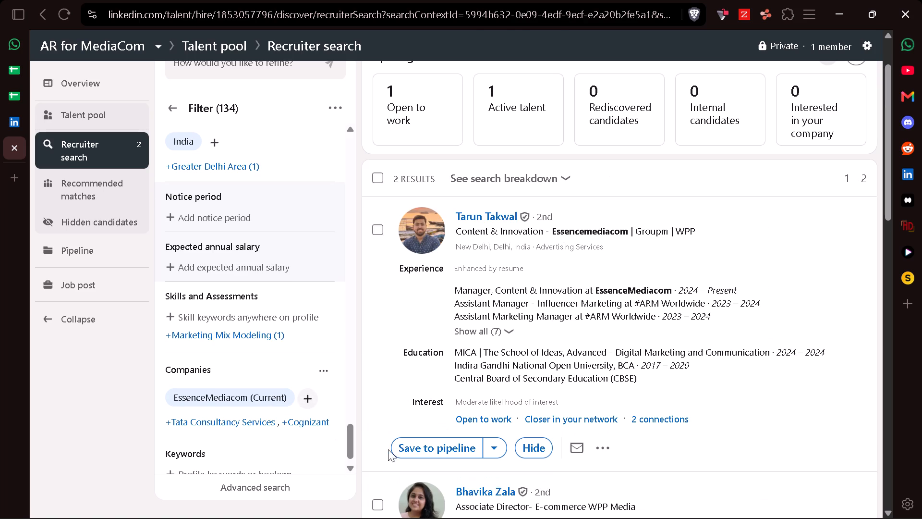
Examine the candidates matching the EssenceMediacom (Current) filter, then close the Recruiter search.
scroll(404, 302, "down", 1)
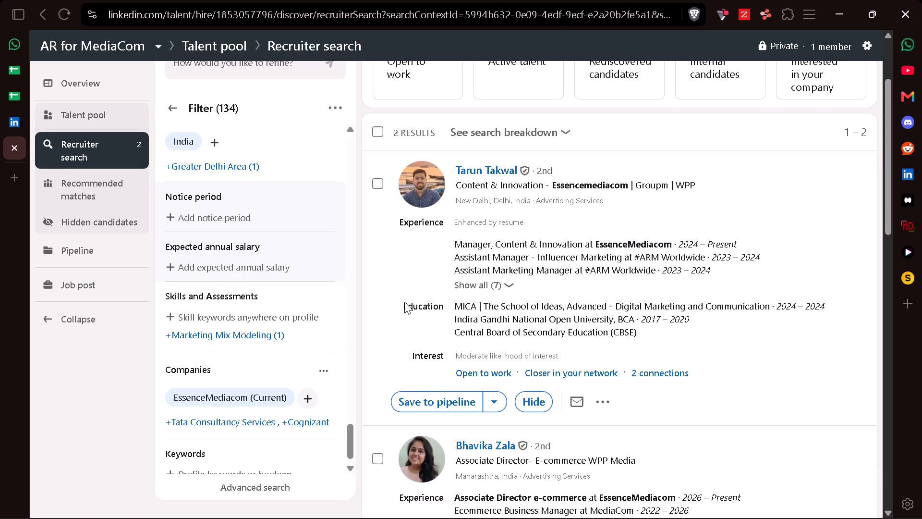
scroll(404, 302, "down", 1)
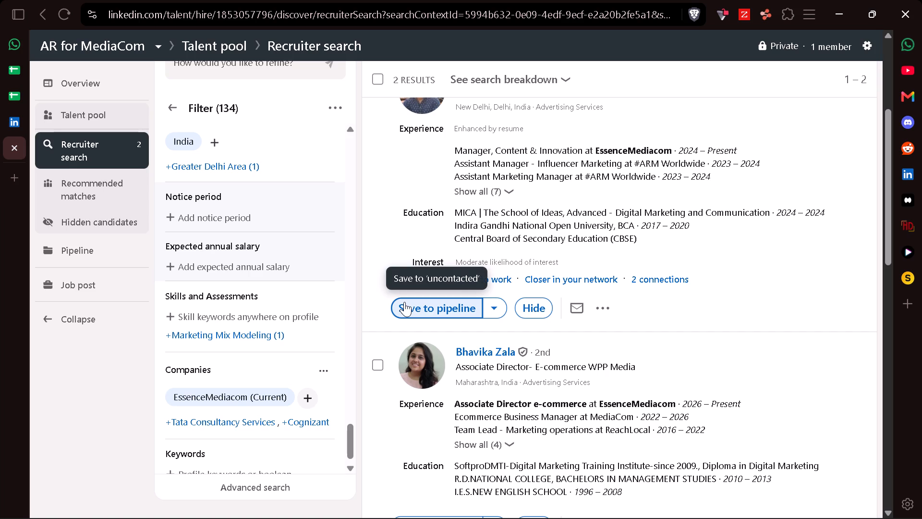
scroll(404, 302, "down", 2)
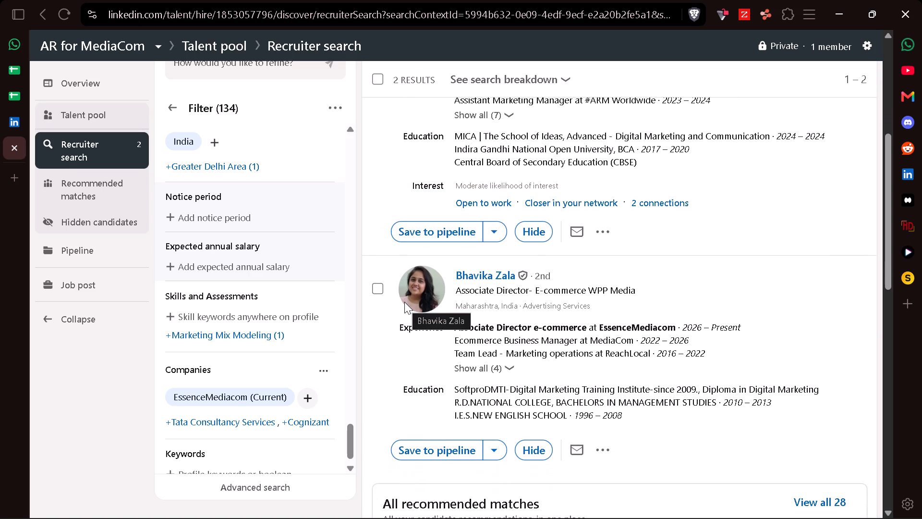
scroll(404, 302, "down", 1)
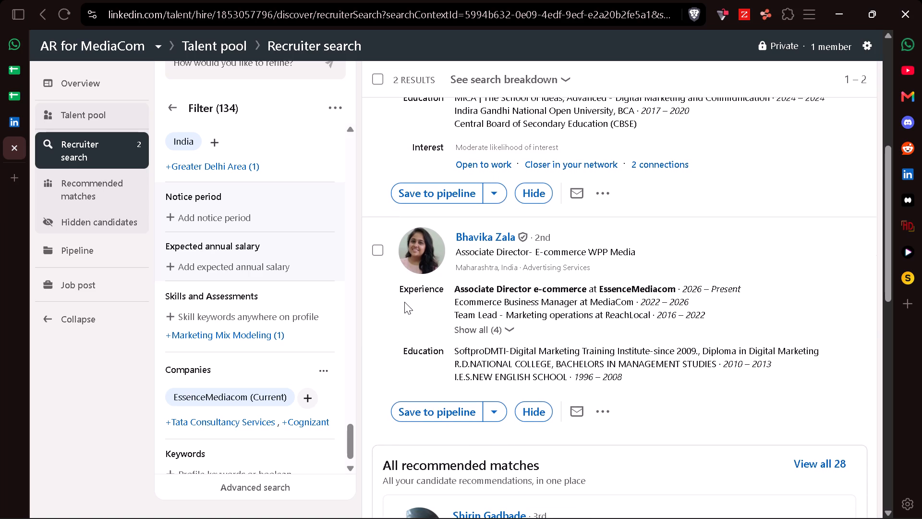
scroll(404, 302, "up", 3)
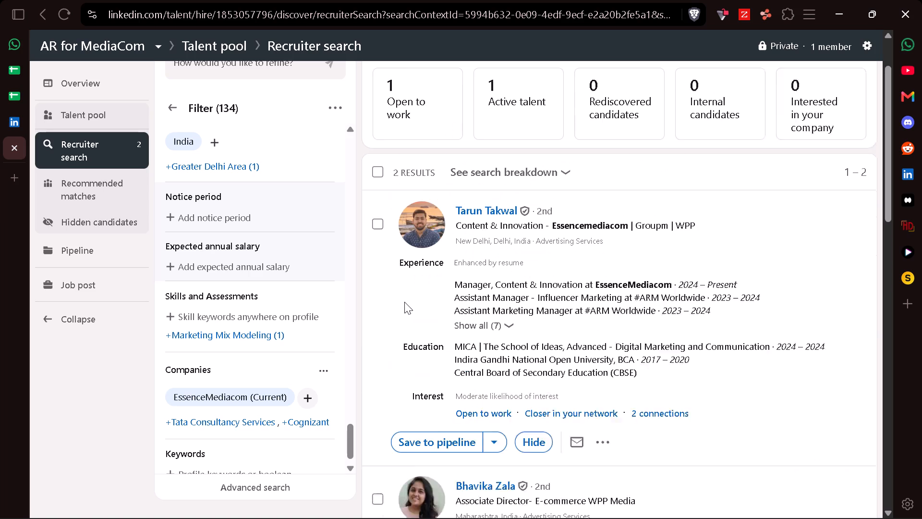
scroll(332, 291, "down", 1)
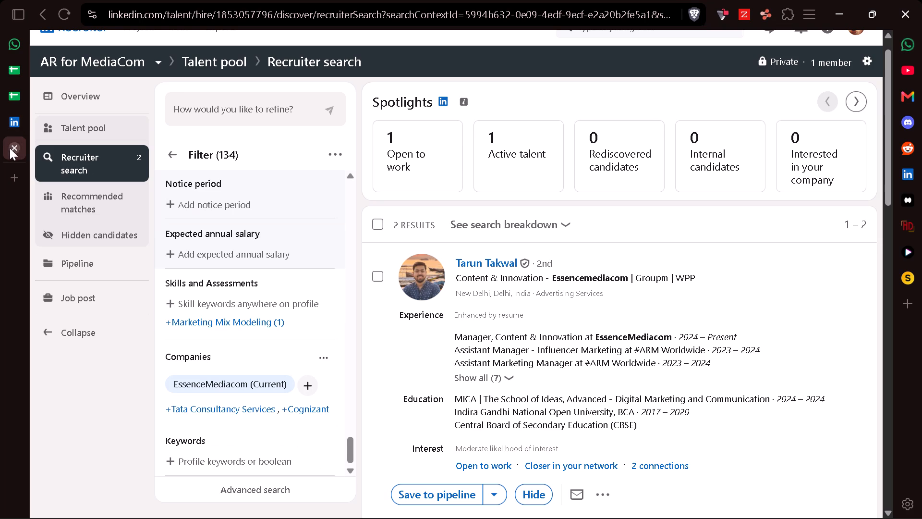
left_click(10, 148)
Filter EssenceMediacom India's associated members by location India and the keyword Marketing.
scroll(223, 383, "down", 1)
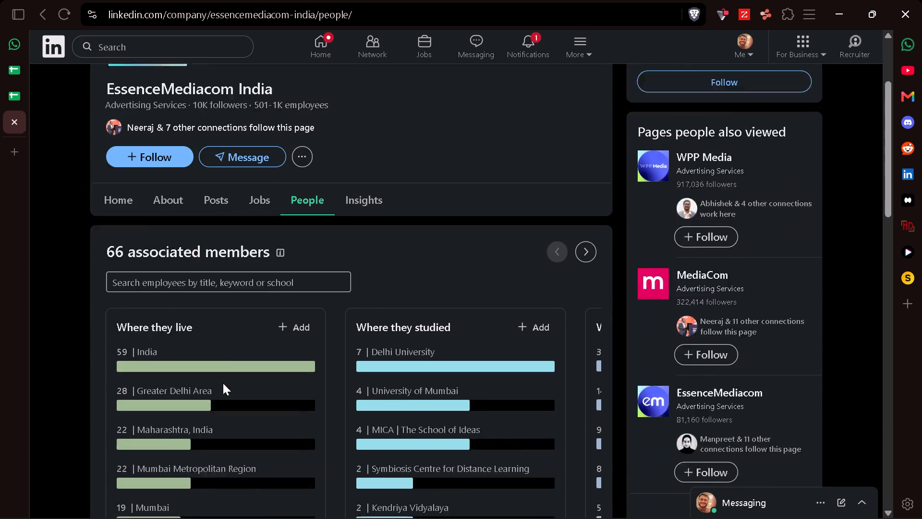
scroll(223, 383, "down", 5)
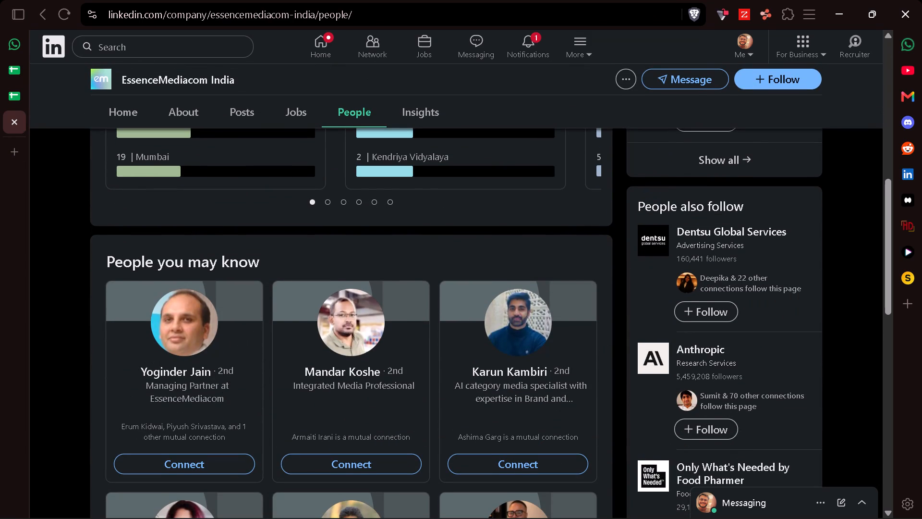
scroll(223, 383, "down", 2)
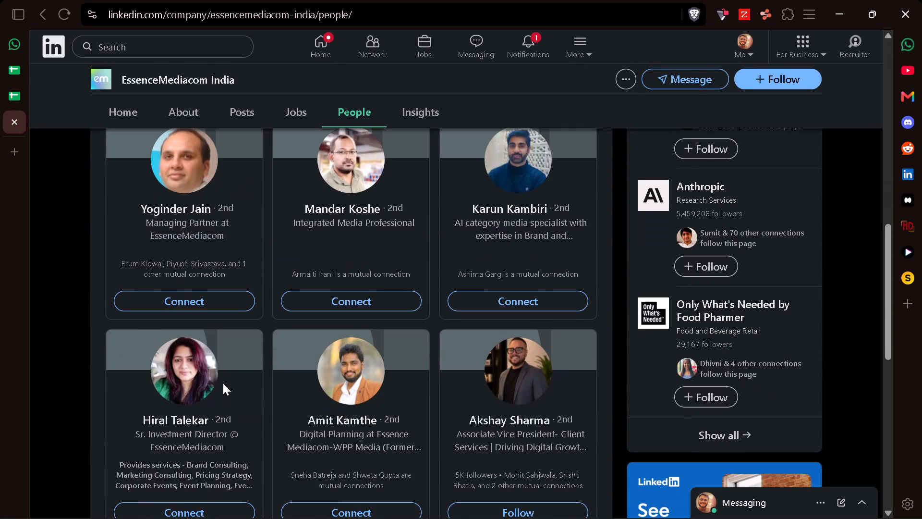
scroll(223, 383, "up", 3)
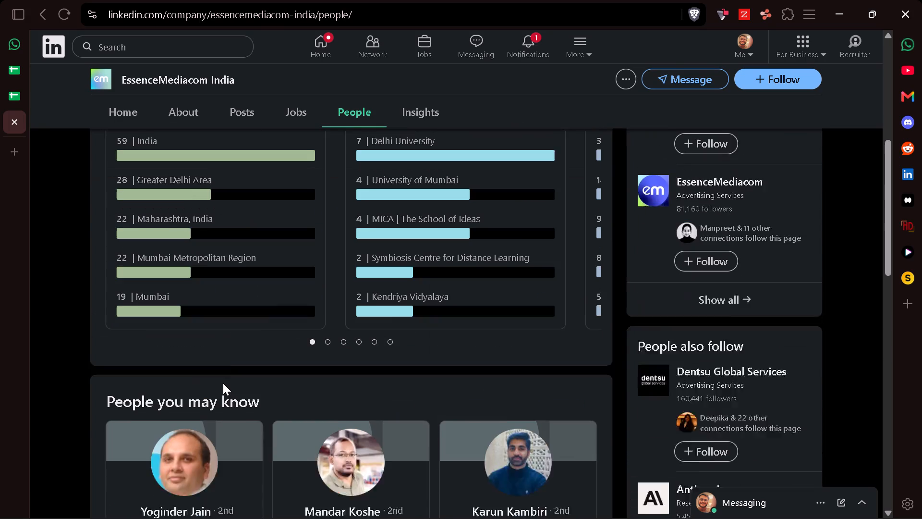
left_click(134, 208)
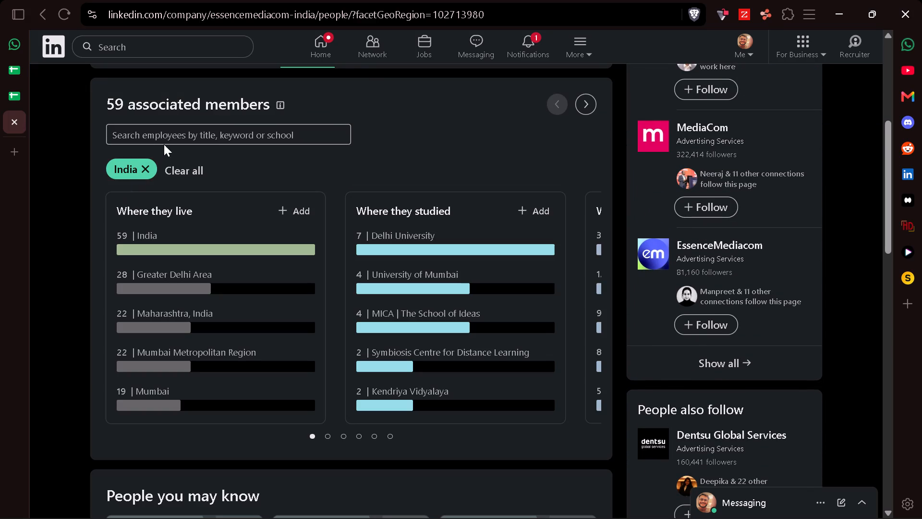
left_click(169, 134)
type("Marketing")
key("Return")
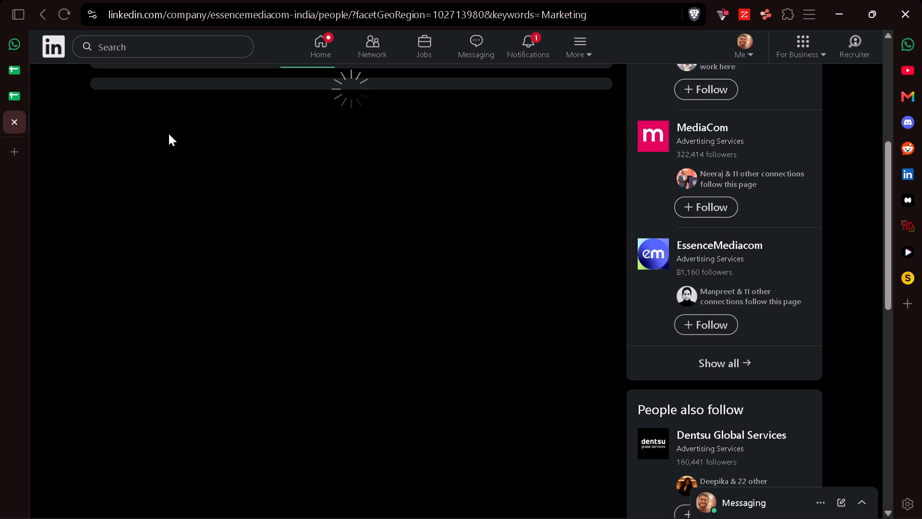
Examine the first batch of filtered EssenceMediacom India members for suitable marketing contacts.
scroll(336, 366, "down", 2)
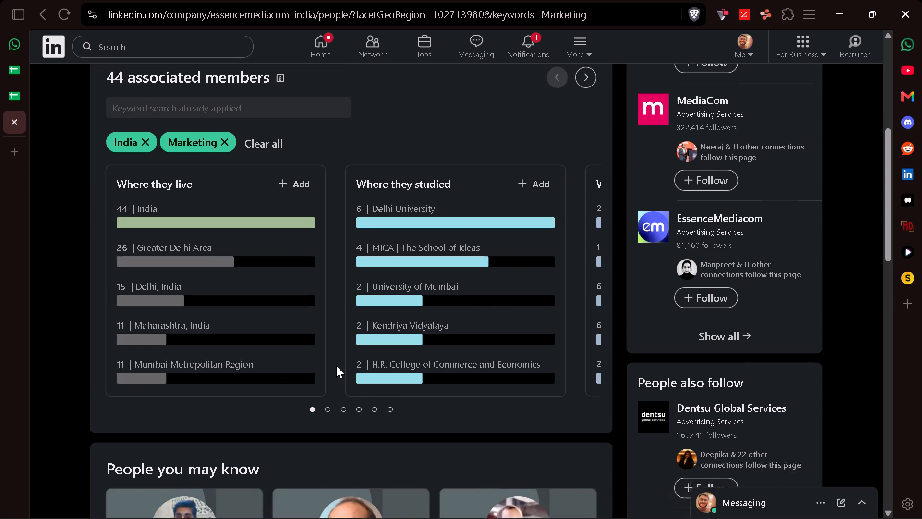
scroll(336, 366, "down", 3)
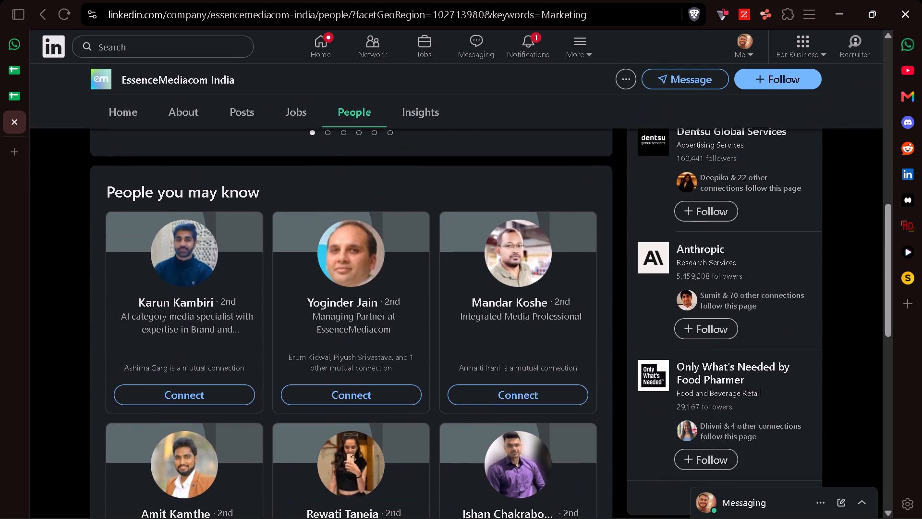
scroll(336, 366, "down", 1)
scroll(336, 366, "up", 4)
scroll(336, 366, "down", 5)
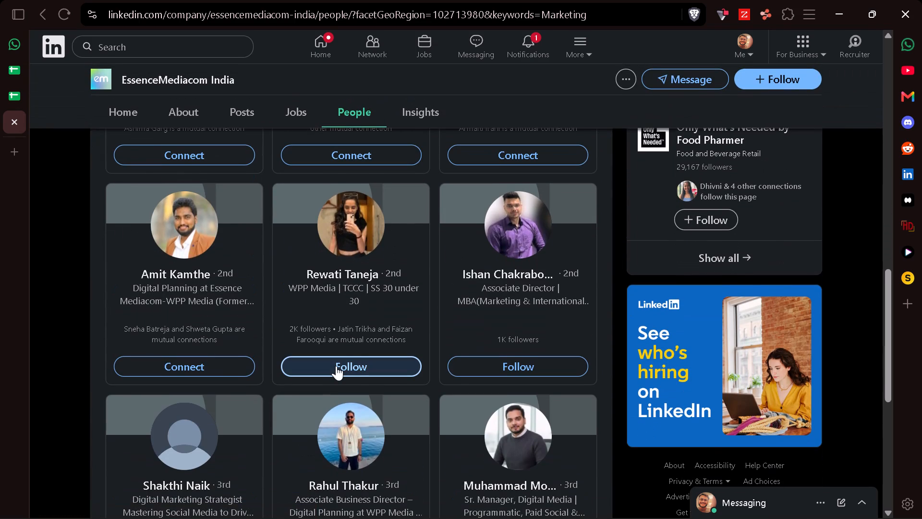
scroll(336, 366, "down", 3)
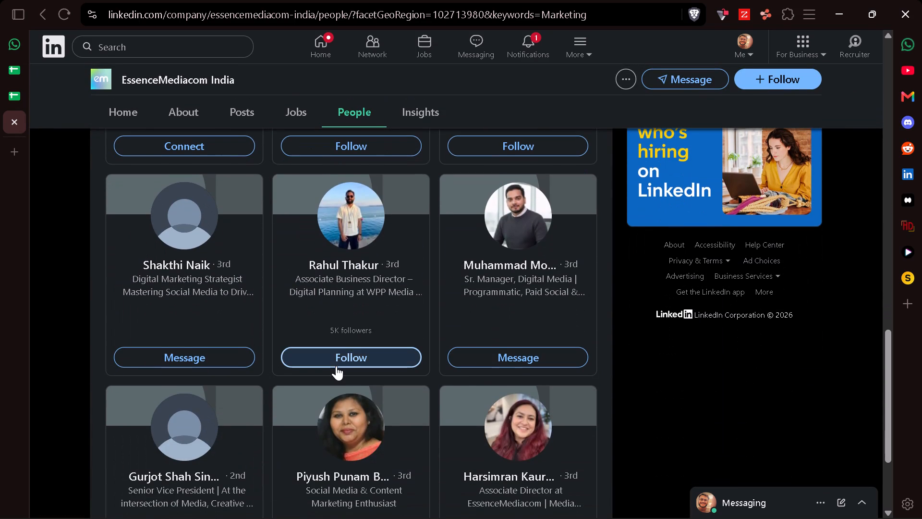
scroll(336, 366, "down", 2)
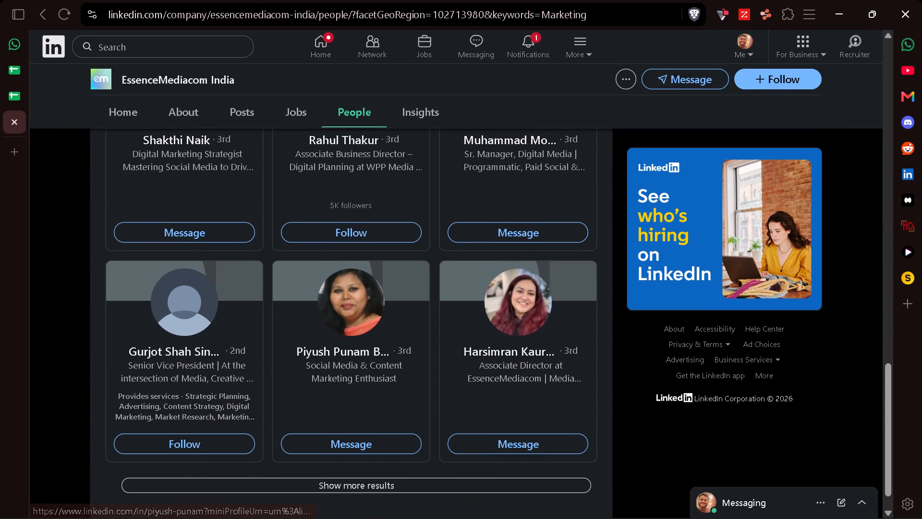
Load more of the filtered members and examine the second batch's names and job titles.
left_click(370, 488)
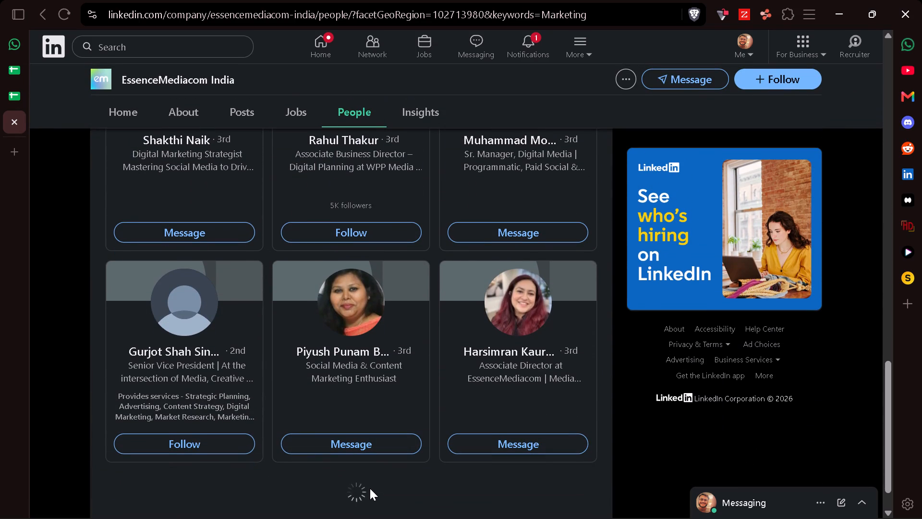
scroll(370, 488, "down", 2)
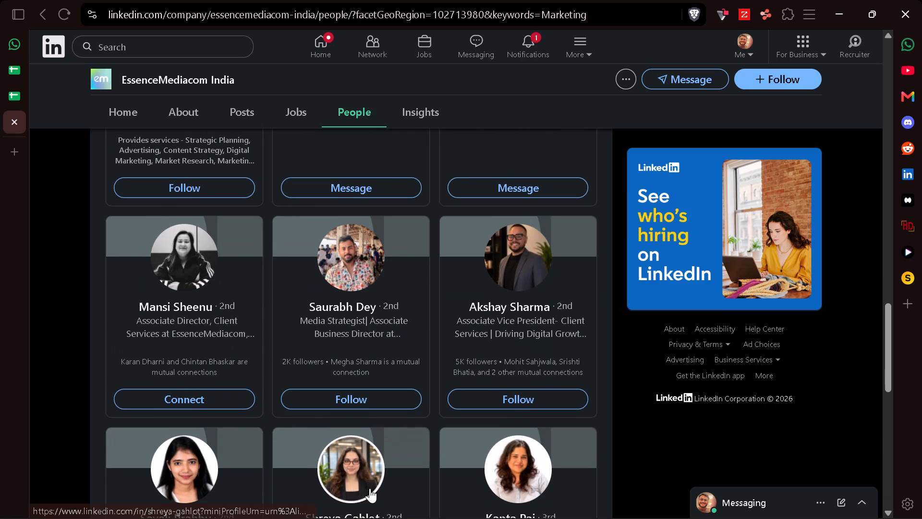
scroll(370, 488, "down", 4)
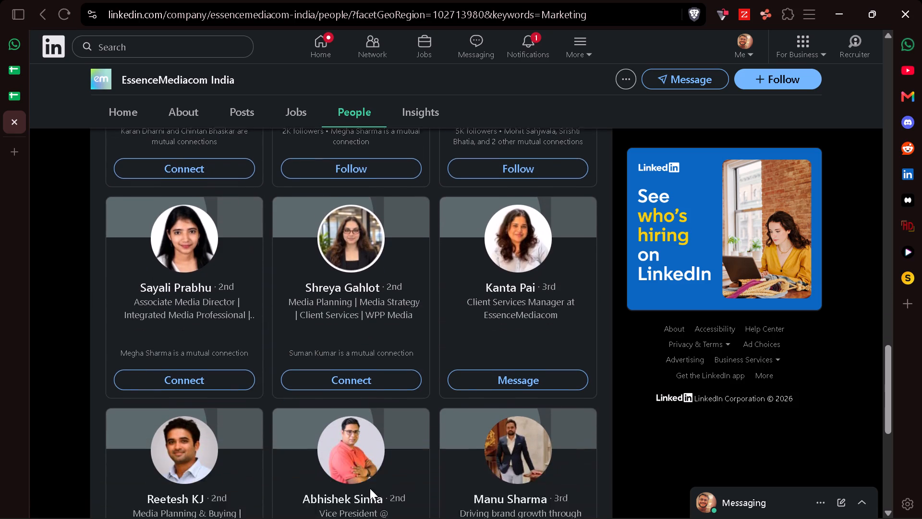
scroll(370, 488, "down", 3)
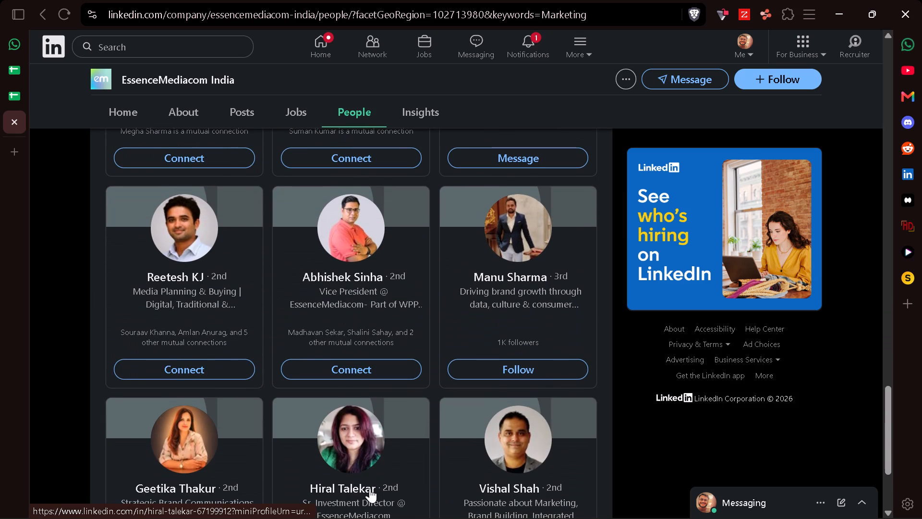
scroll(370, 488, "down", 2)
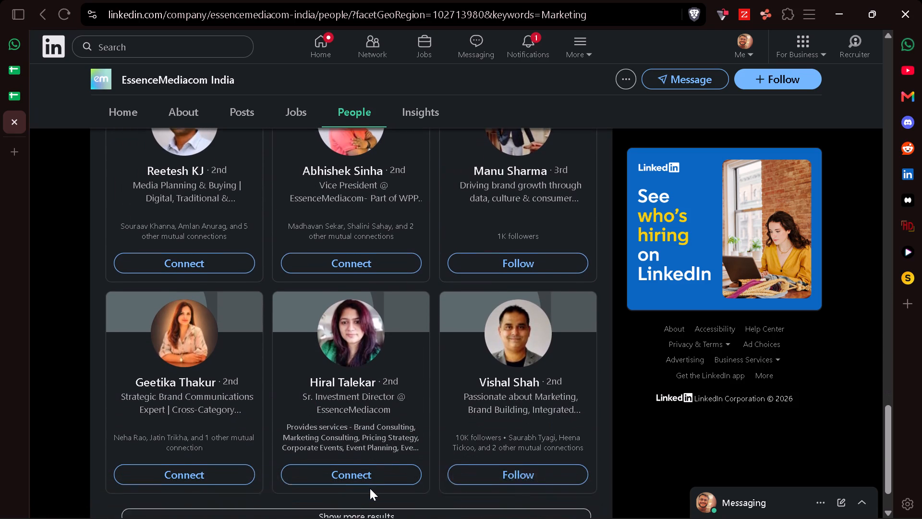
scroll(370, 488, "down", 1)
Load the third batch of filtered EssenceMediacom India members and examine their job titles.
left_click(356, 502)
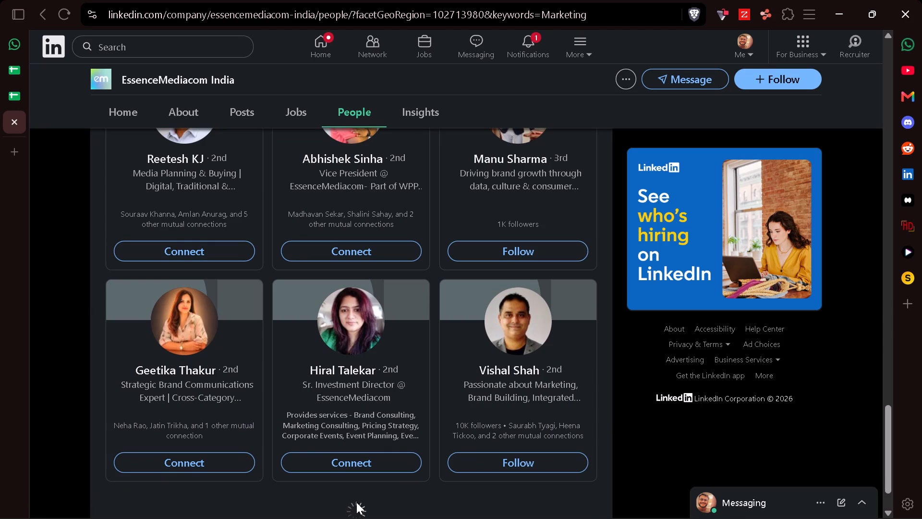
scroll(356, 502, "down", 2)
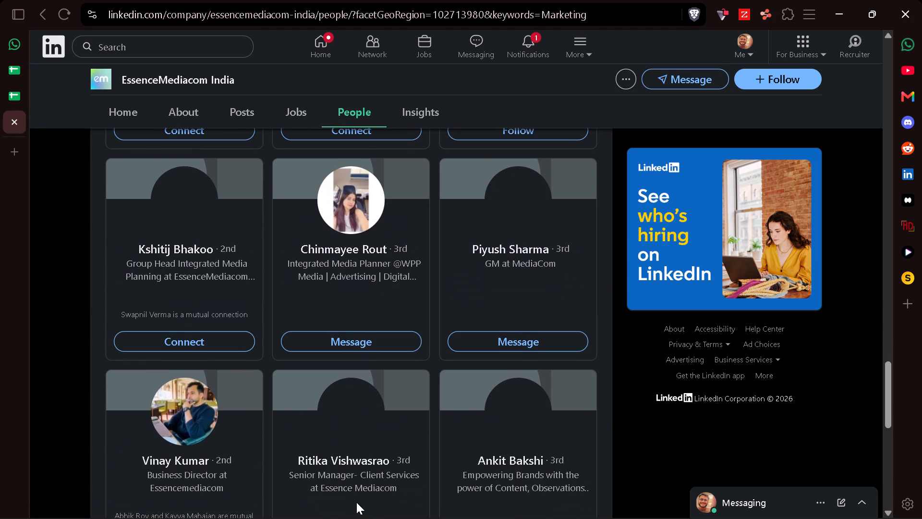
scroll(356, 502, "down", 1)
scroll(356, 502, "up", 2)
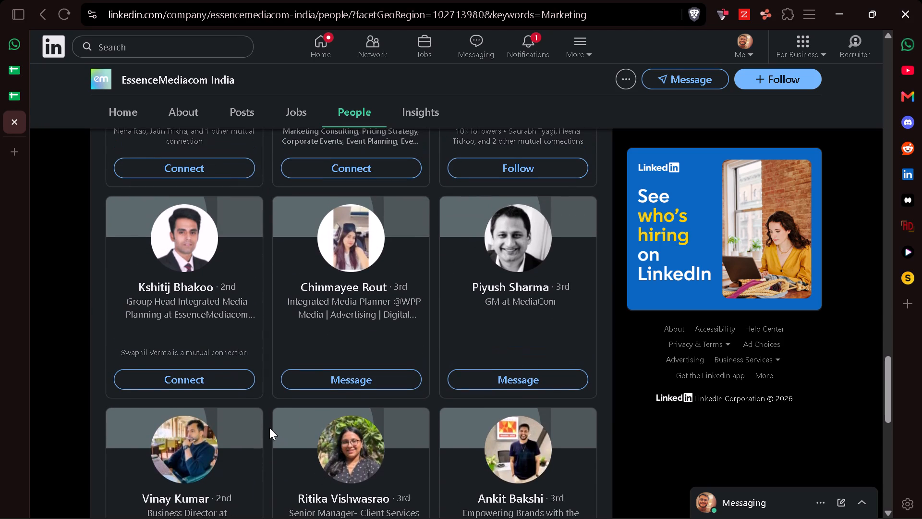
scroll(269, 428, "down", 6)
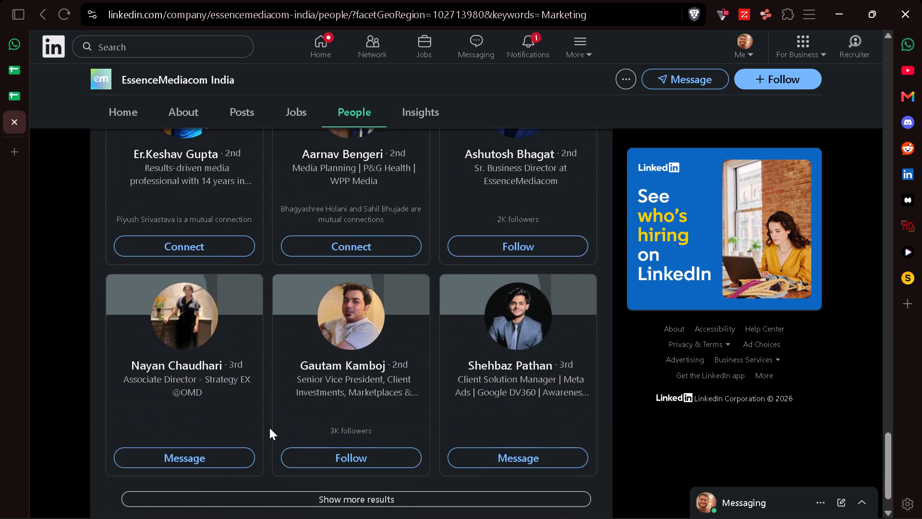
scroll(269, 428, "down", 1)
Load the remaining filtered members and examine their roles through to the end of the list.
left_click(373, 455)
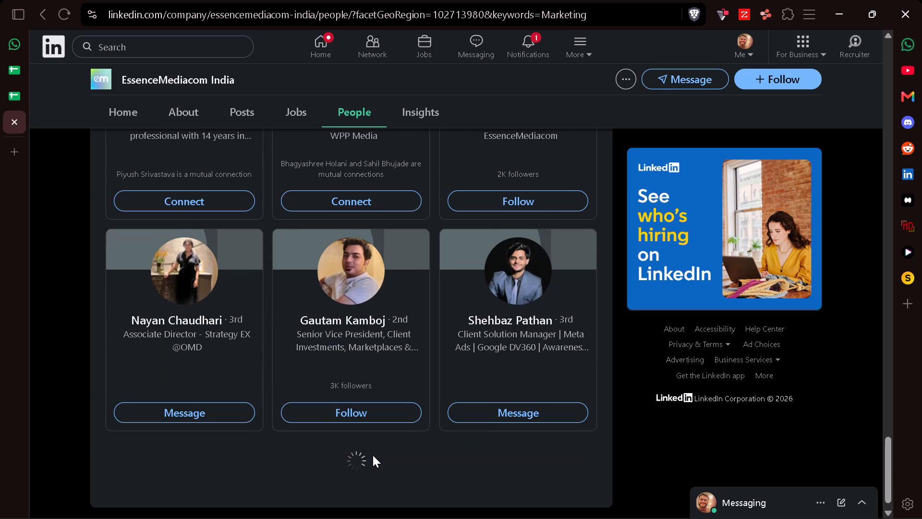
scroll(373, 455, "down", 2)
scroll(349, 426, "up", 1)
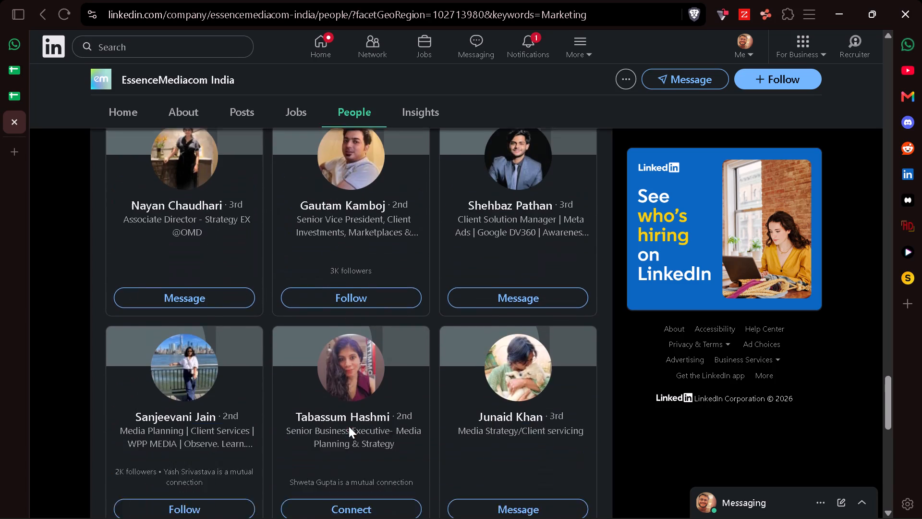
scroll(349, 426, "up", 1)
scroll(349, 426, "down", 6)
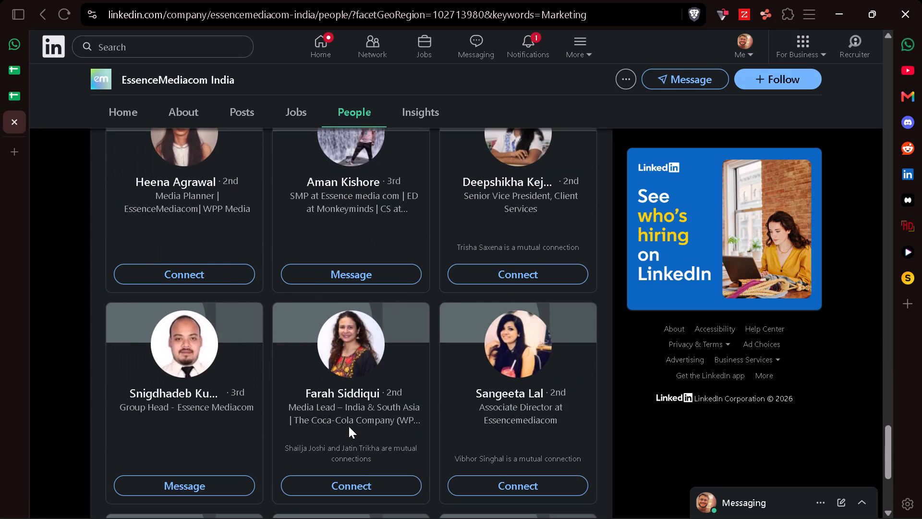
scroll(275, 417, "down", 4)
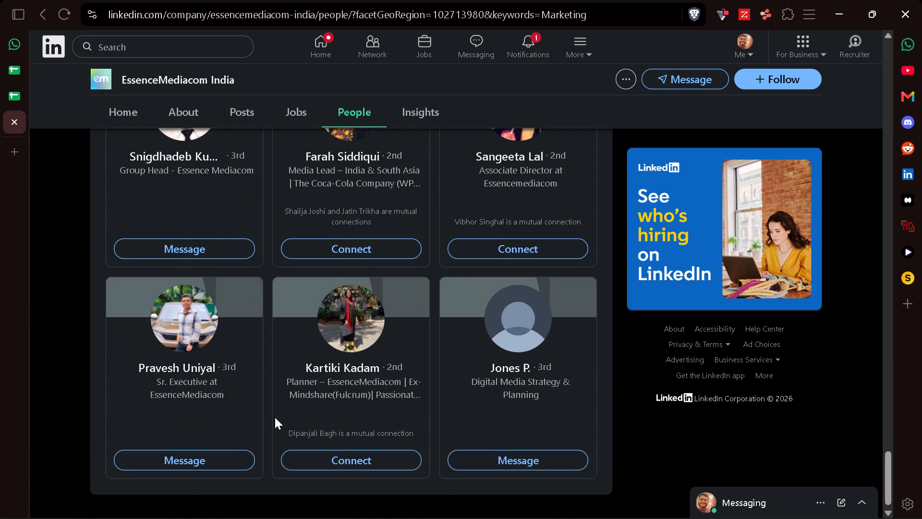
Look back through the filtered EssenceMediacom India members and review the profile of the member whose headline mentions marketing and brand building.
scroll(275, 417, "down", 2)
scroll(275, 417, "up", 7)
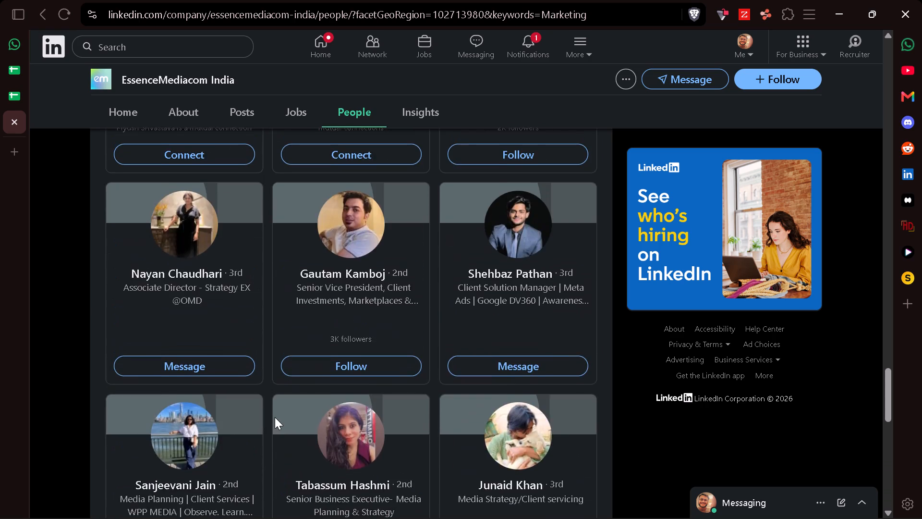
scroll(275, 417, "up", 1)
scroll(425, 379, "up", 4)
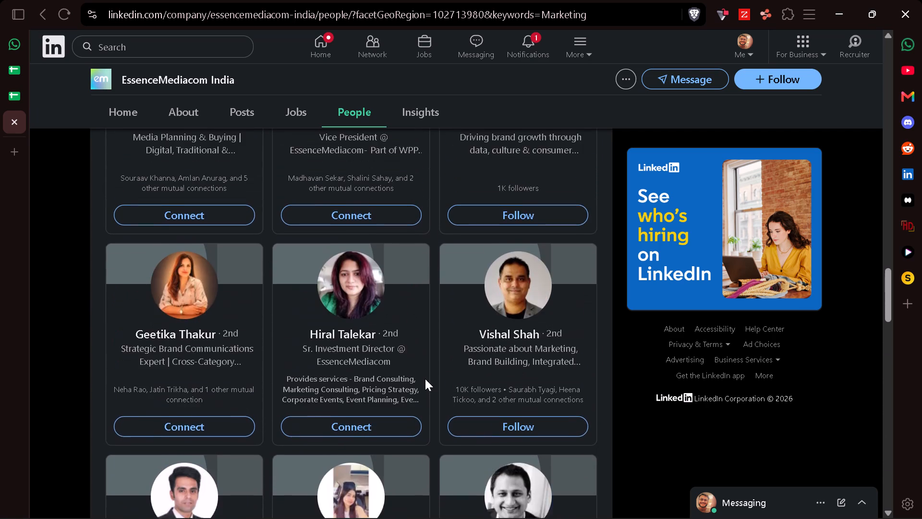
scroll(425, 379, "up", 2)
scroll(425, 379, "down", 2)
left_click(518, 437)
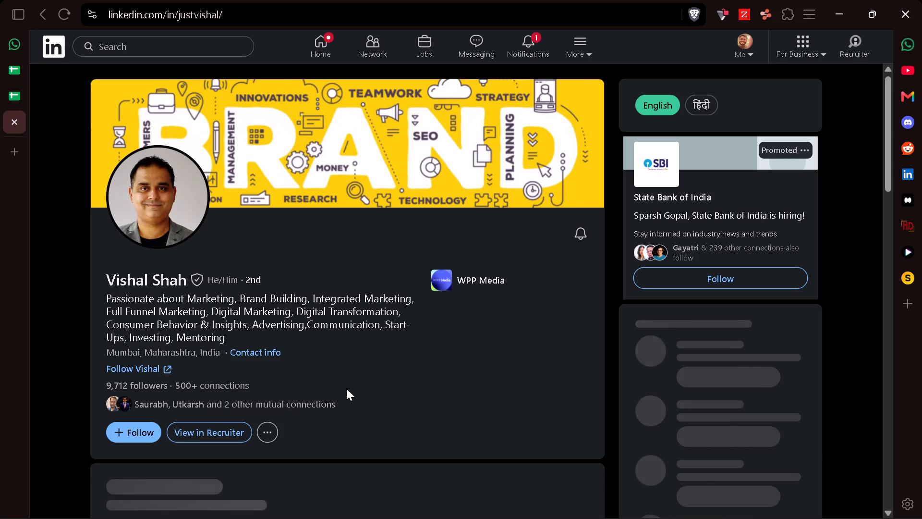
scroll(346, 388, "down", 4)
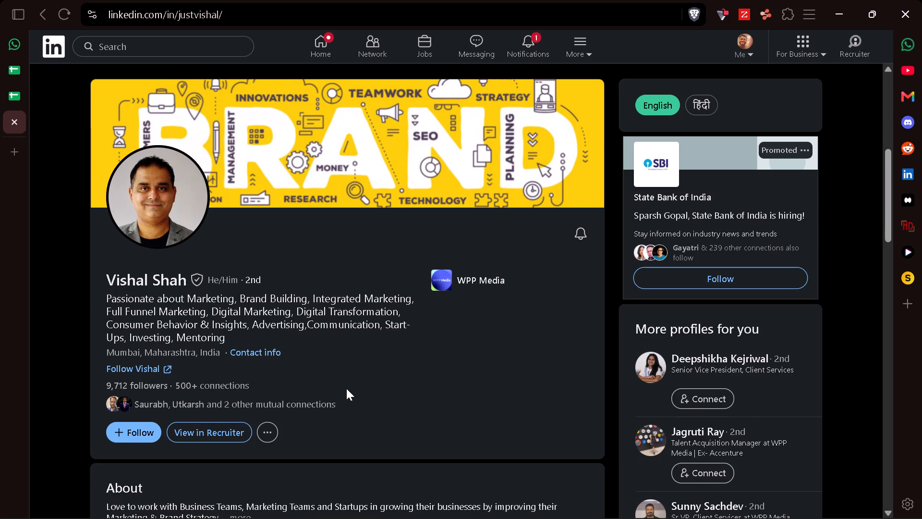
scroll(346, 388, "down", 2)
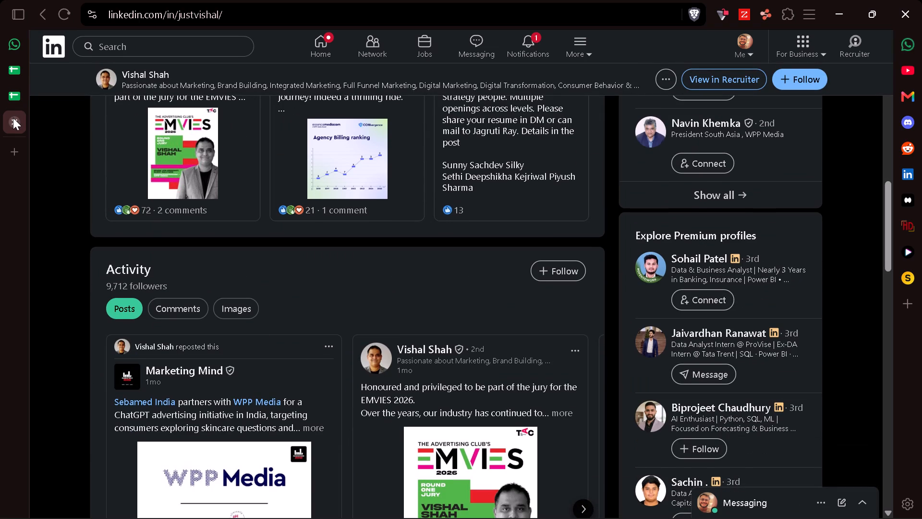
left_click(13, 118)
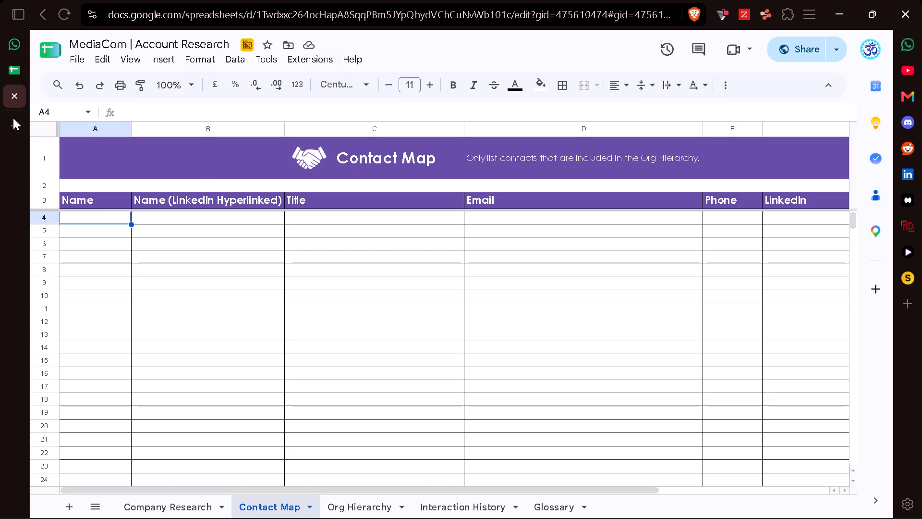
Reopen the AR for MediaCom Recruiter search from the browsing history, leaving no extra blank page open.
left_click(12, 77)
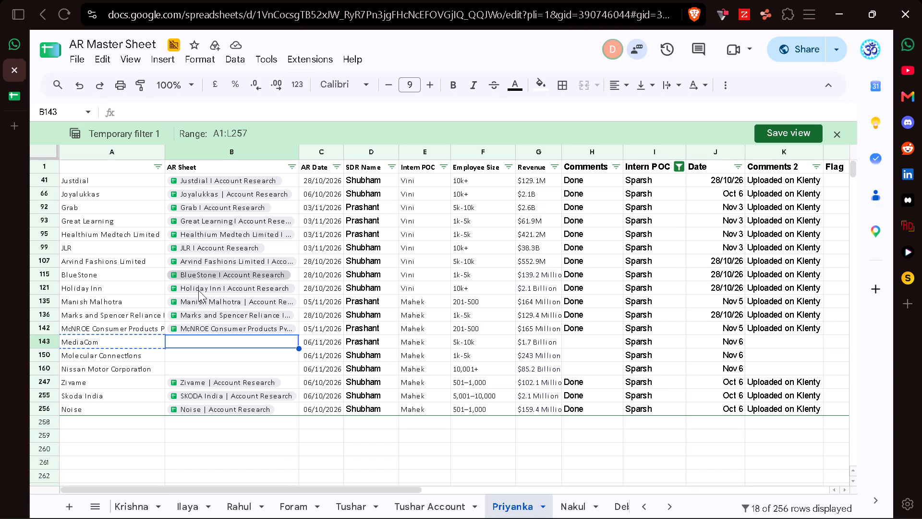
left_click(17, 98)
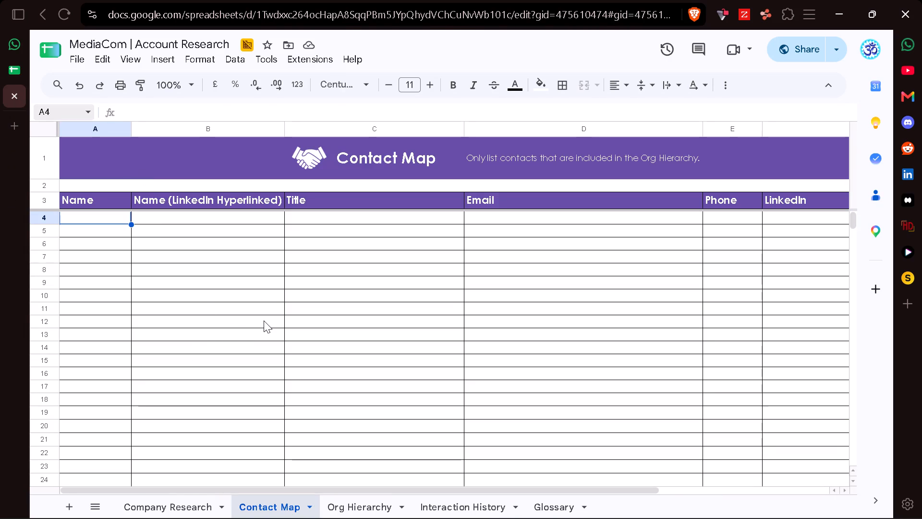
key("ctrl+h")
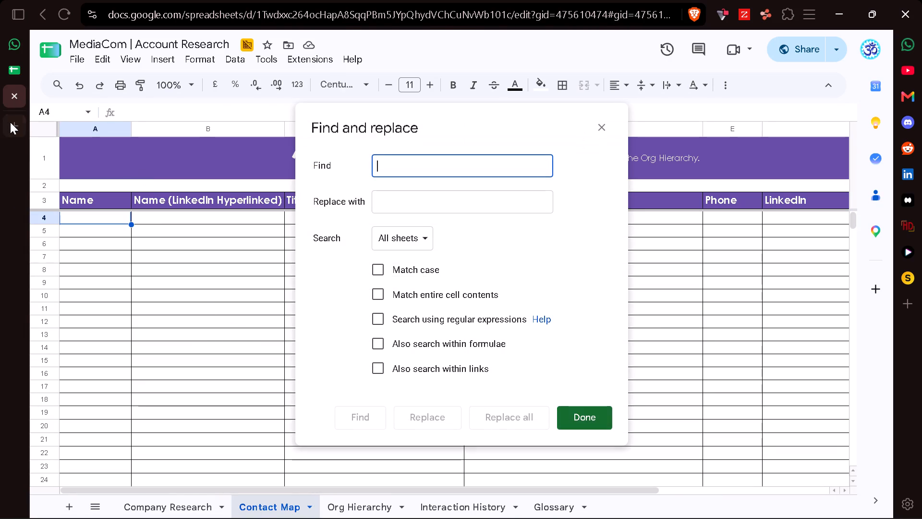
left_click(10, 122)
key("ctrl+h")
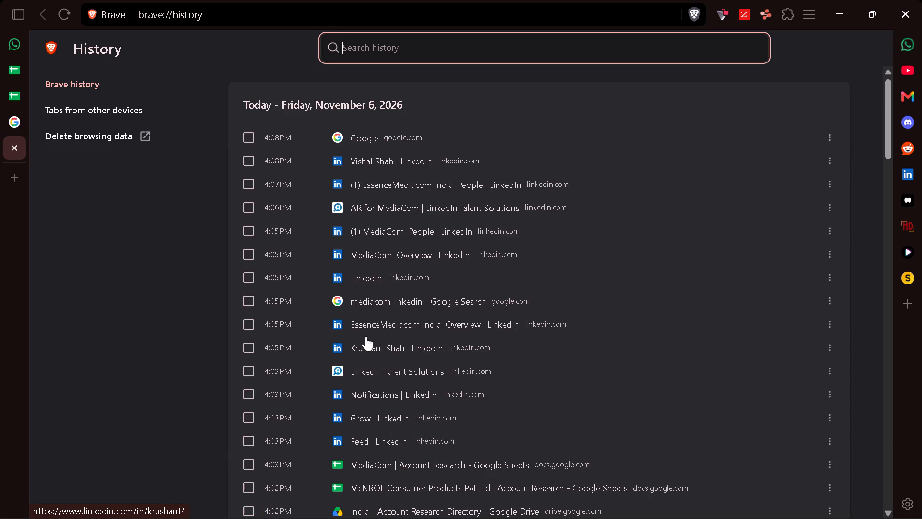
left_click(369, 203)
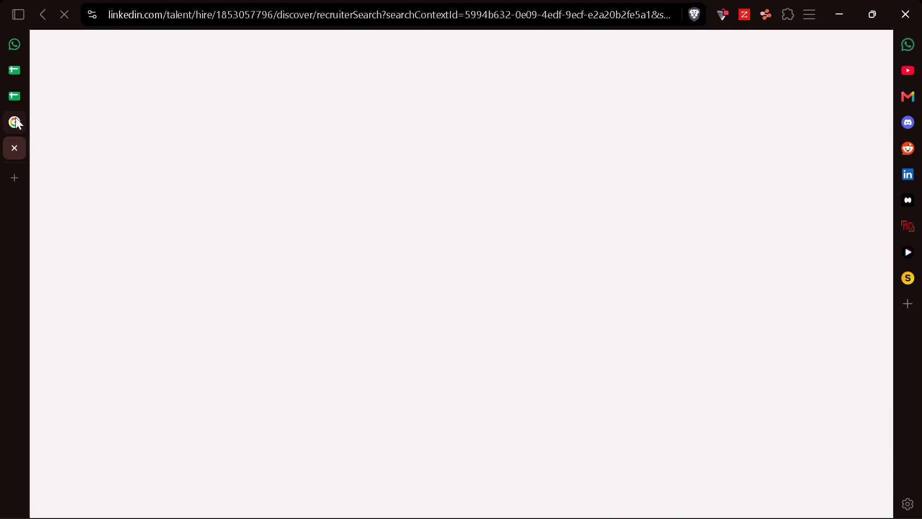
double_click(13, 119)
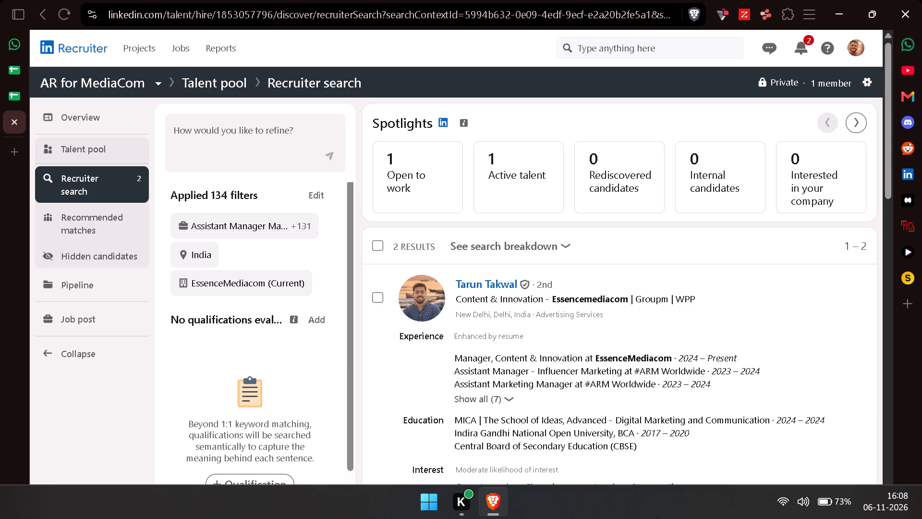
Examine the profiles of both EssenceMediacom candidates in the Recruiter search results, including their current roles and experience.
left_click(479, 285)
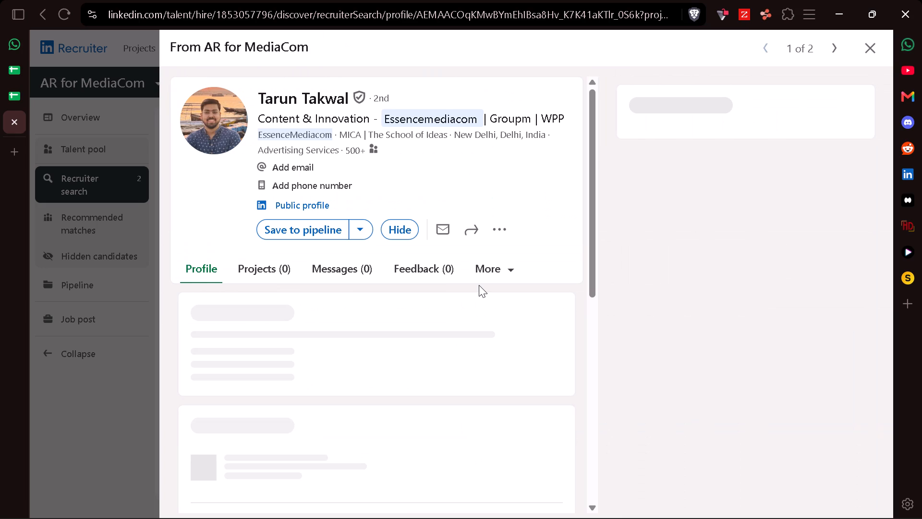
scroll(378, 358, "down", 5)
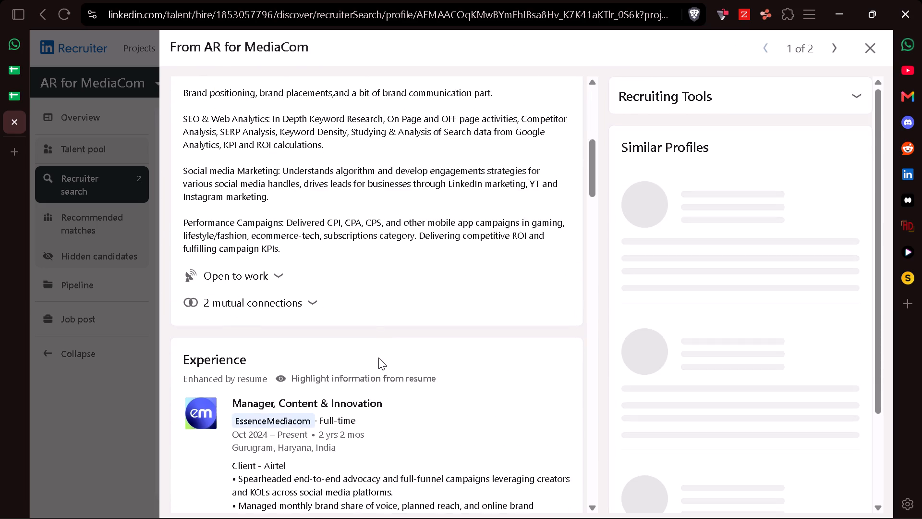
scroll(378, 358, "down", 2)
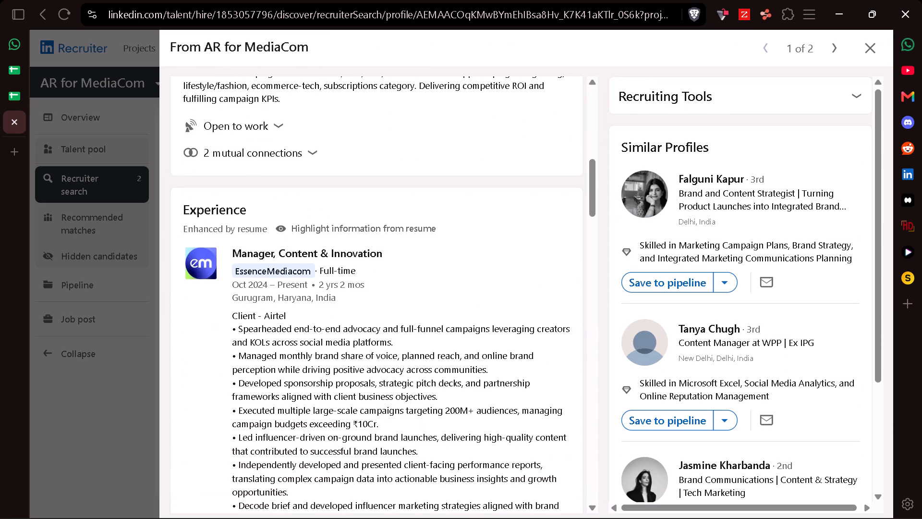
scroll(378, 358, "down", 4)
scroll(378, 358, "up", 7)
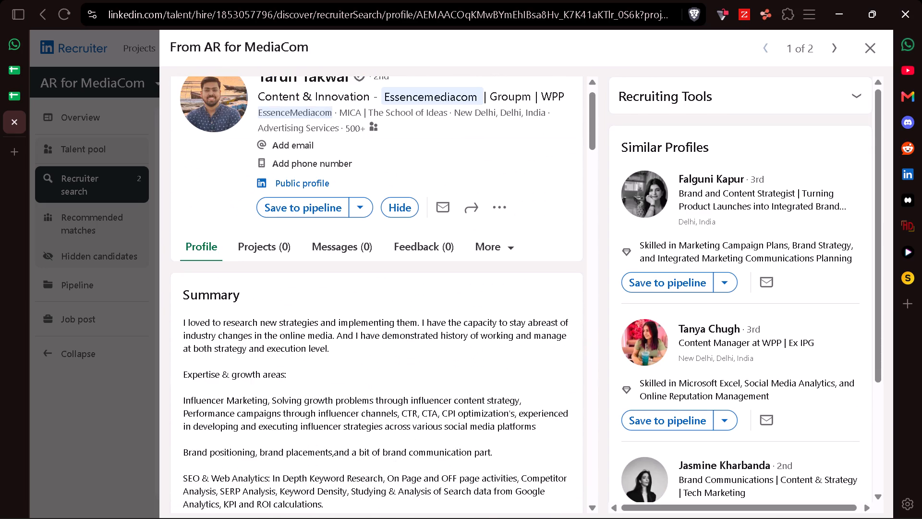
left_click(829, 54)
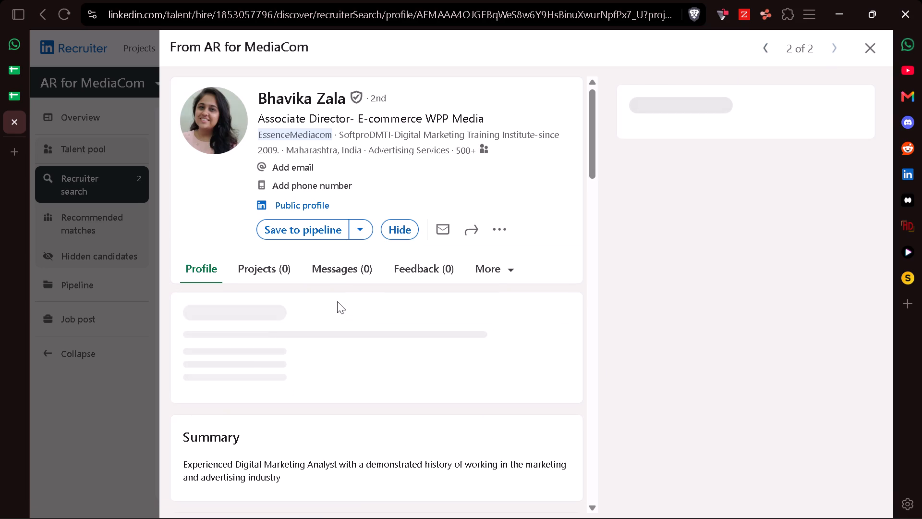
scroll(337, 301, "down", 2)
scroll(337, 301, "up", 6)
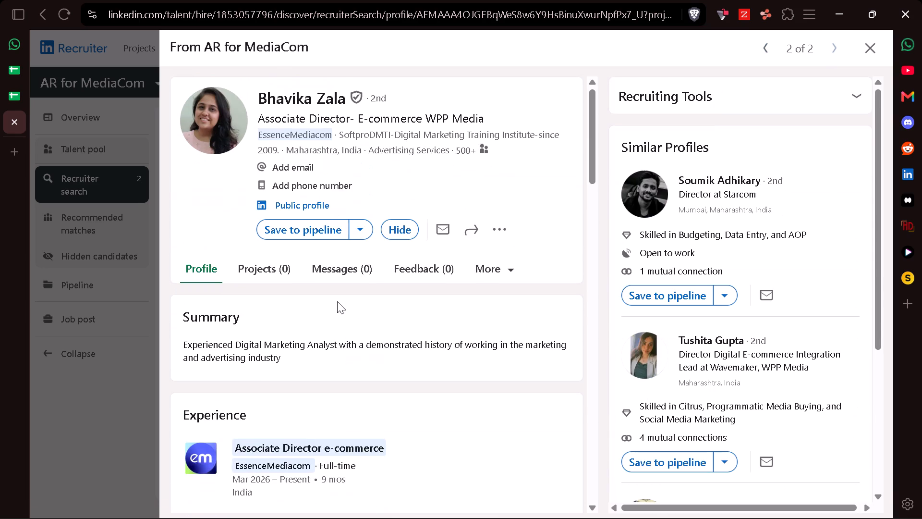
Copy the first Recruiter candidate's name into the Name cell of row 4 in the MediaCom Contact Map.
left_click(754, 50)
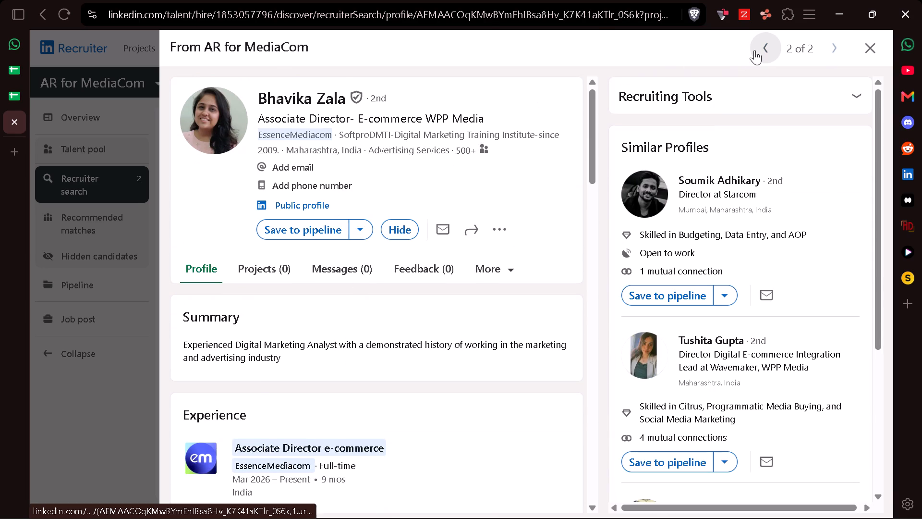
left_click_drag(252, 101, 308, 101)
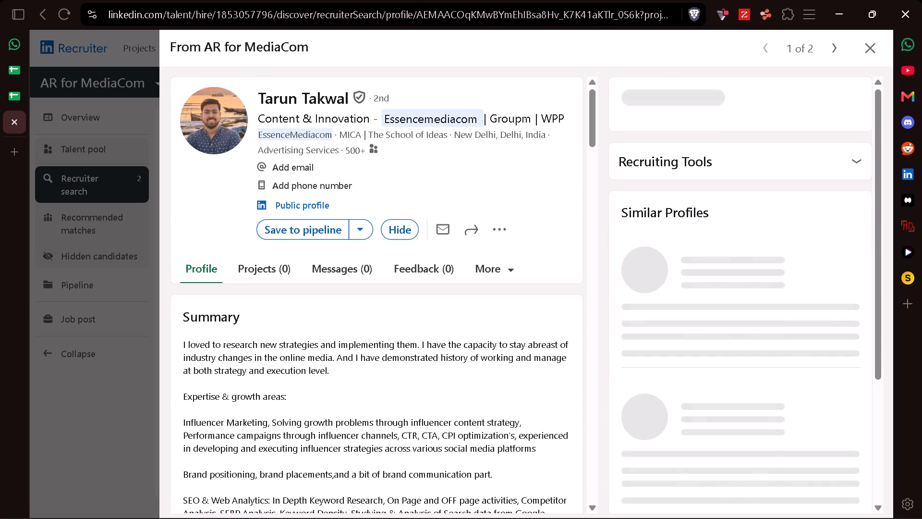
left_click_drag(308, 101, 260, 90)
left_click(260, 90)
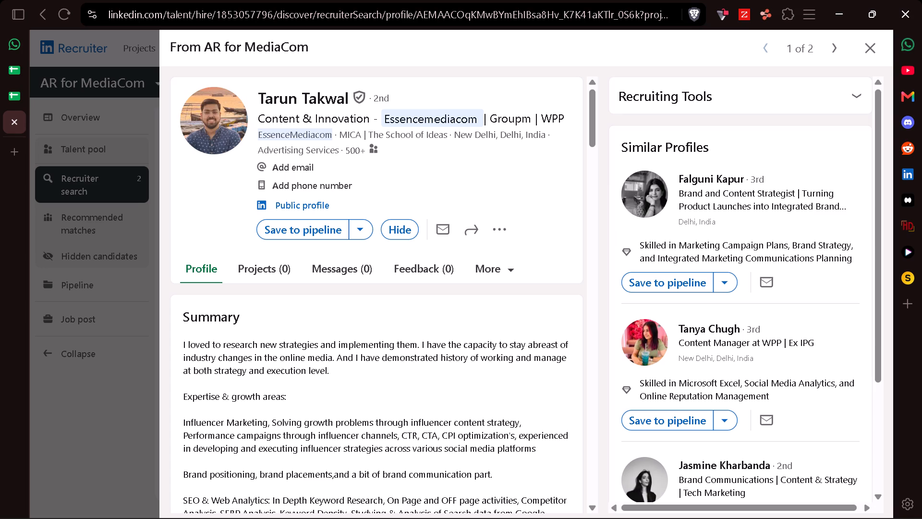
left_click_drag(257, 95, 349, 96)
key("ctrl+c")
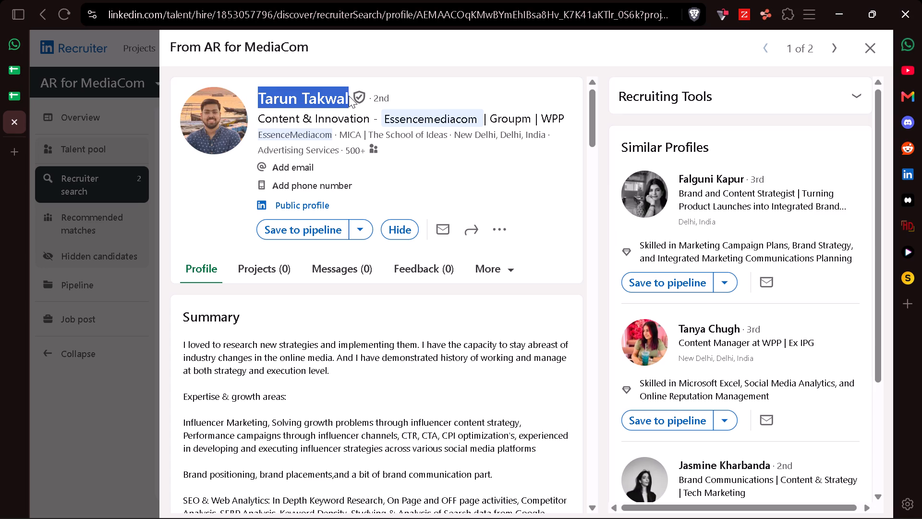
scroll(286, 338, "down", 4)
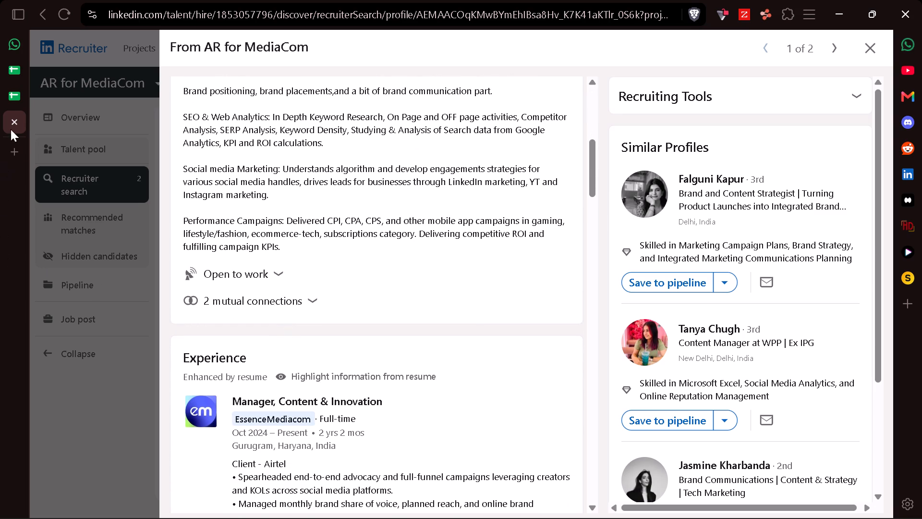
left_click(16, 97)
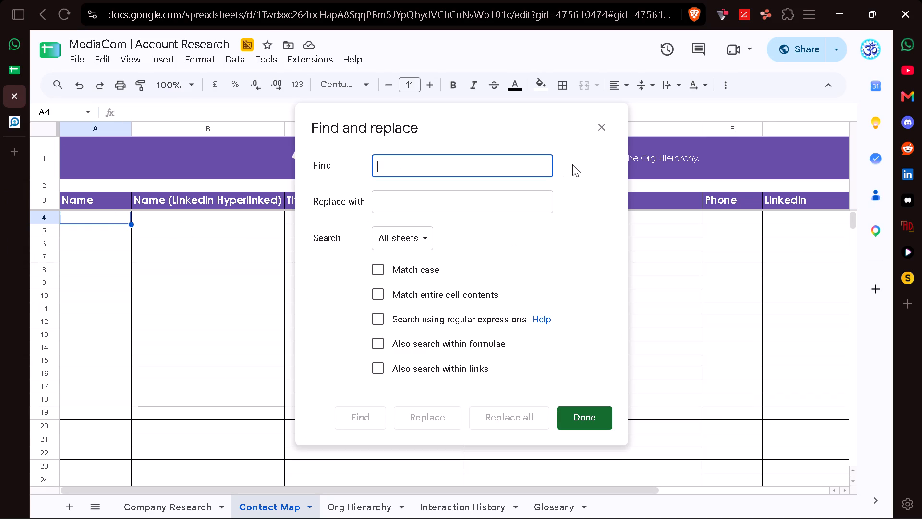
left_click(604, 124)
key("ctrl+v")
Enter "Manager, Content & Innovation" as the first contact's title in row 4 of the Contact Map.
key("Right")
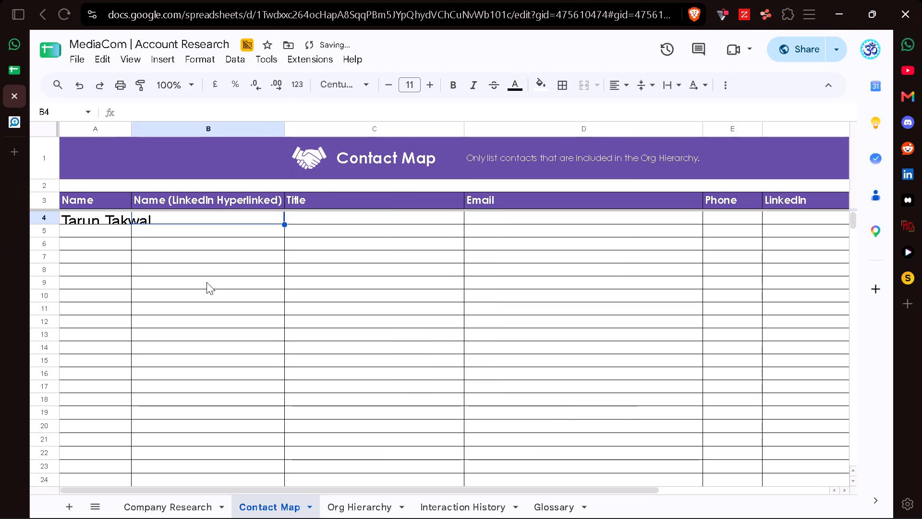
key("Right")
type("Mana")
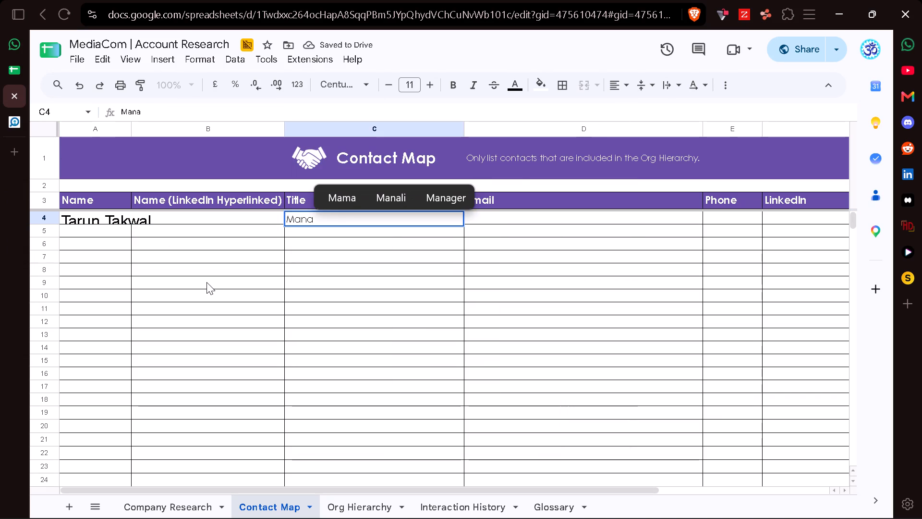
type("ger")
type(", Content & Inno")
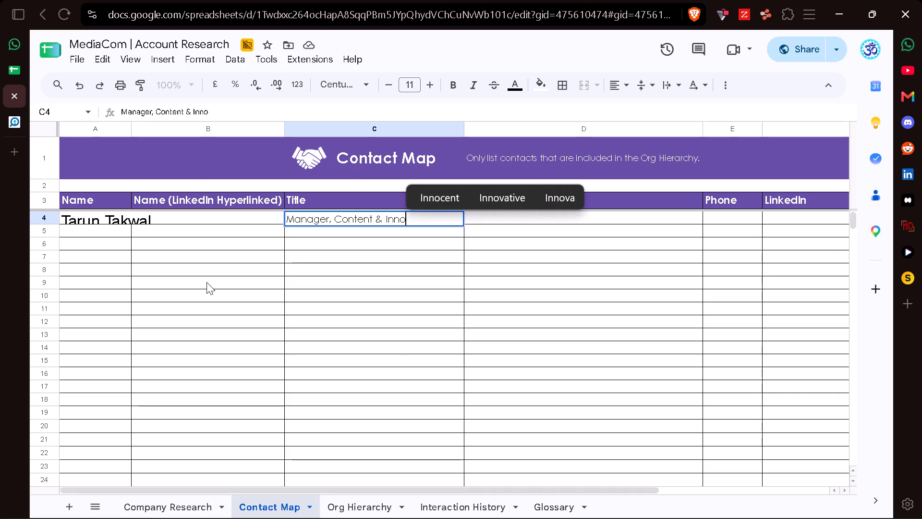
type("vation")
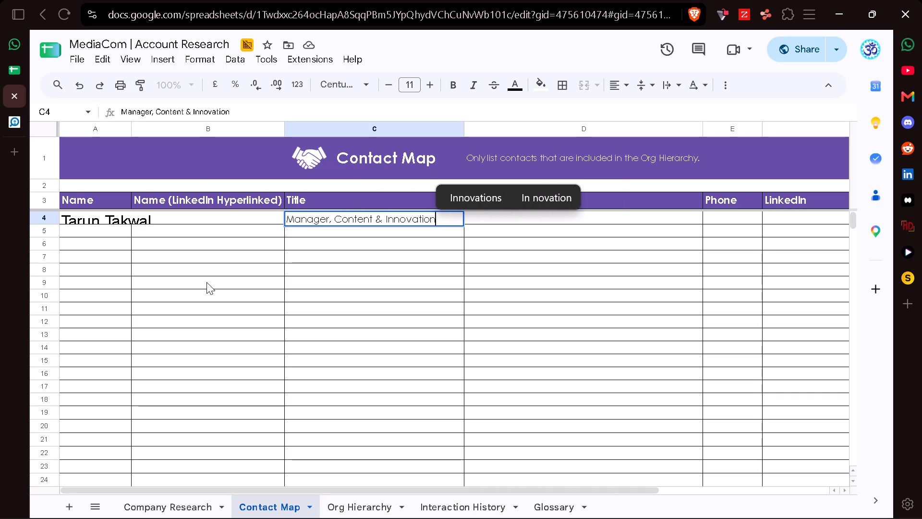
left_click(560, 222)
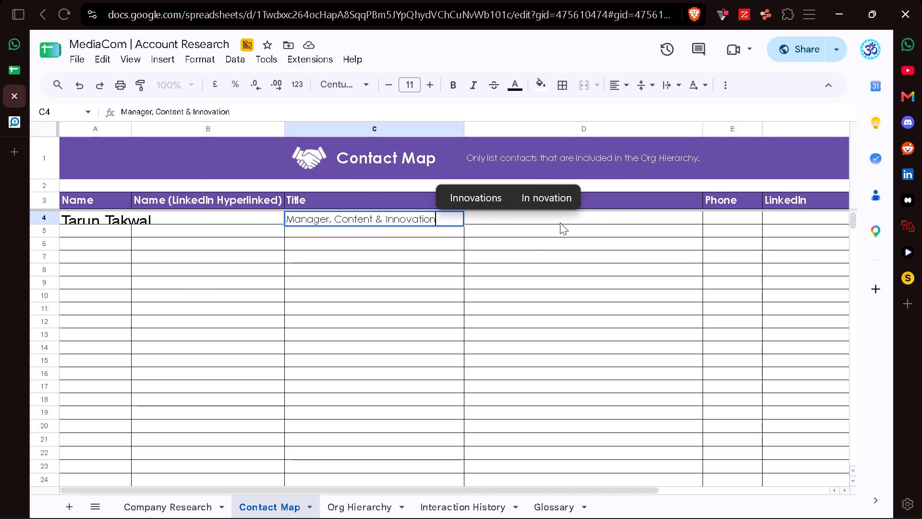
left_click(560, 222)
Copy the first candidate's public profile link from Recruiter into the LinkedIn cell of row 4 in the Contact Map.
key("Right")
key("Right")
scroll(432, 230, "left", 5)
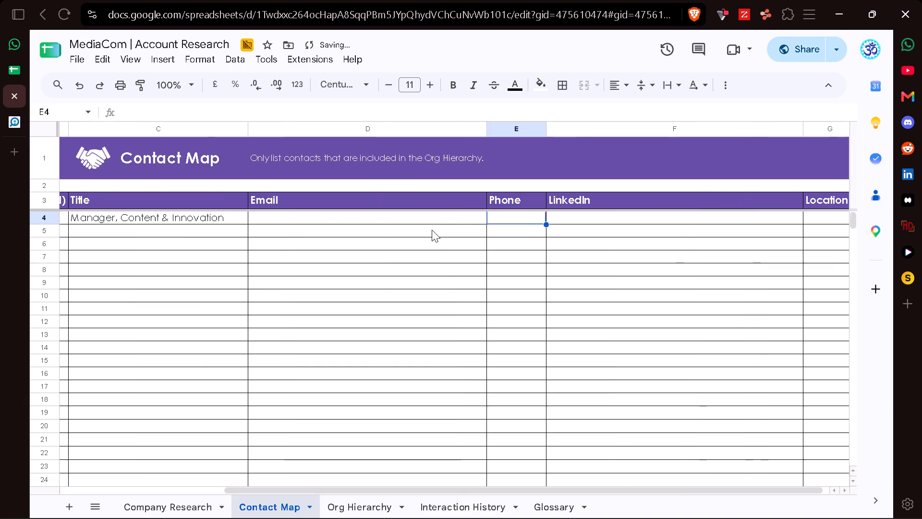
key("Right")
left_click(10, 120)
scroll(295, 241, "up", 5)
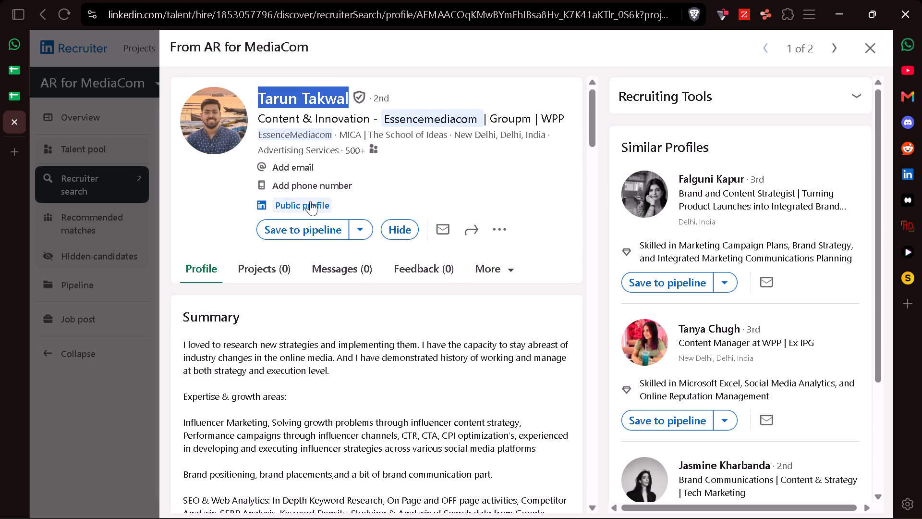
left_click(305, 202)
left_click(346, 245)
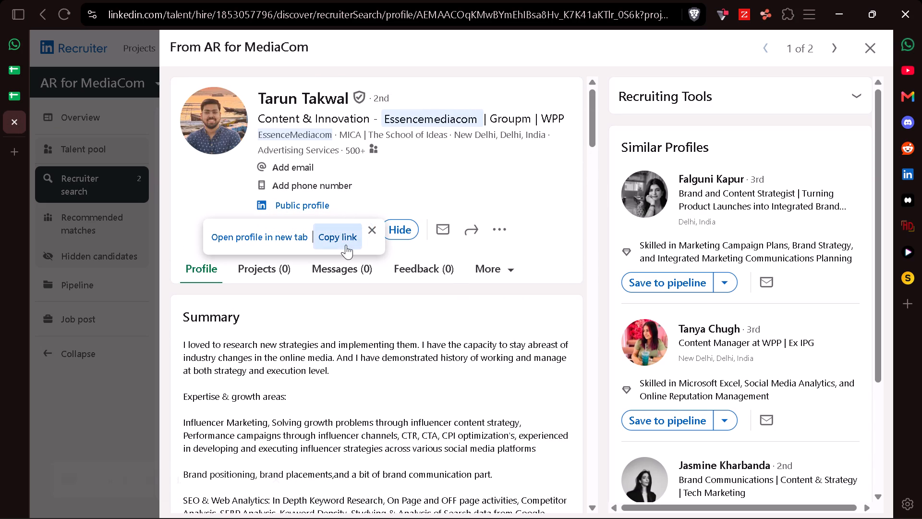
left_click(753, 13)
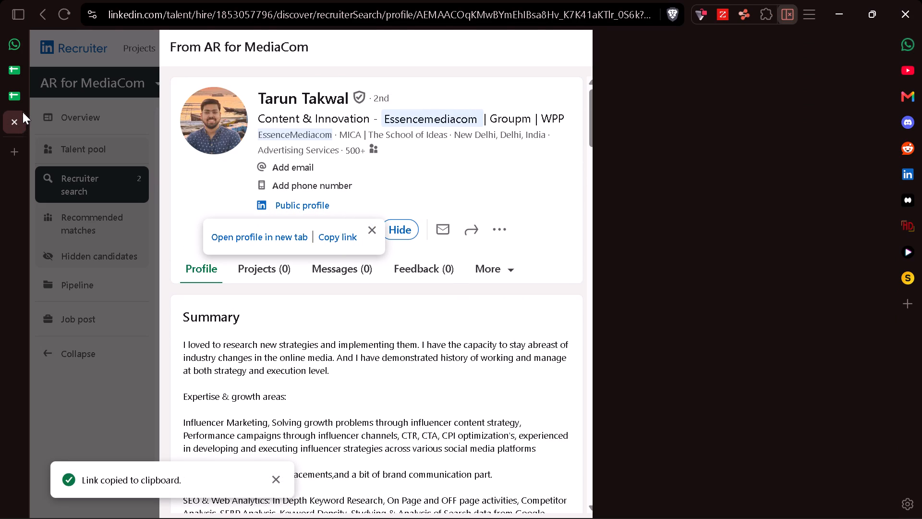
left_click(21, 94)
key("ctrl+v")
Enter "New Delhi" as the first contact's location in row 4 of the Contact Map.
key("Right")
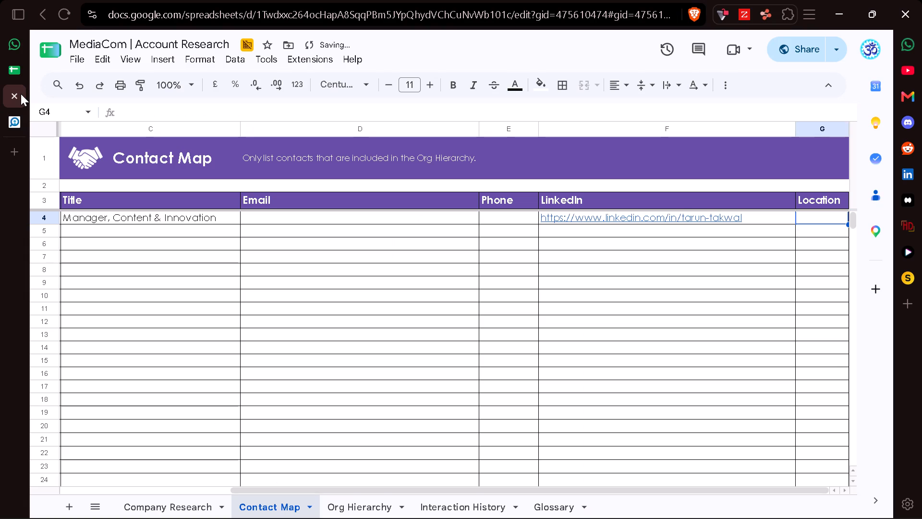
type("New")
key("space")
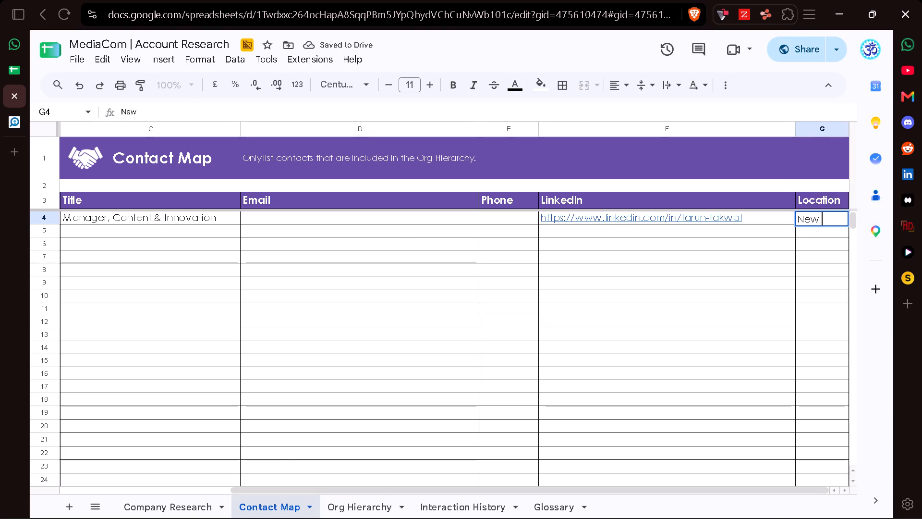
type("Dle")
key("BackSpace")
key("BackSpace")
type("elhi")
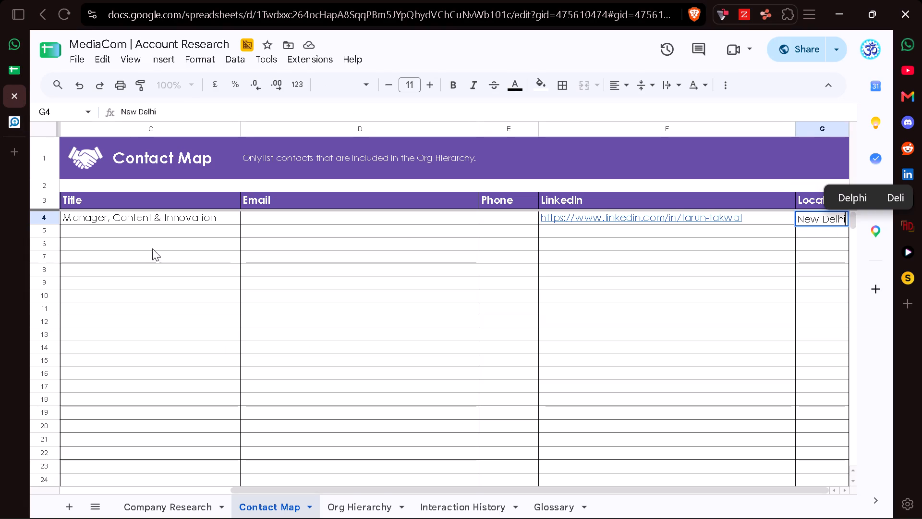
left_click(160, 233)
scroll(160, 233, "right", 5)
left_click(121, 232)
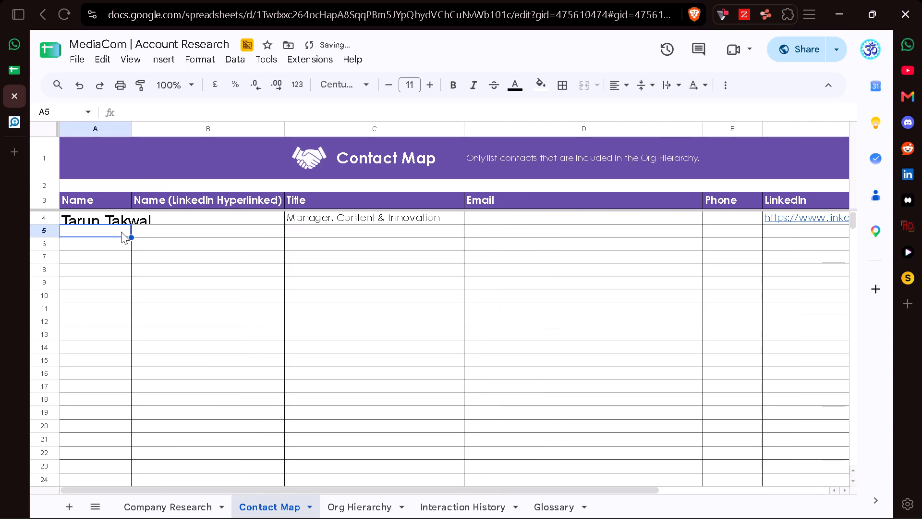
Copy the first candidate's business email from ZoomInfo into the Email cell of row 4 in the Contact Map.
left_click(7, 118)
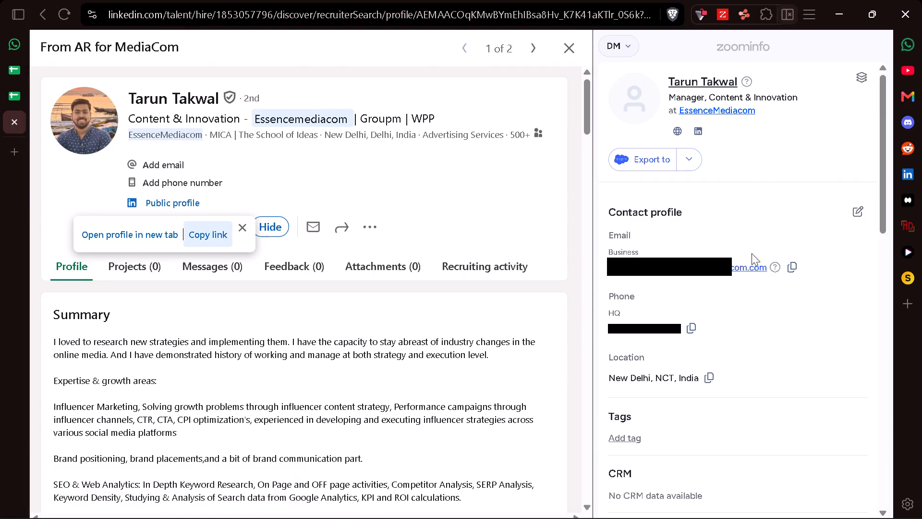
left_click(795, 270)
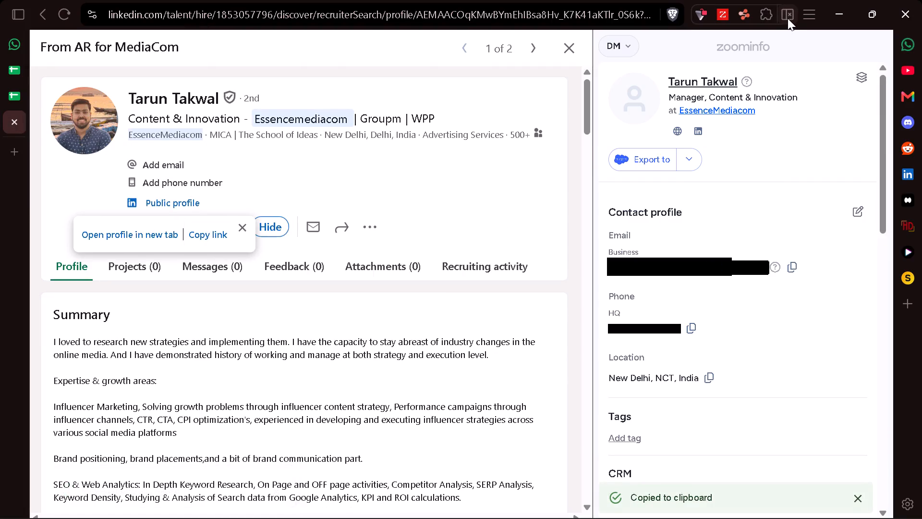
left_click(788, 18)
left_click(766, 17)
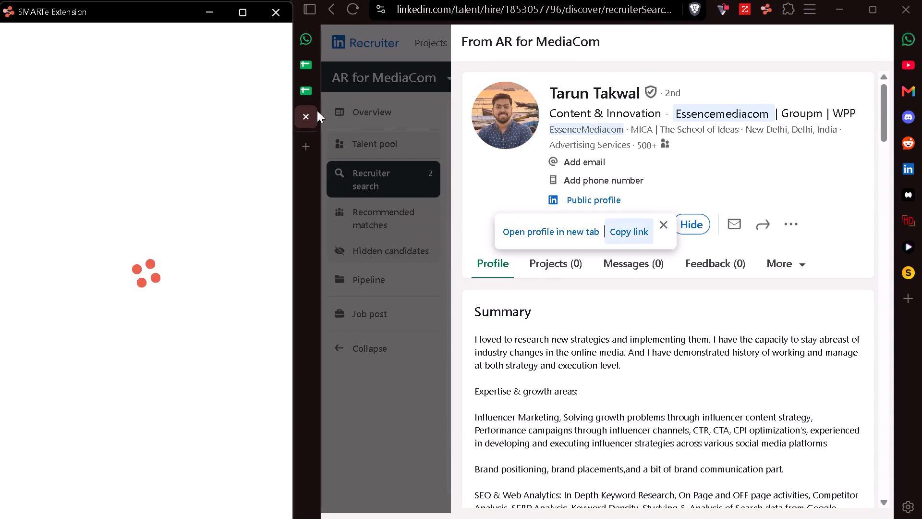
left_click(306, 98)
scroll(682, 265, "left", 5)
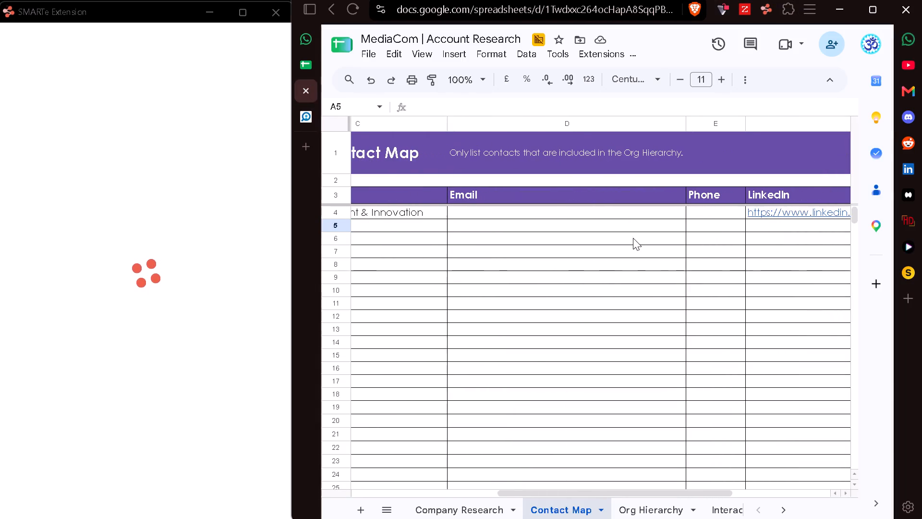
left_click(571, 218)
key("ctrl+v")
key("Right")
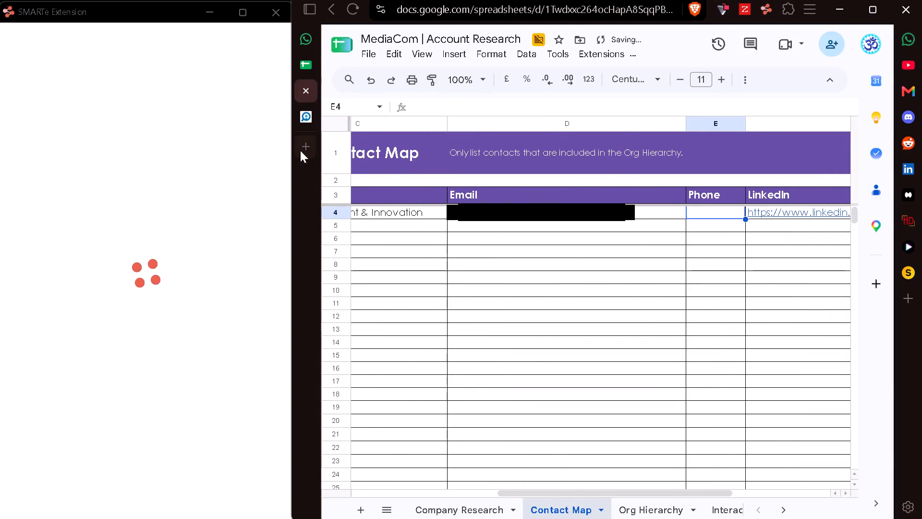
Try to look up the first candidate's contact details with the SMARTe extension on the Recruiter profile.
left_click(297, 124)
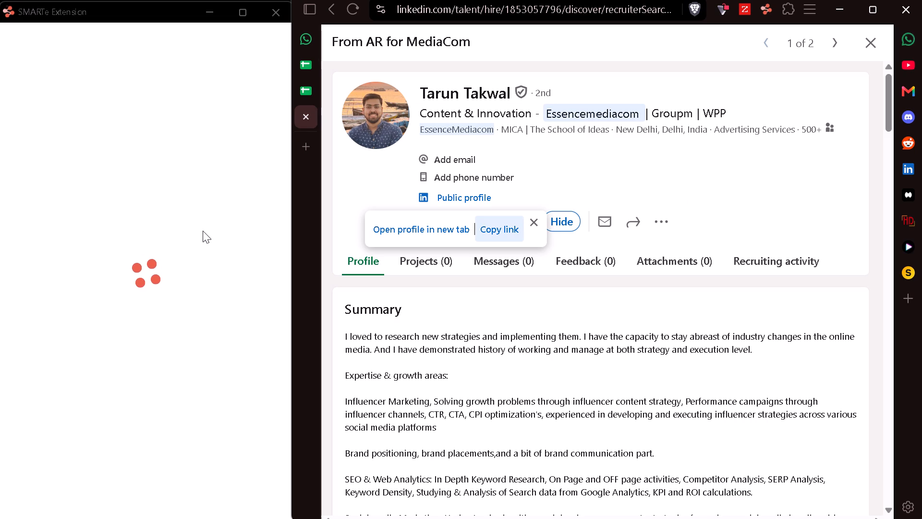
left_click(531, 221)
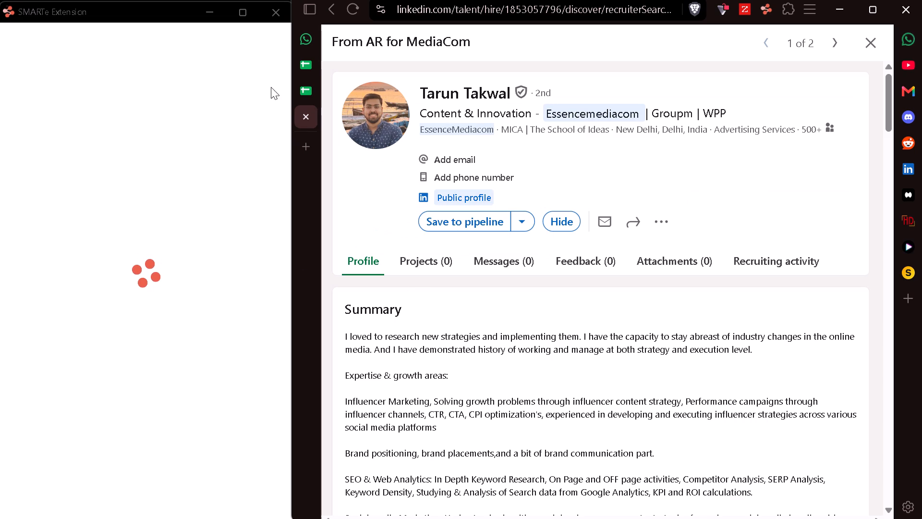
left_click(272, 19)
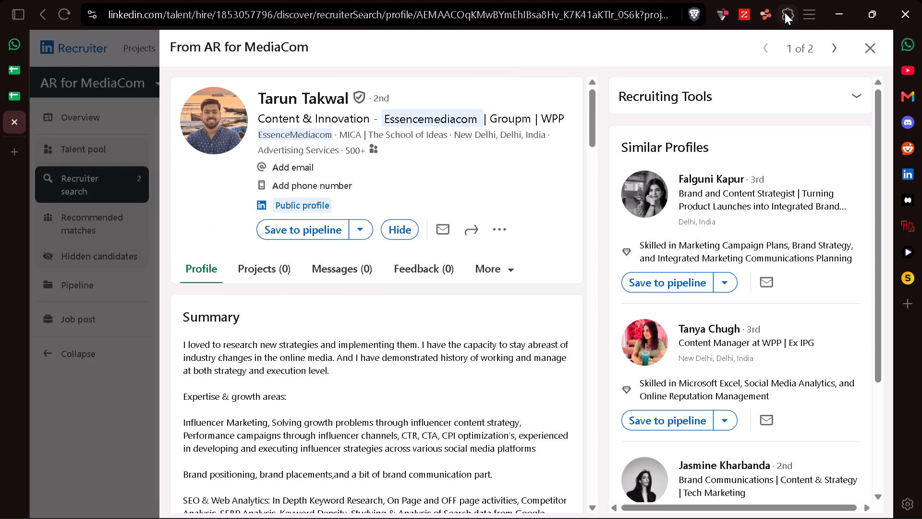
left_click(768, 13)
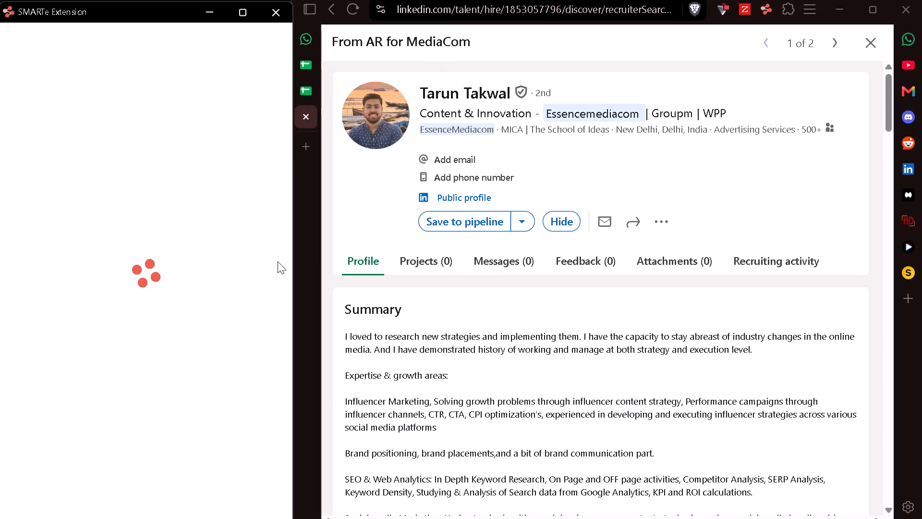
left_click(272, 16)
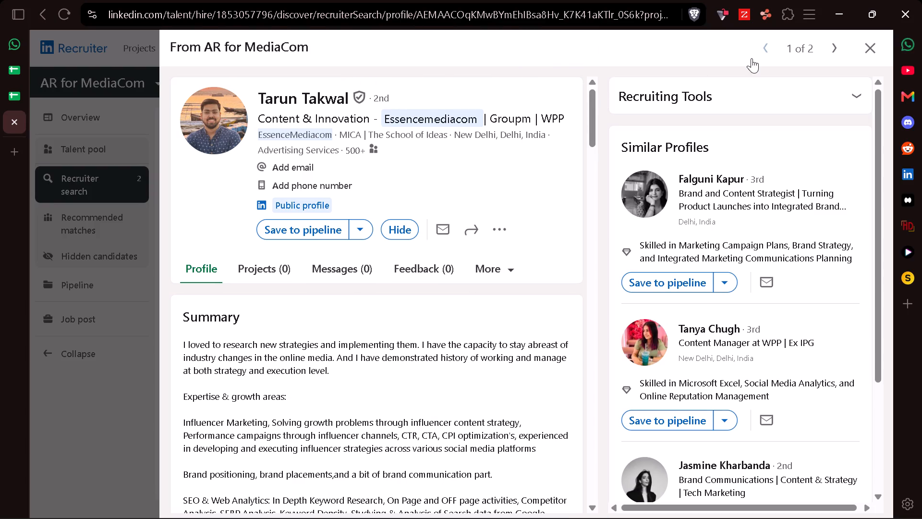
Copy the second Recruiter candidate's name into the Name cell of row 5 in the Contact Map.
left_click(828, 47)
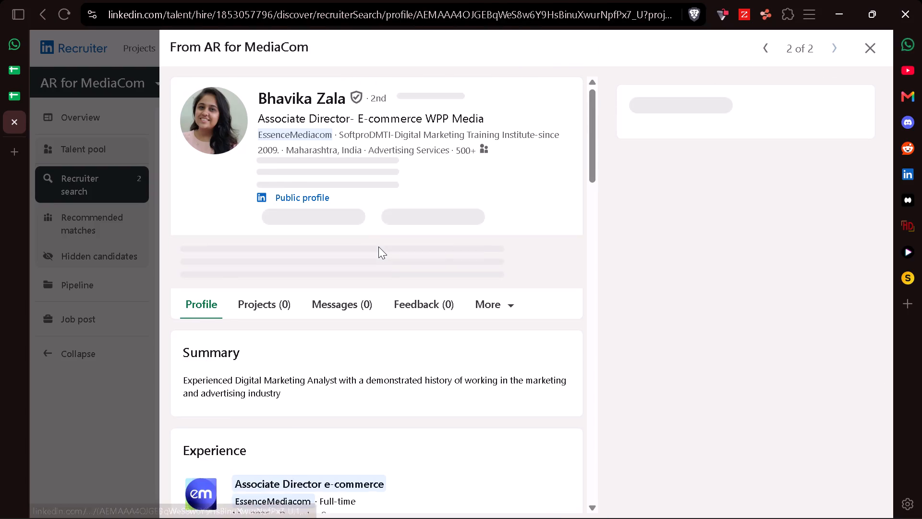
left_click_drag(251, 101, 268, 88)
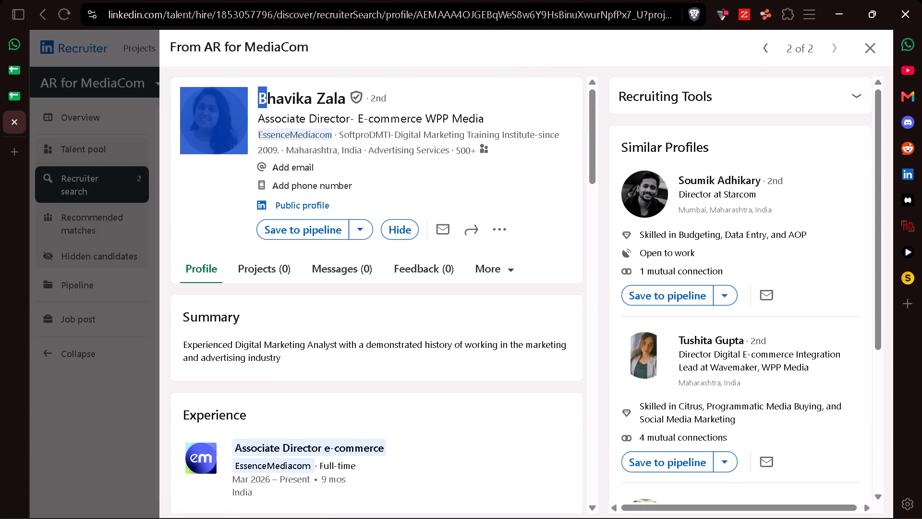
left_click_drag(268, 88, 256, 90)
left_click(256, 90)
left_click_drag(257, 95, 344, 106)
key("ctrl+c")
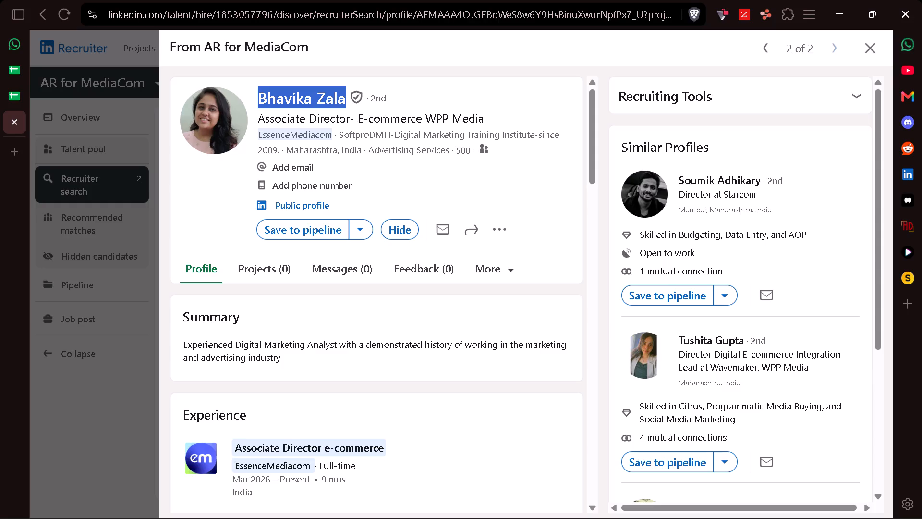
left_click(17, 98)
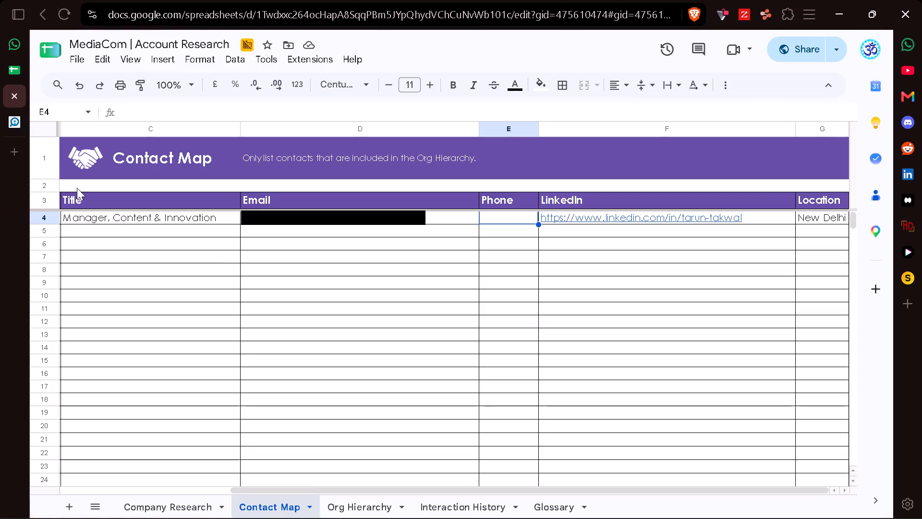
scroll(140, 260, "right", 7)
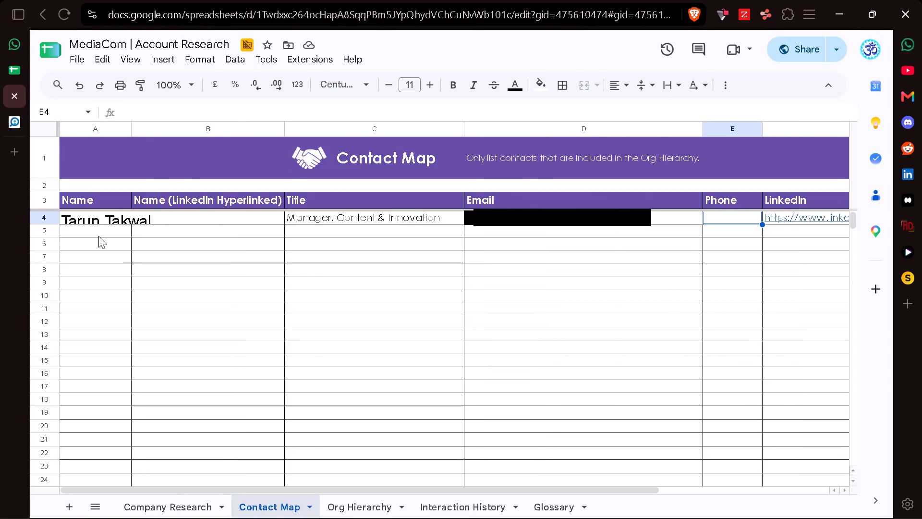
left_click(98, 236)
key("ctrl+v")
Enter "Associate Director Ecommerce" as the second contact's title in row 5 of the Contact Map.
key("Right")
key("Right")
key("Right")
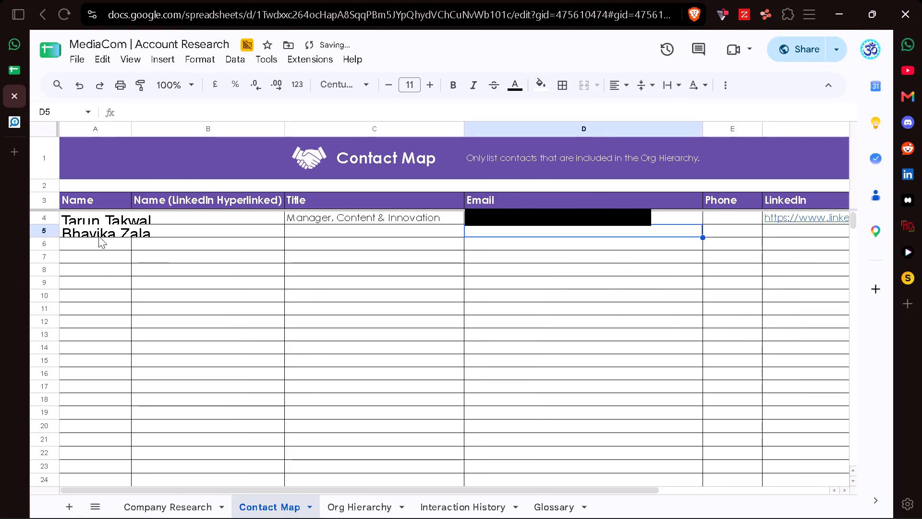
key("Left")
type("Ass")
type("ociate Dire")
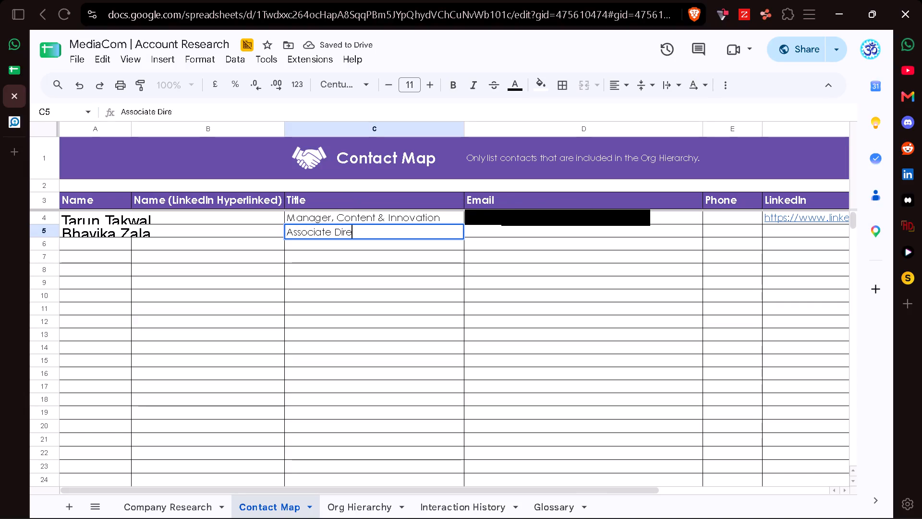
key("BackSpace")
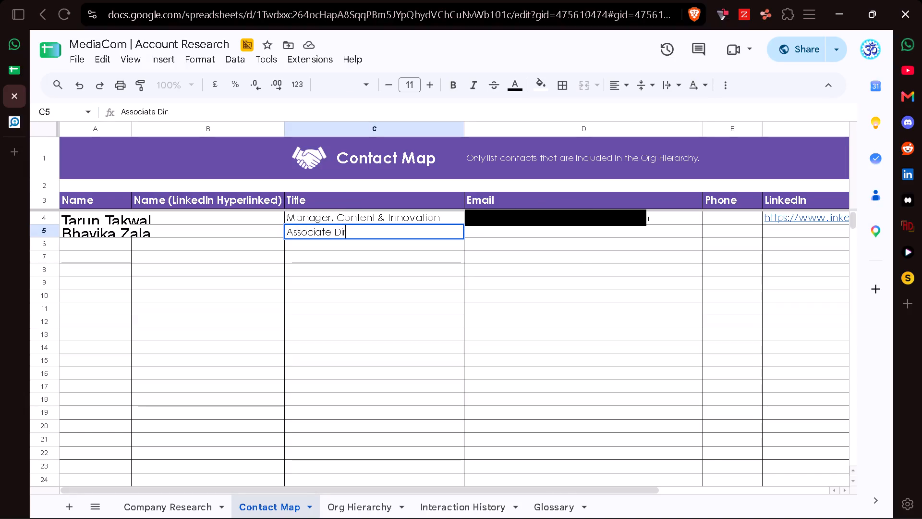
type("ector")
key("space")
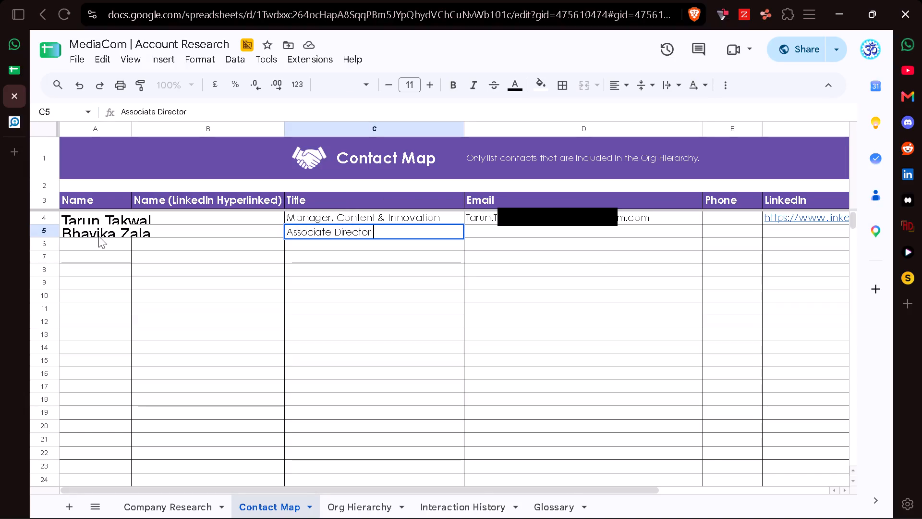
type("Eco")
type("om")
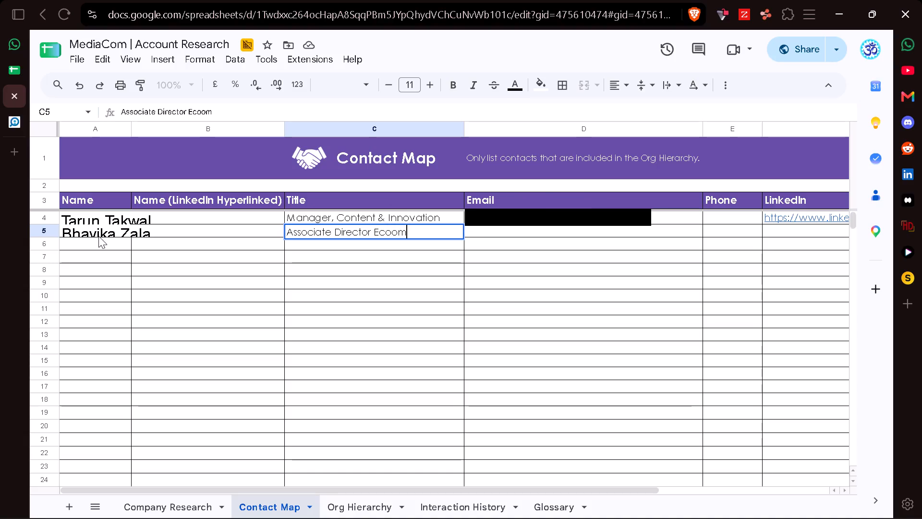
key("BackSpace")
key("BackSpace")
type("omm")
key("BackSpace")
key("BackSpace")
key("BackSpace")
type("mm")
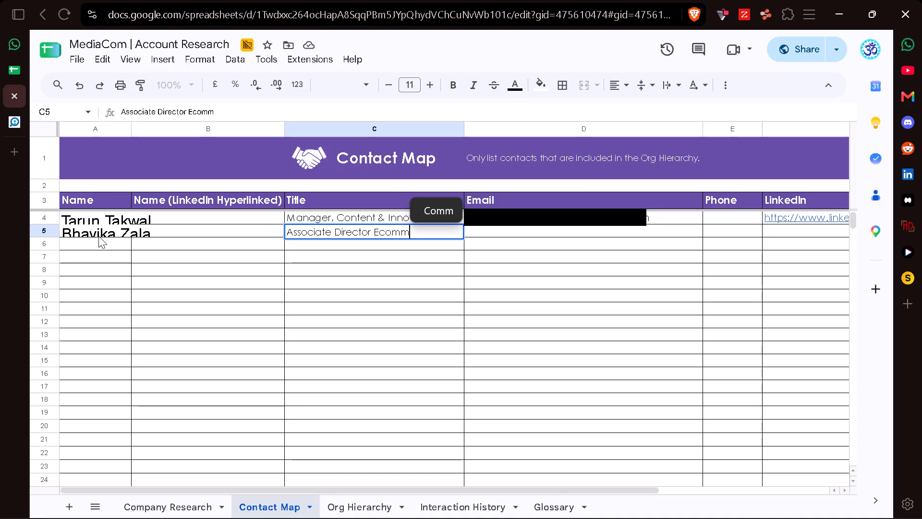
type("er")
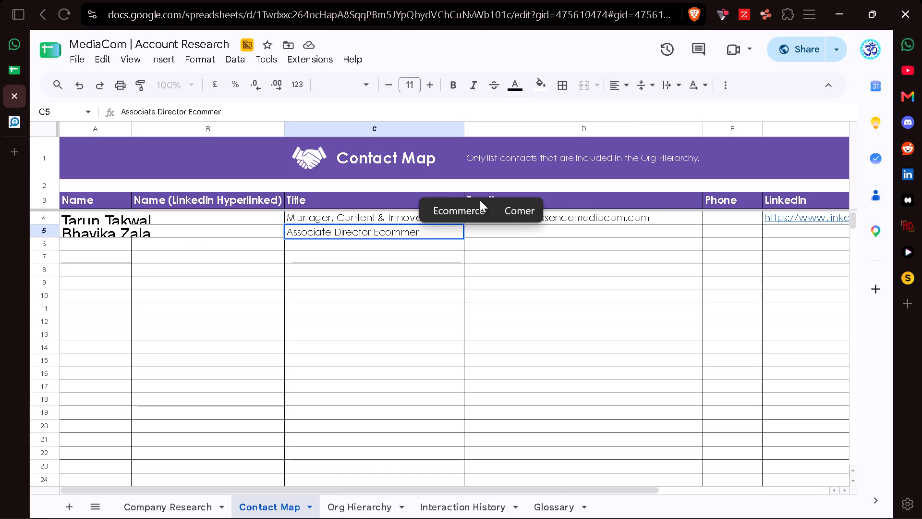
left_click(467, 205)
Check the title against the Recruiter profile and reword row 5's title as "Associate Director e-Commerce".
left_click(10, 117)
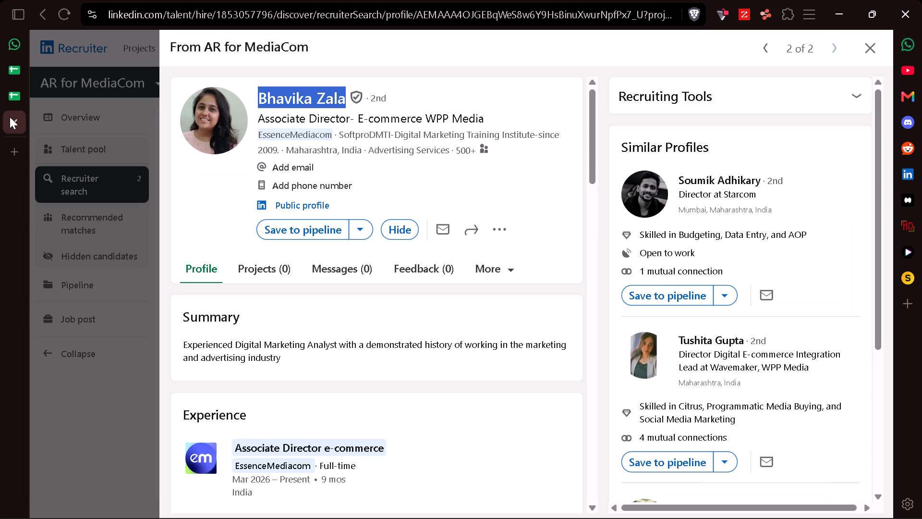
left_click(10, 101)
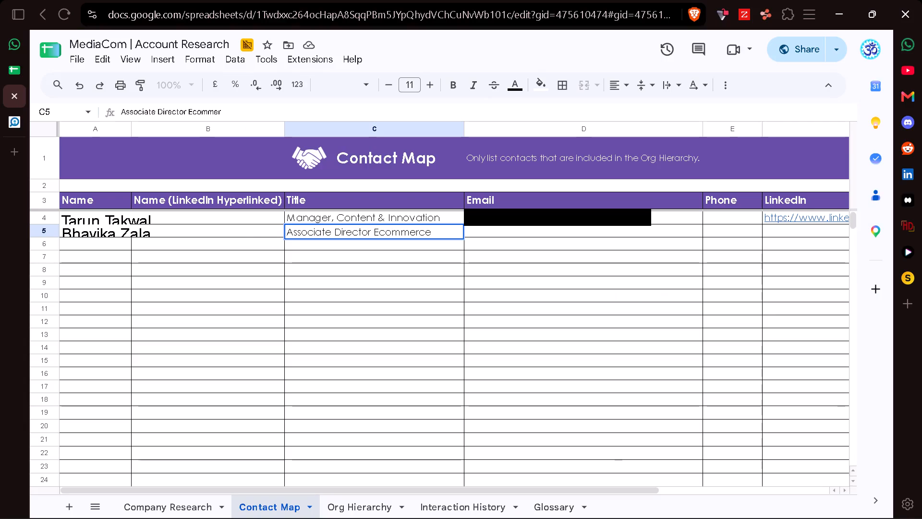
left_click(379, 233)
key("BackSpace")
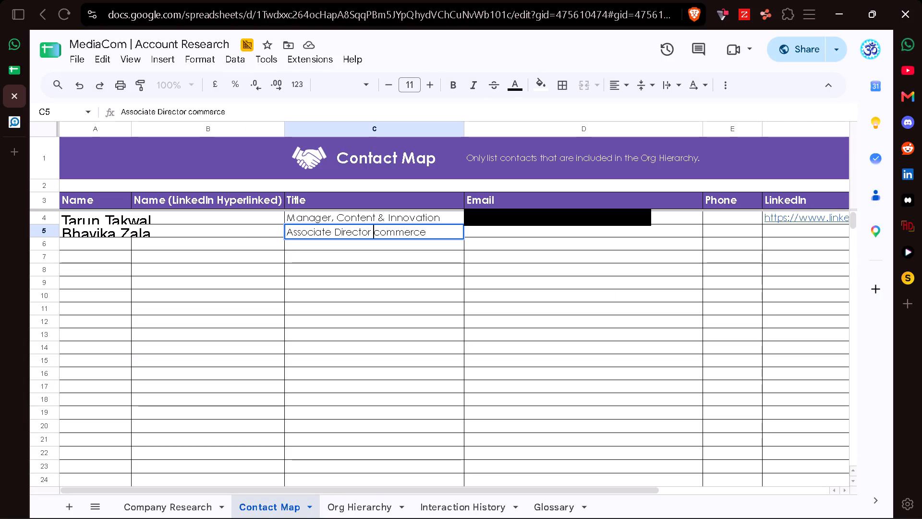
key("space")
type("e")
key("BackSpace")
key("BackSpace")
key("e")
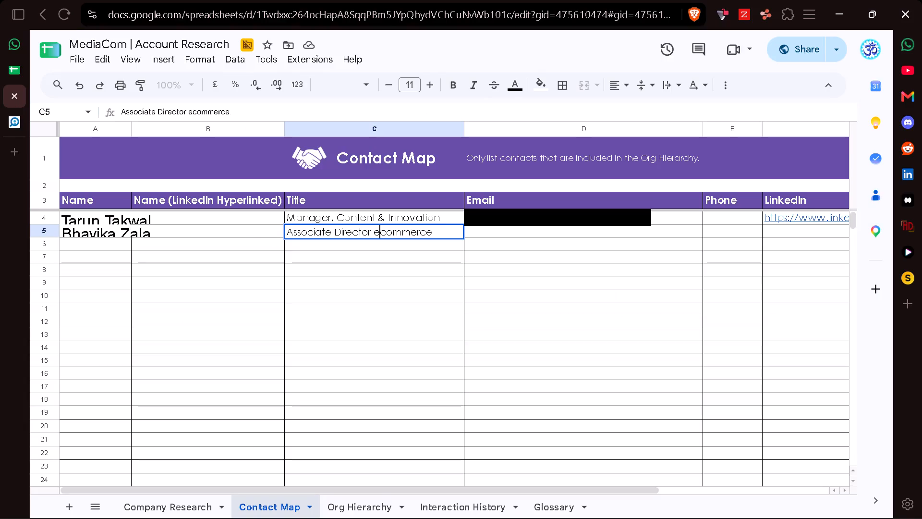
type("-")
key("space")
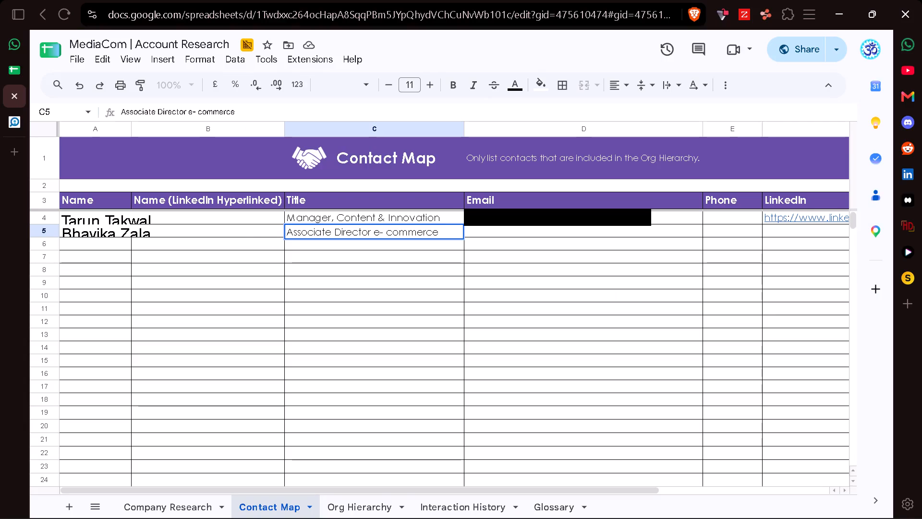
key("Right")
key("BackSpace")
key("shift+c")
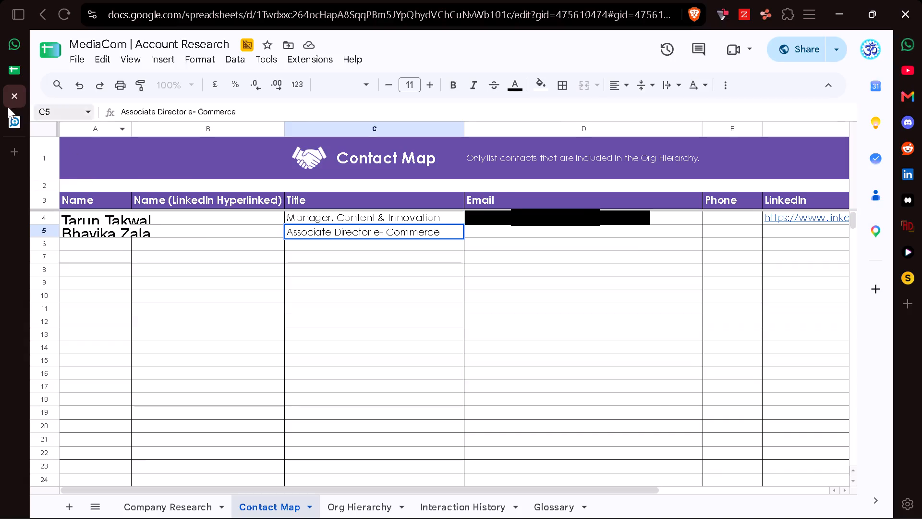
left_click(14, 121)
left_click(15, 102)
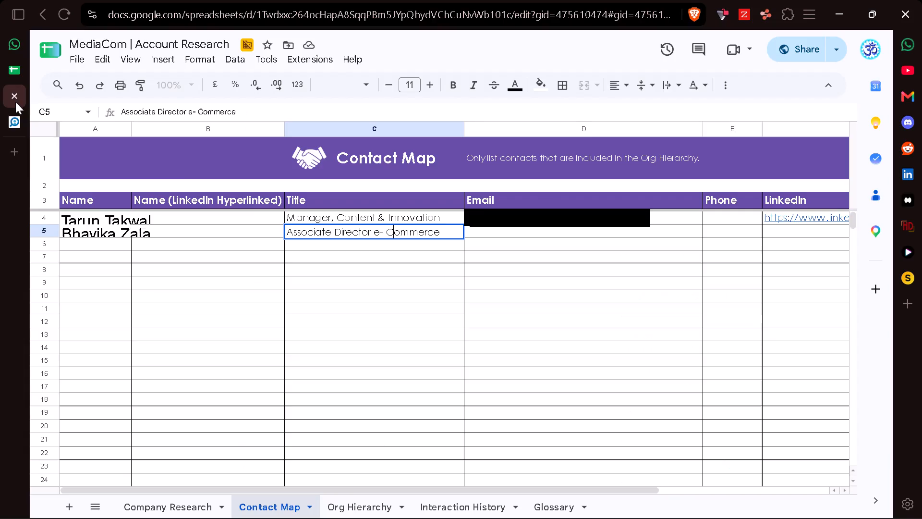
key("BackSpace")
key("BackSpace")
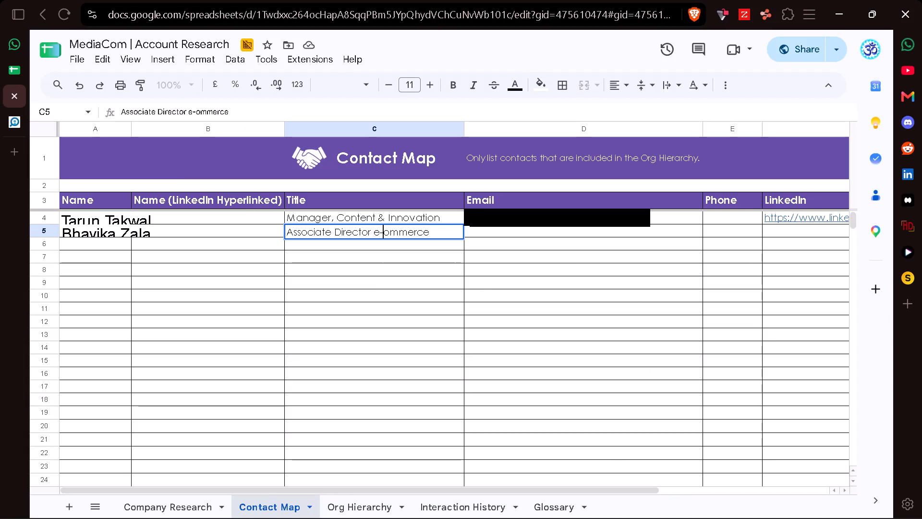
key("shift+c")
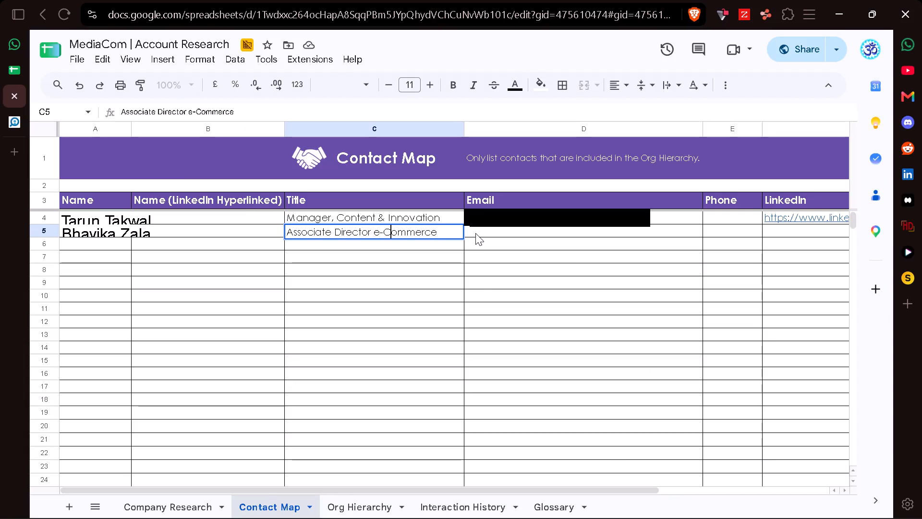
Copy the second candidate's public LinkedIn profile link from their Recruiter profile and return to the Contact Map.
left_click(475, 233)
left_click(9, 125)
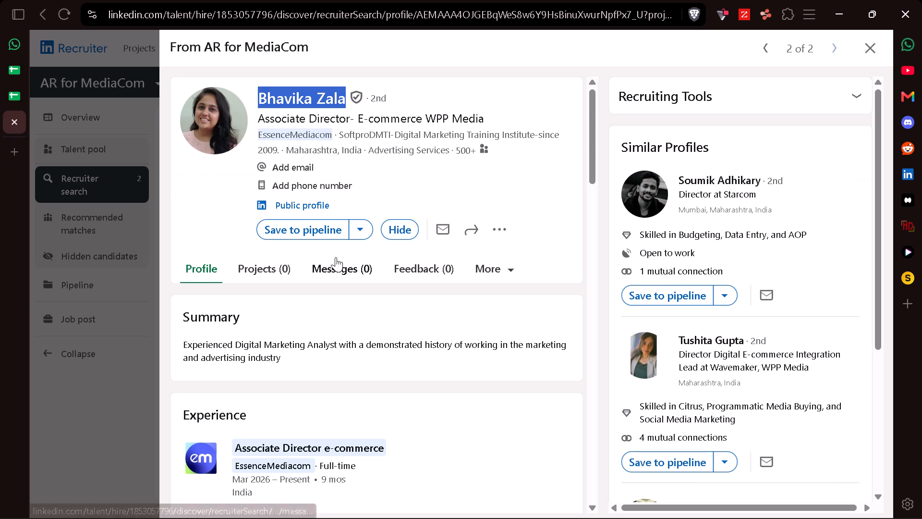
scroll(336, 257, "up", 1)
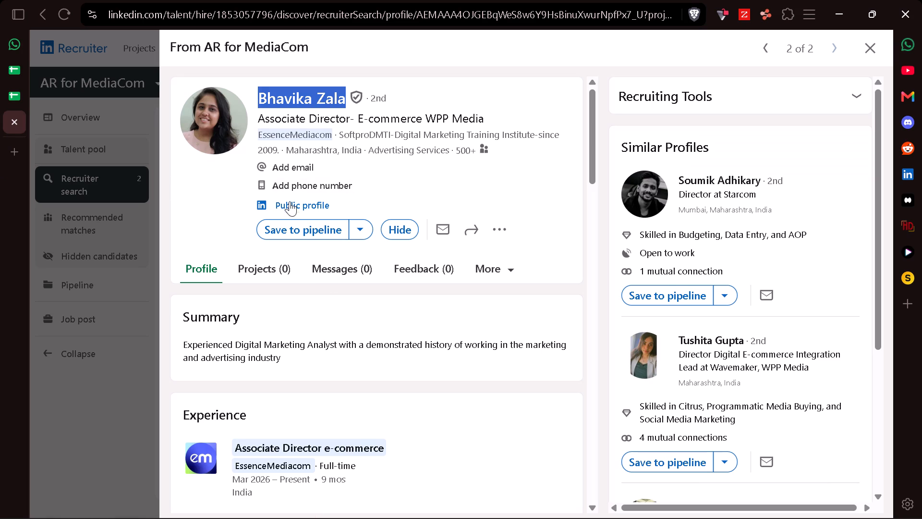
left_click(290, 201)
left_click(326, 236)
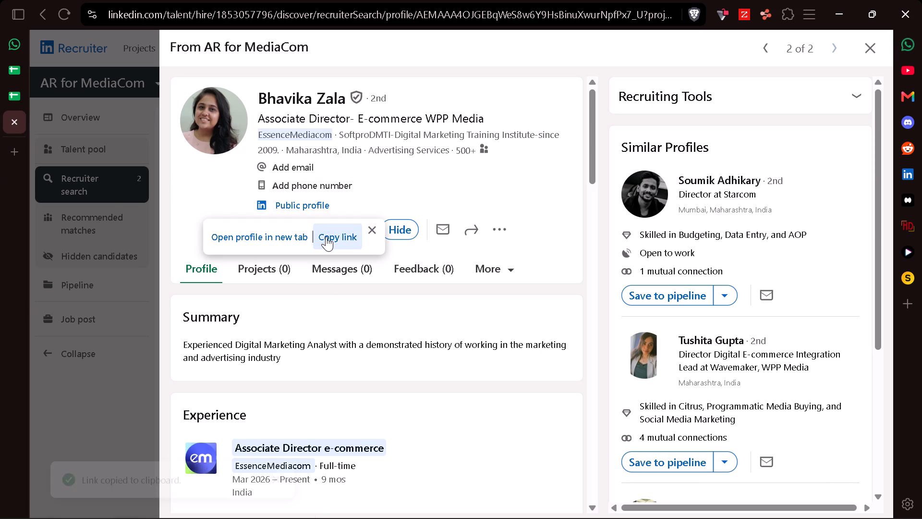
left_click(12, 95)
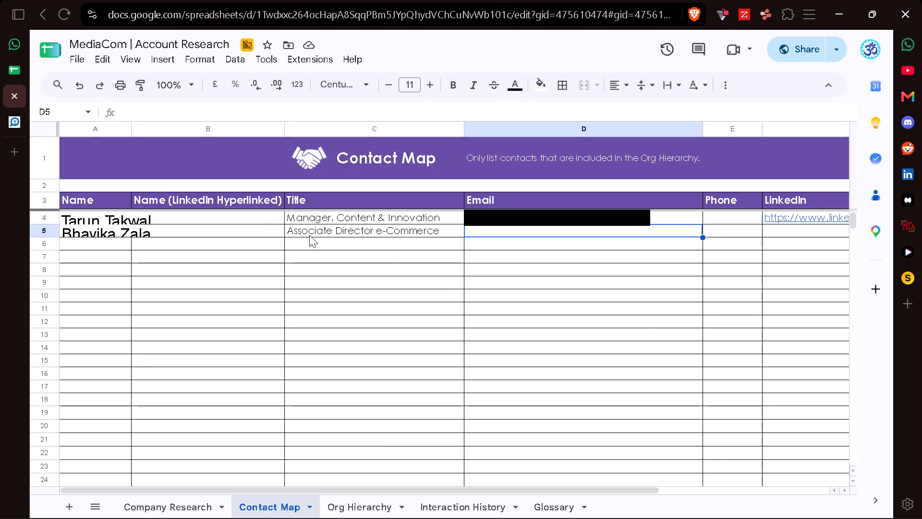
Reword the second contact's title in row 5 as "Associate Director e-commerce".
left_click(391, 228)
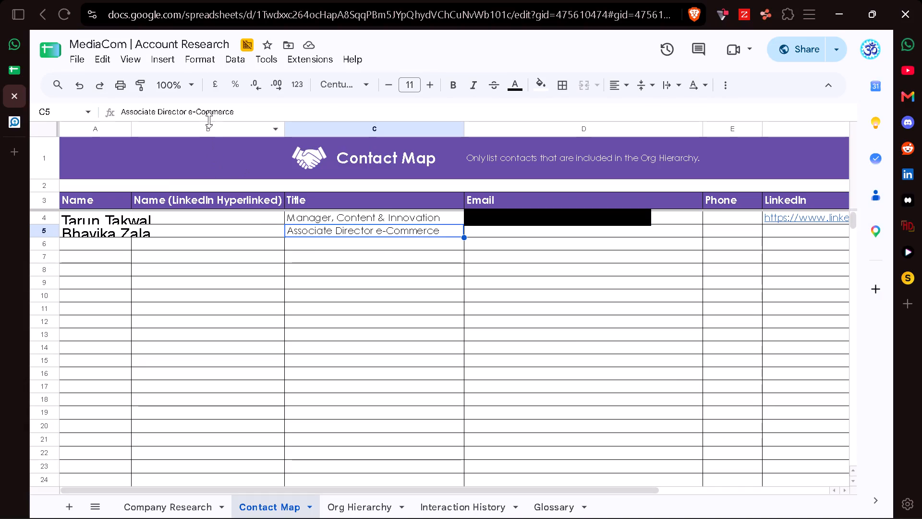
left_click(201, 110)
key("BackSpace")
key("c")
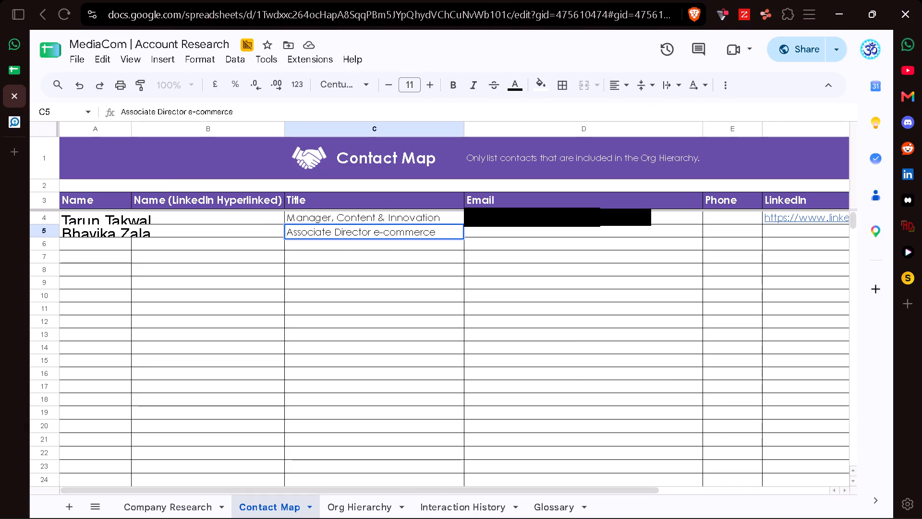
left_click(498, 237)
Paste the copied public profile link into the LinkedIn cell of row 5.
scroll(498, 237, "left", 3)
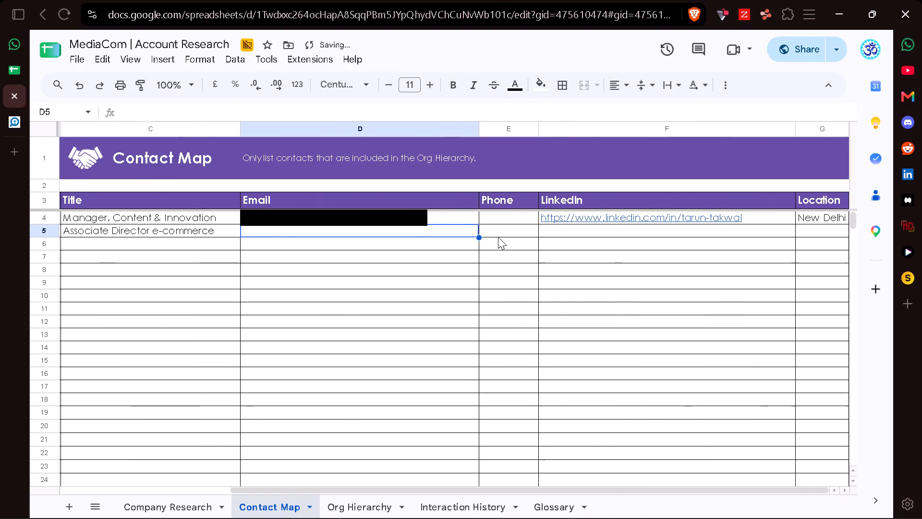
scroll(498, 237, "left", 1)
left_click(566, 236)
key("ctrl+v")
Enter "Maharashtra" as the second contact's location in row 5.
key("Right")
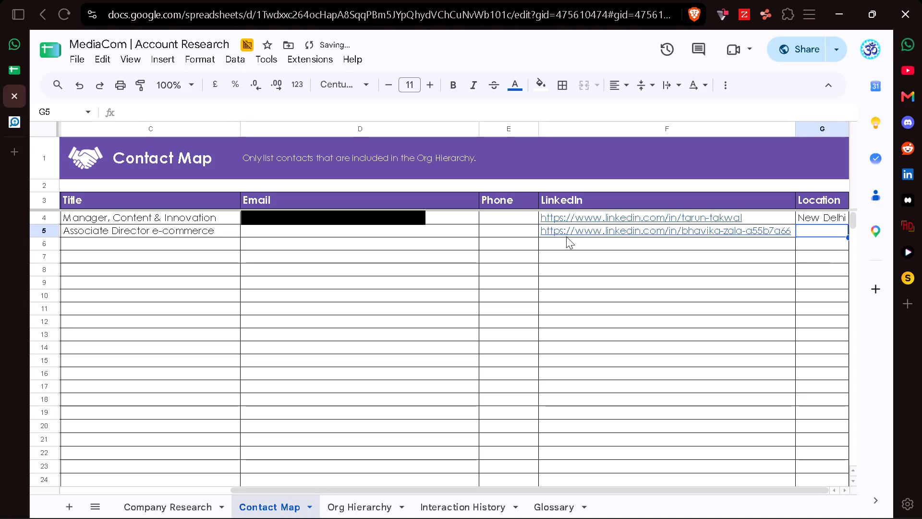
type("Maha")
left_click(742, 210)
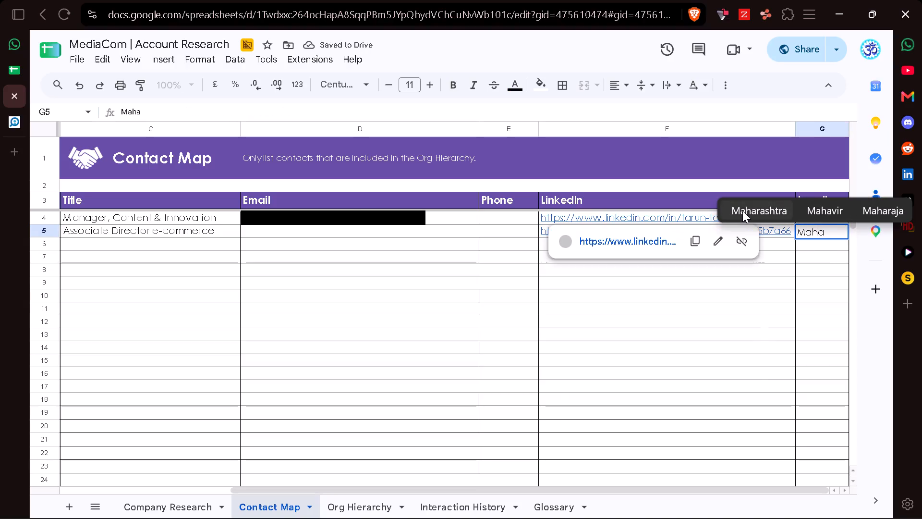
Look up the second candidate in the ZoomInfo extension and copy their business email into the Email cell of row 5.
left_click(290, 235)
scroll(290, 235, "right", 6)
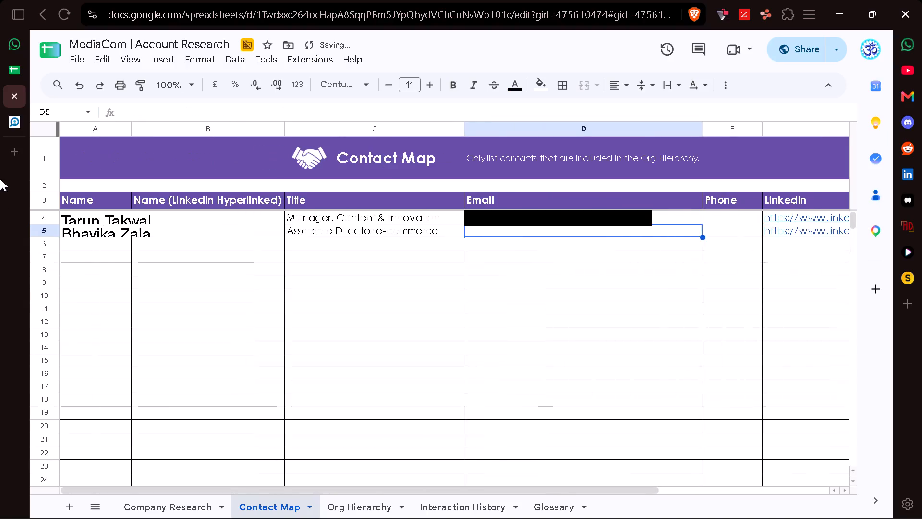
left_click(12, 129)
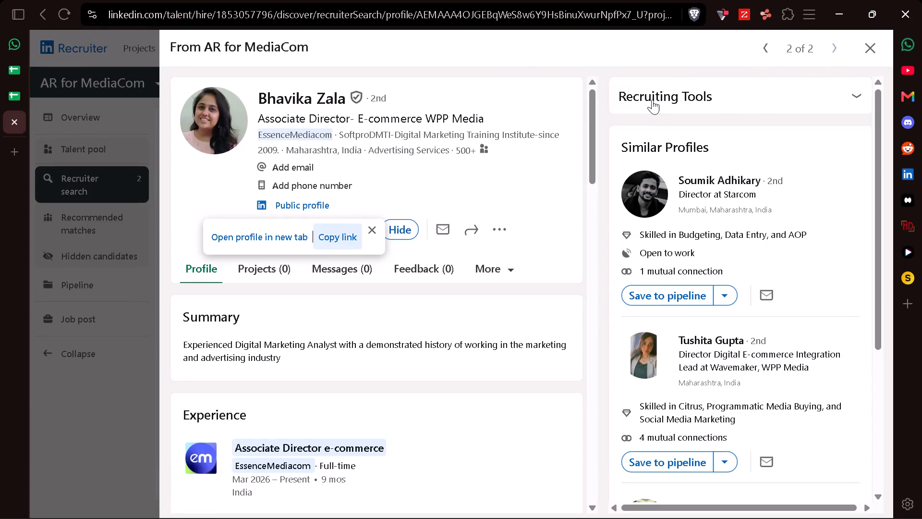
left_click(755, 7)
left_click(751, 9)
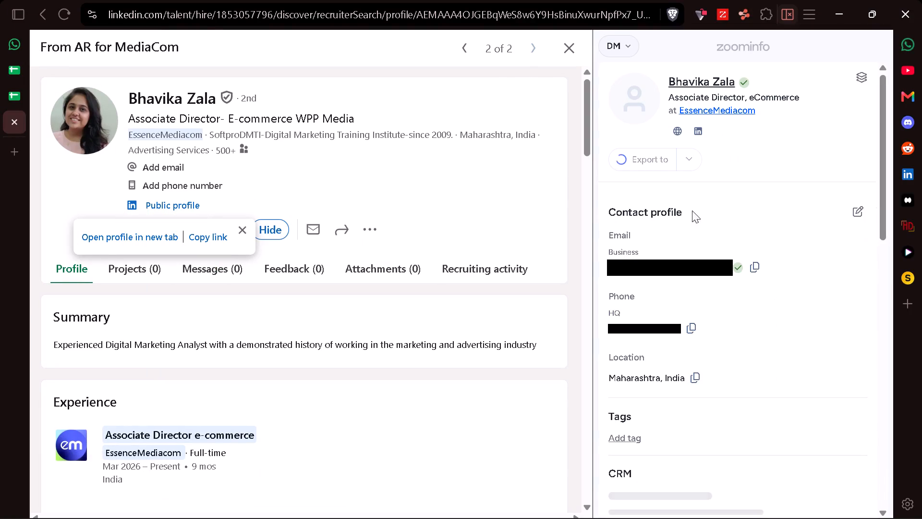
left_click(759, 267)
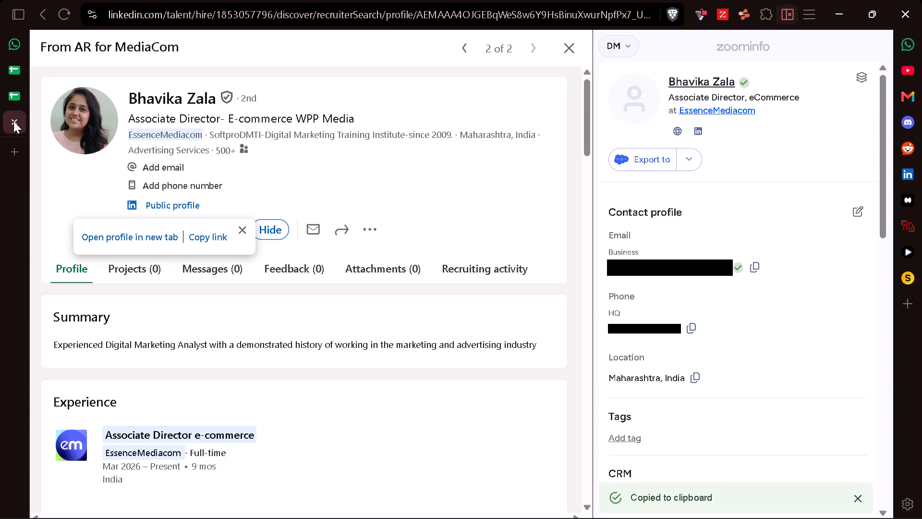
left_click(13, 124)
key("ctrl+v")
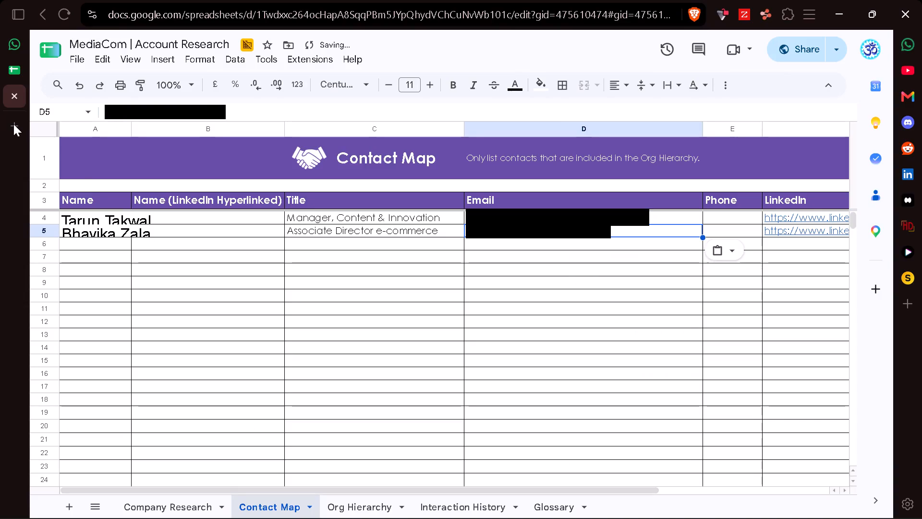
Enter the formula =HYPERLINK(F4,A4) in the Name (LinkedIn Hyperlinked) cell of row 4.
scroll(219, 263, "right", 2)
left_click(232, 214)
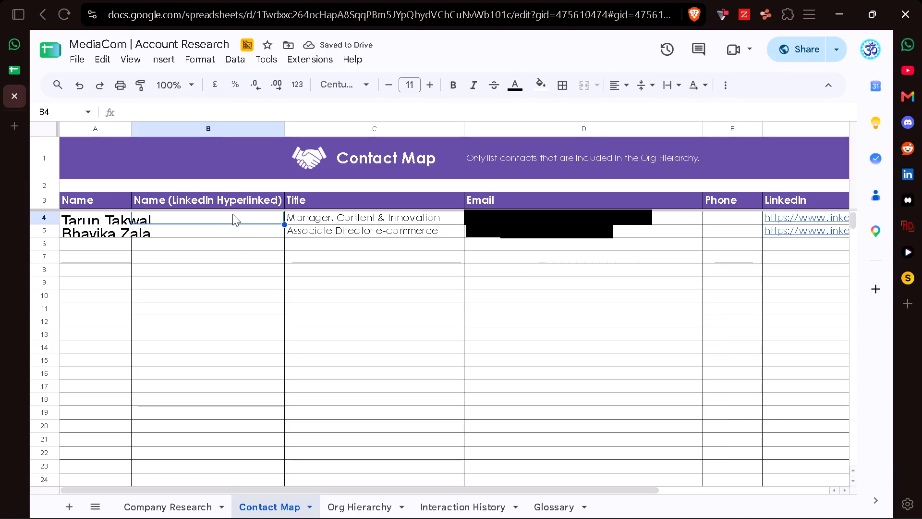
type("=hyp")
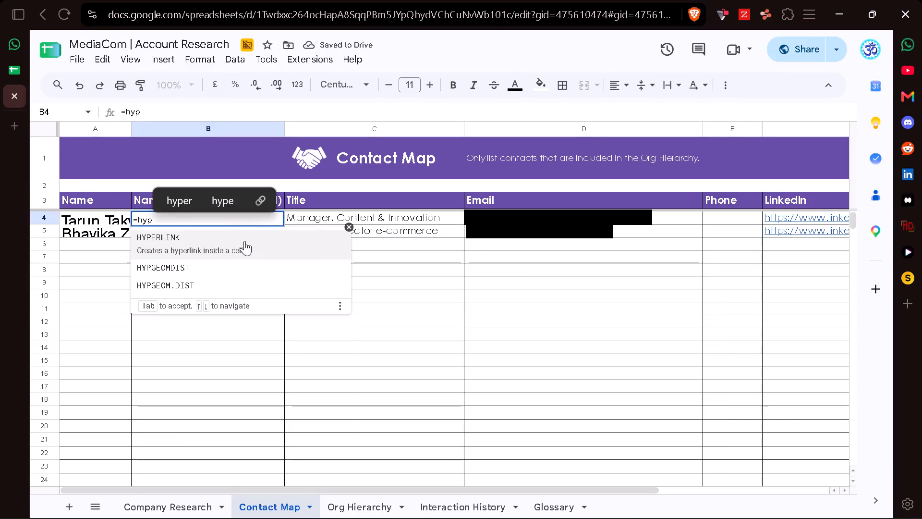
left_click(244, 241)
scroll(471, 238, "left", 3)
left_click_drag(633, 222, 531, 247)
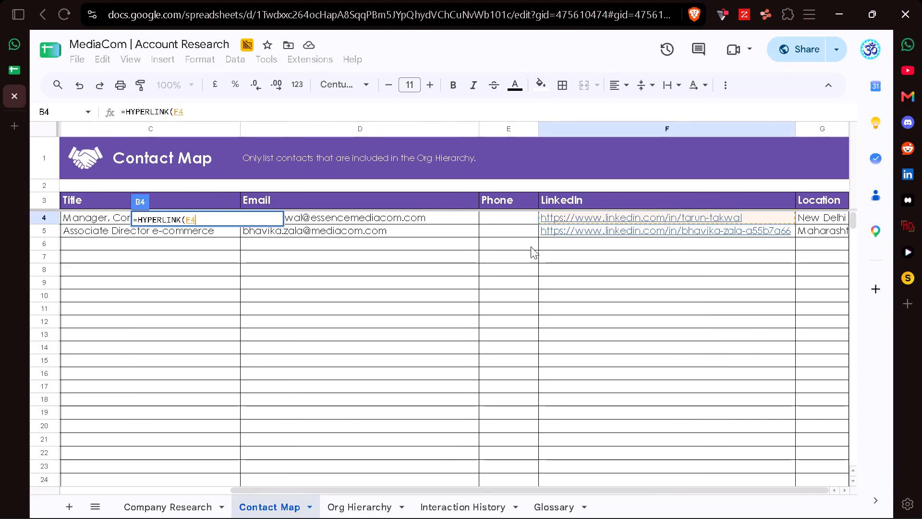
left_click_drag(531, 247, 399, 288)
scroll(399, 288, "right", 7)
scroll(537, 281, "left", 4)
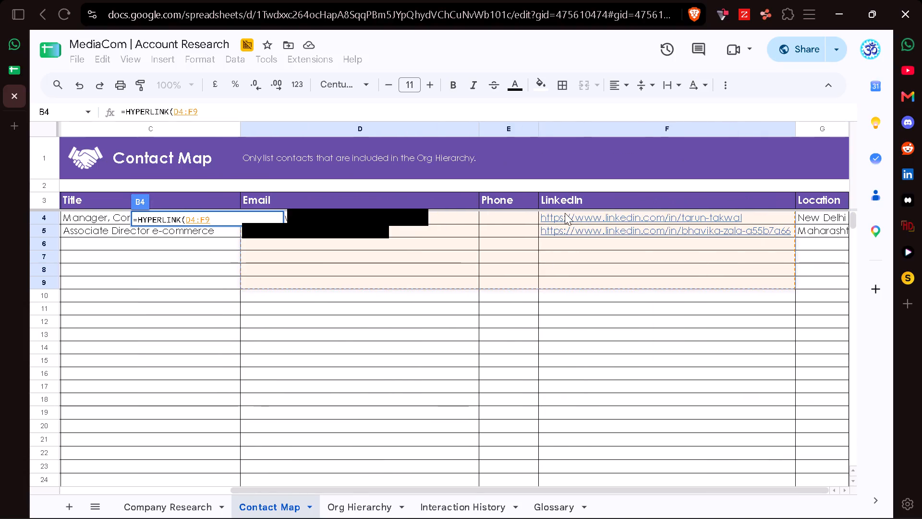
left_click(565, 213)
scroll(463, 220, "right", 7)
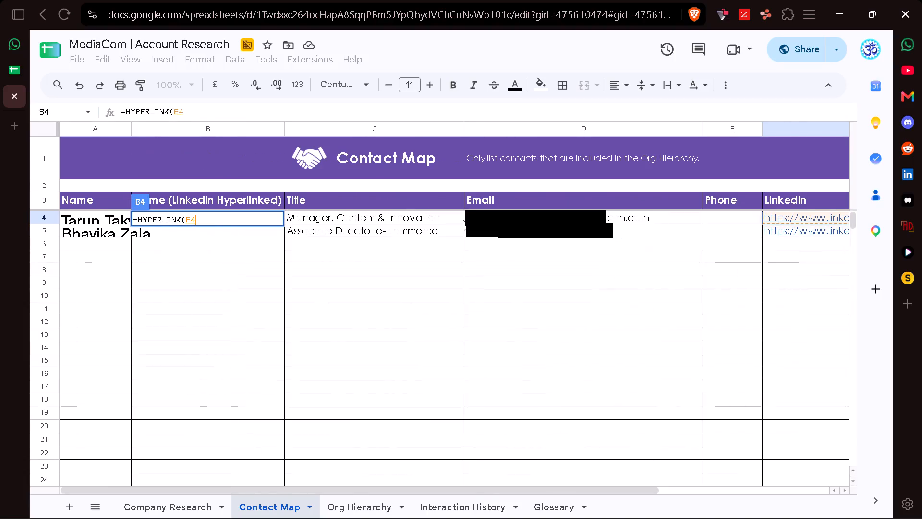
key("comma")
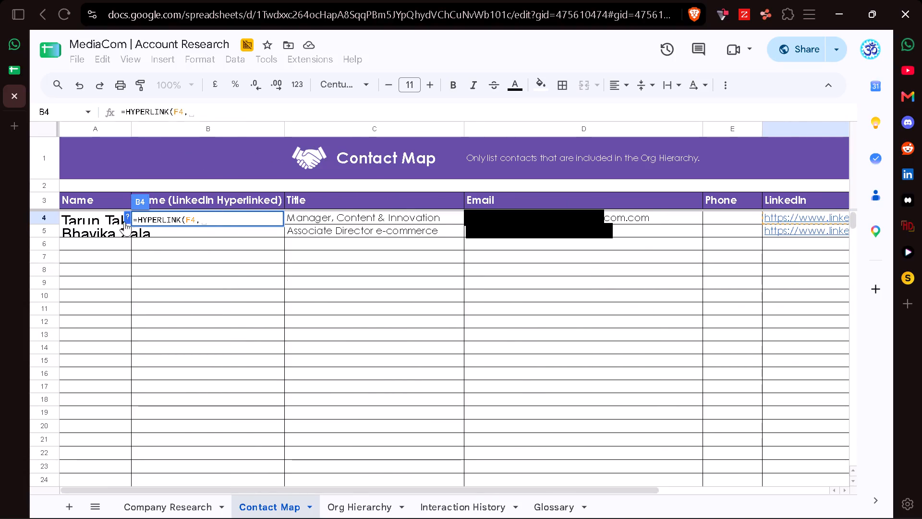
left_click(89, 218)
key("Return")
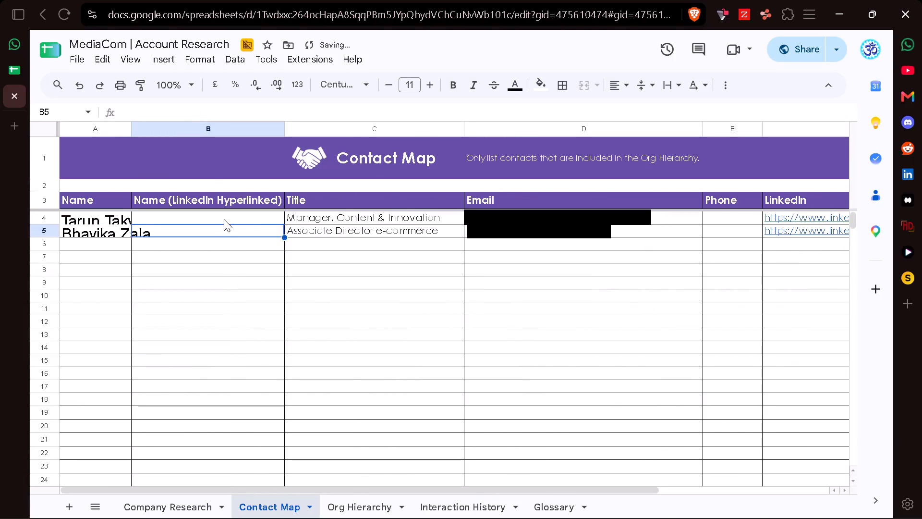
Fill the hyperlink formula from B4 down to B5 for the second contact.
left_click(242, 217)
left_click_drag(286, 223, 216, 233)
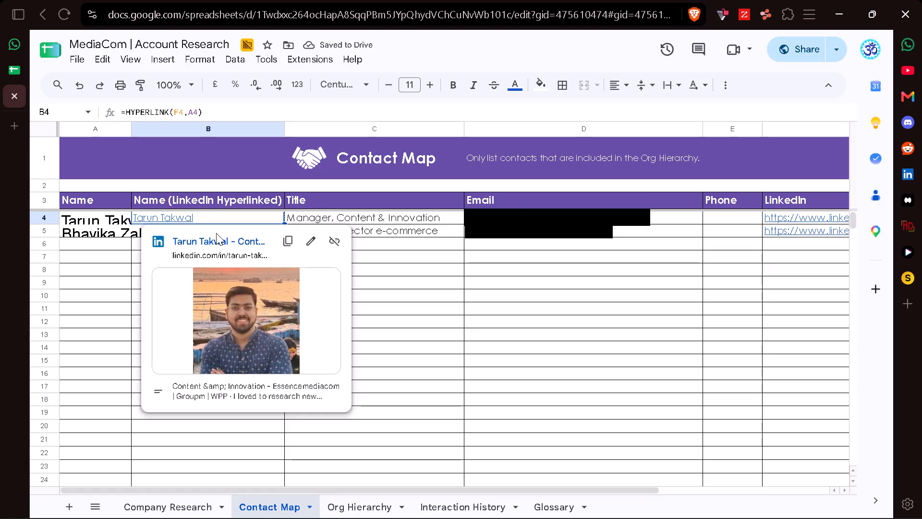
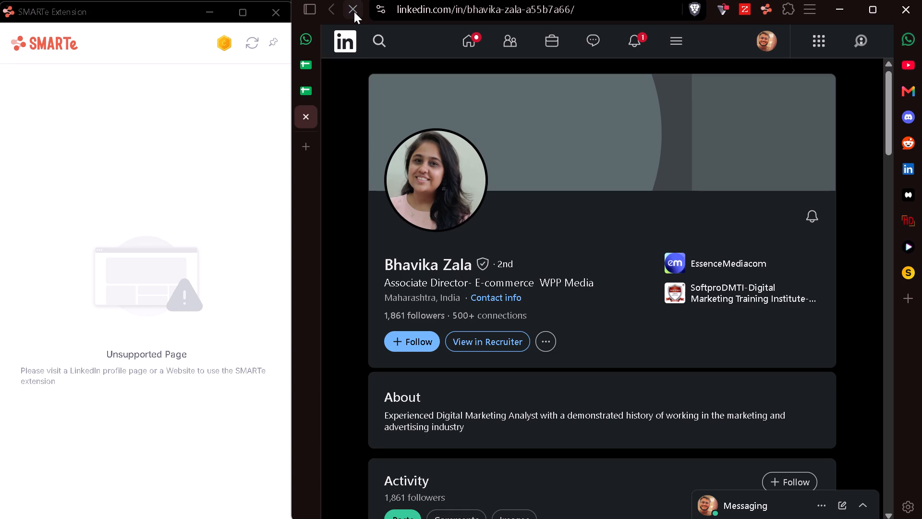
Check the first contact's mobile number in the SMARTe extension and enter nf in the Phone cell of row 4.
left_click(251, 47)
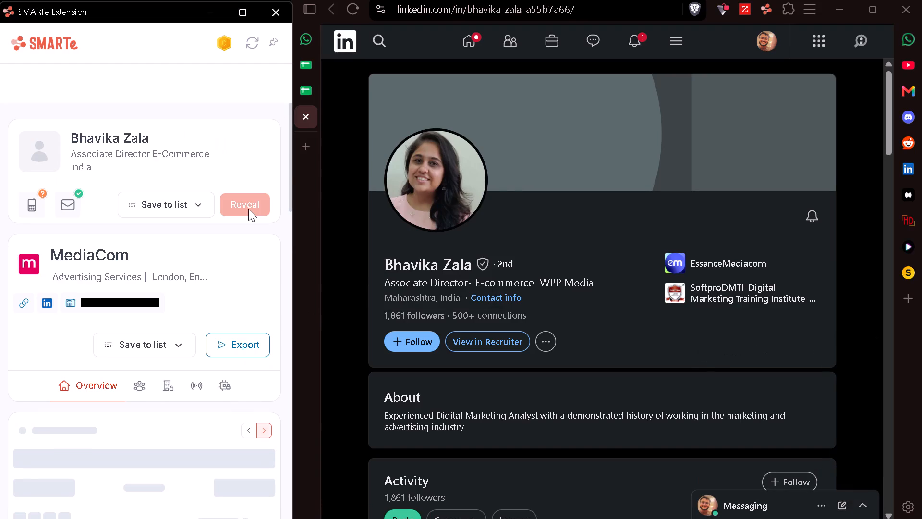
left_click(243, 203)
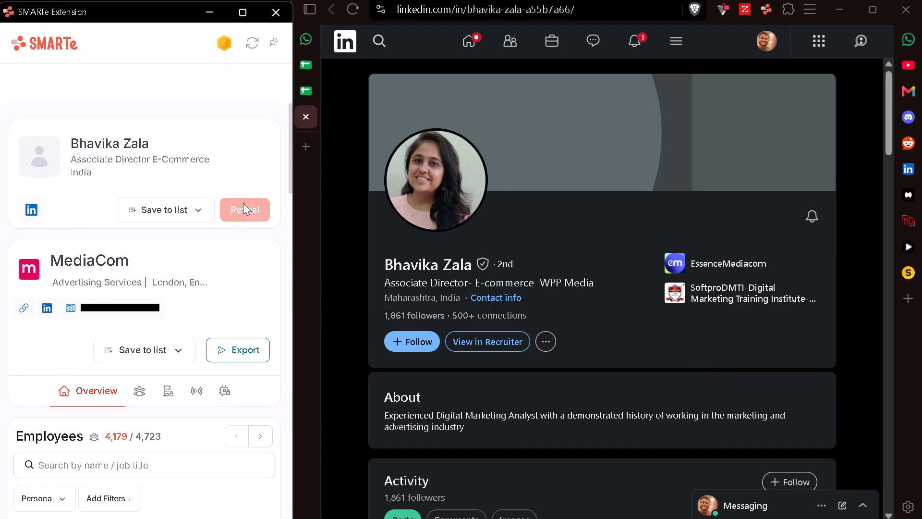
scroll(199, 302, "left", 1)
left_click(301, 113)
scroll(599, 237, "left", 1)
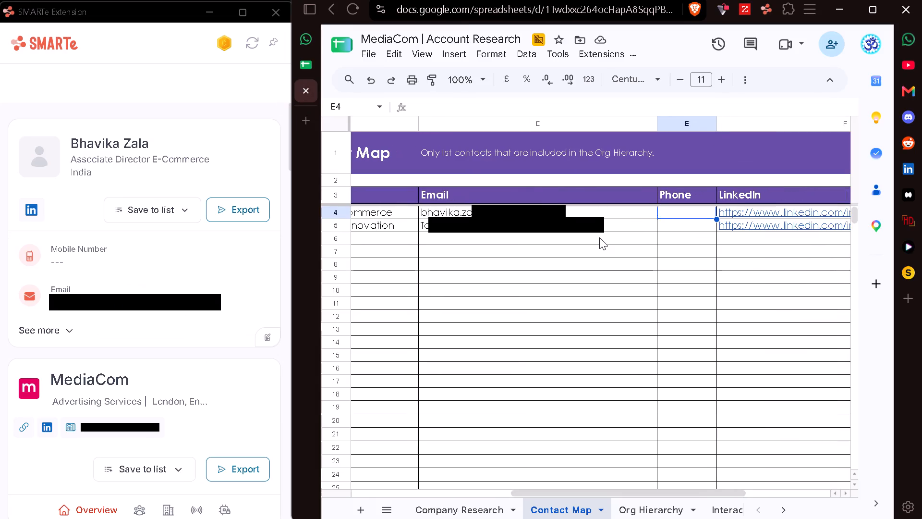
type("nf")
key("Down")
Reveal the second contact's details in the SMARTe extension and copy their mobile number into the Phone cell of row 5.
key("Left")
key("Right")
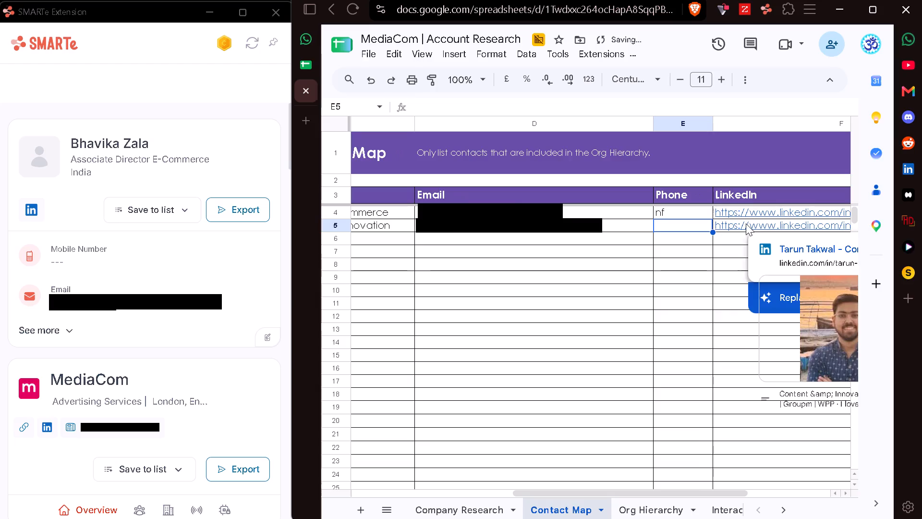
left_click(778, 246)
left_click(791, 247)
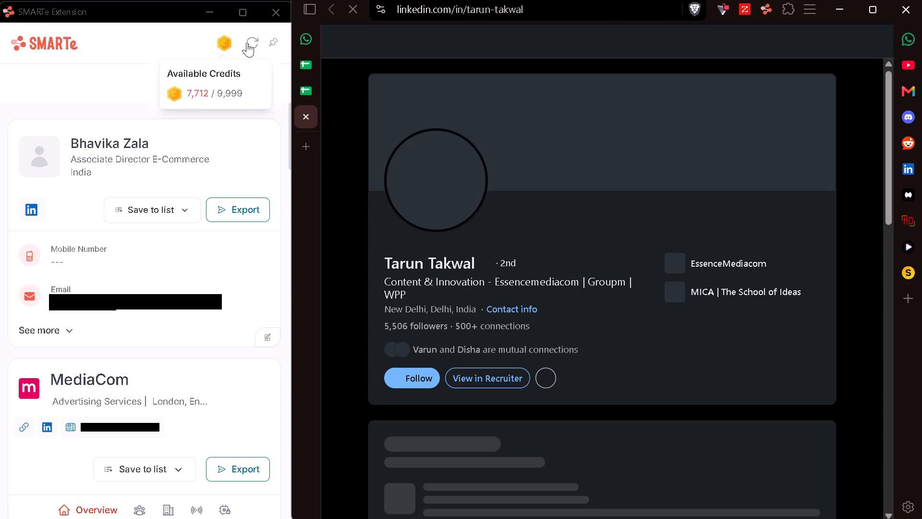
left_click(249, 42)
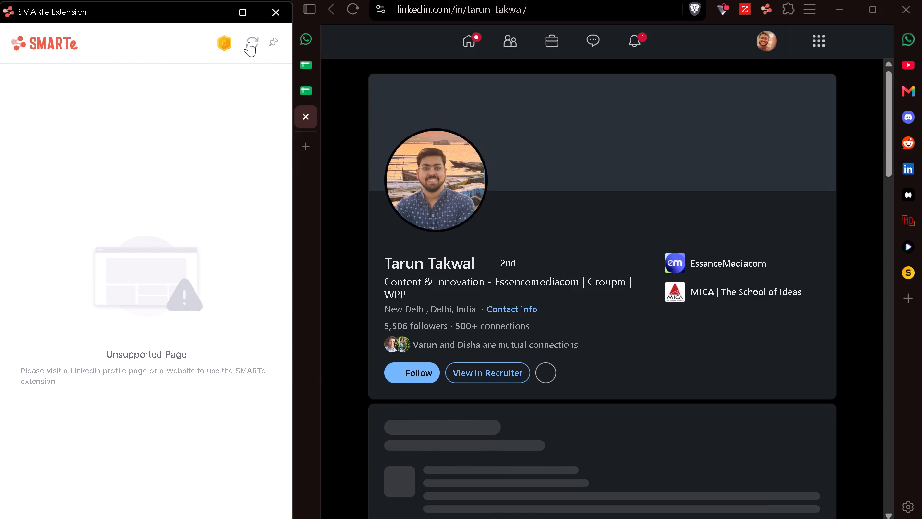
left_click(249, 42)
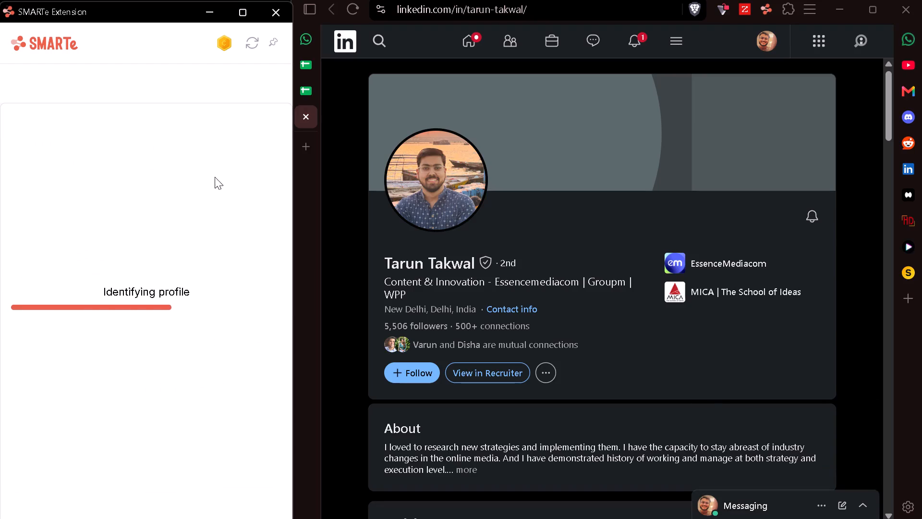
left_click(245, 208)
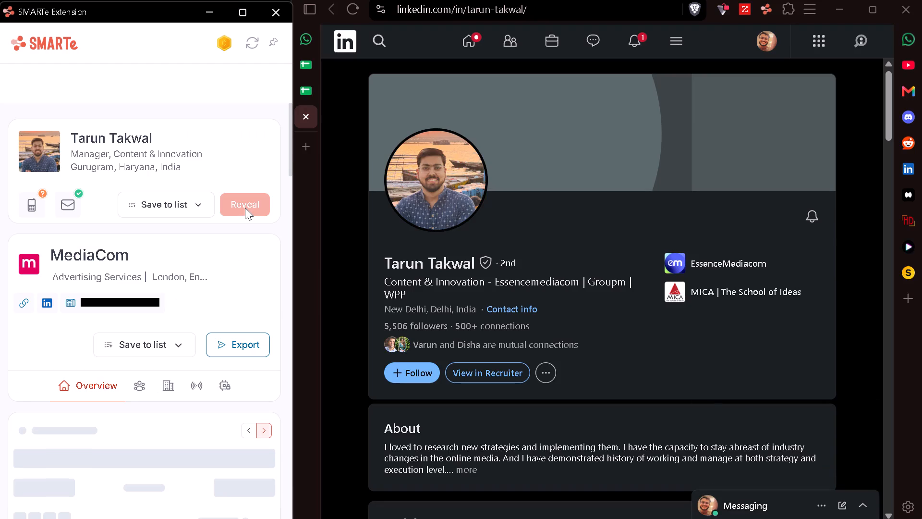
left_click(245, 208)
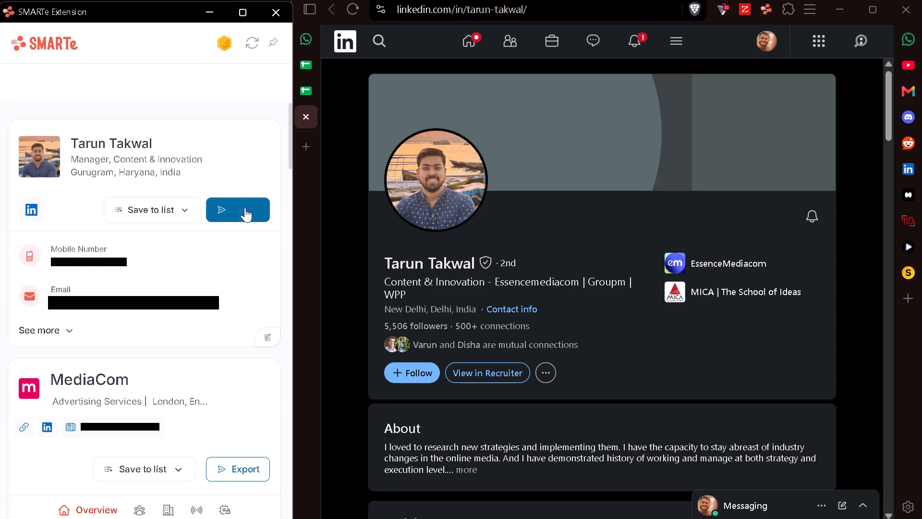
left_click(142, 259)
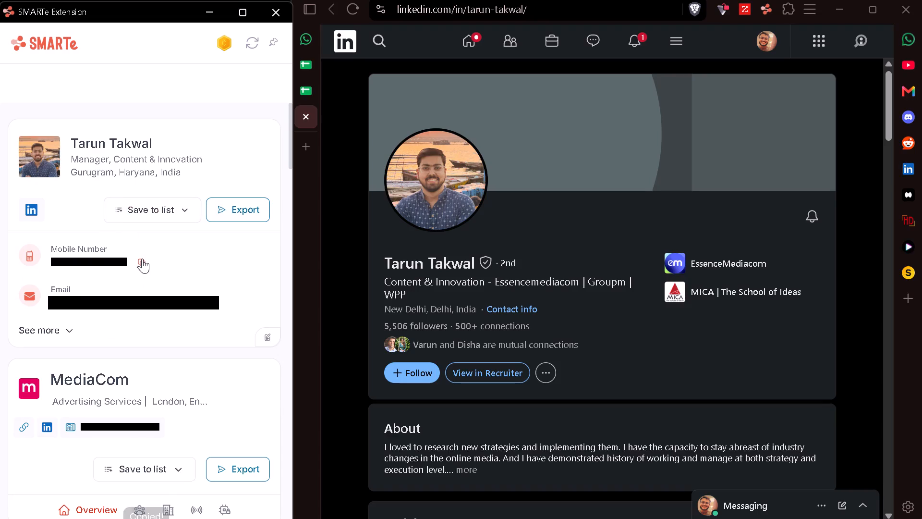
left_click(265, 12)
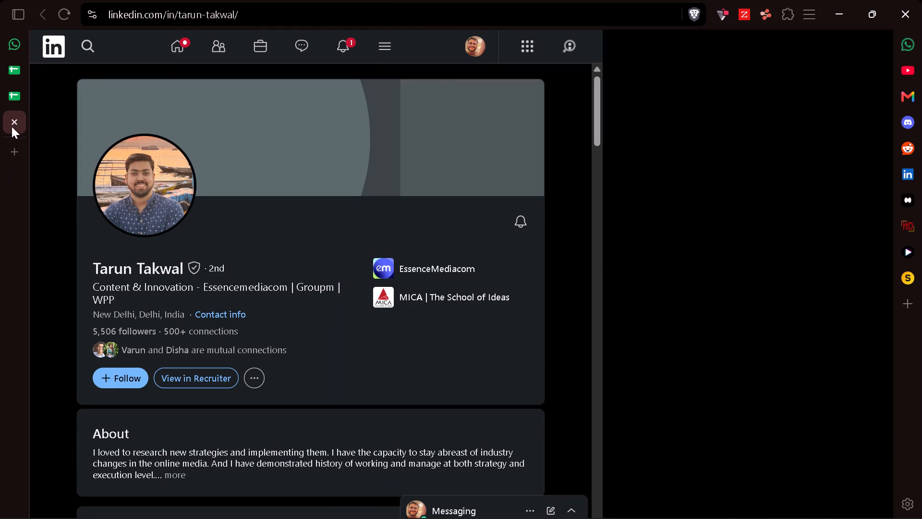
left_click(12, 124)
key("ctrl+v")
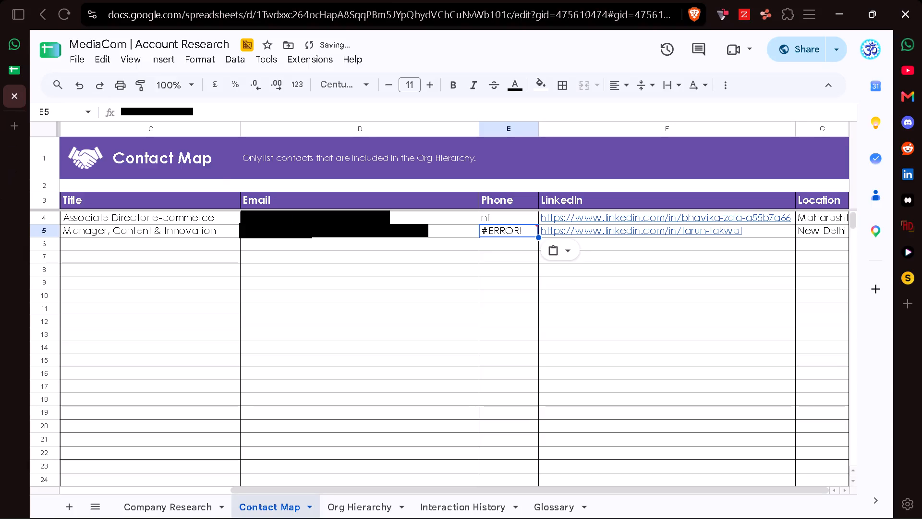
Remove the leading characters from the phone number in the Phone cell of row 5.
left_click(138, 107)
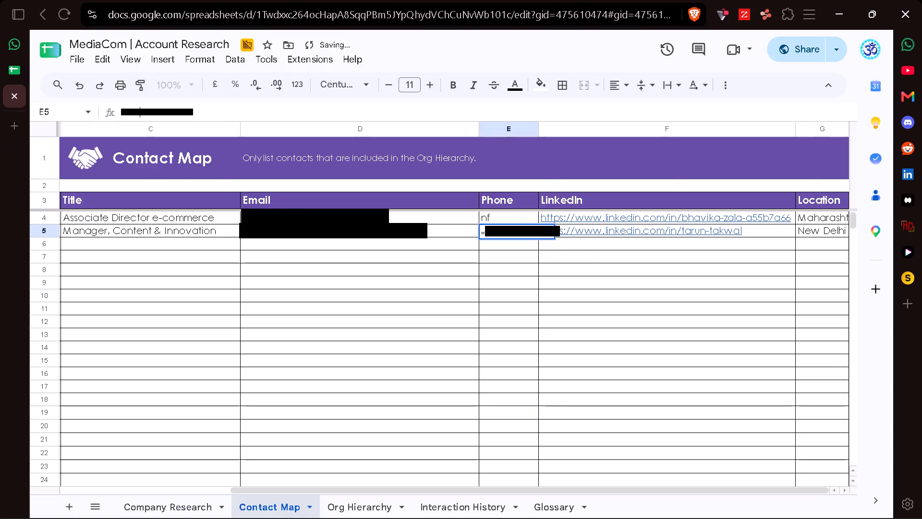
key("BackSpace")
key("BackSpace")
key("BackSpace")
key("BackSpace")
key("BackSpace")
key("BackSpace")
key("BackSpace")
key("BackSpace")
left_click(133, 247)
Apply all borders to the two contact Name cells A4:A5 in the Contact Map.
scroll(133, 247, "right", 7)
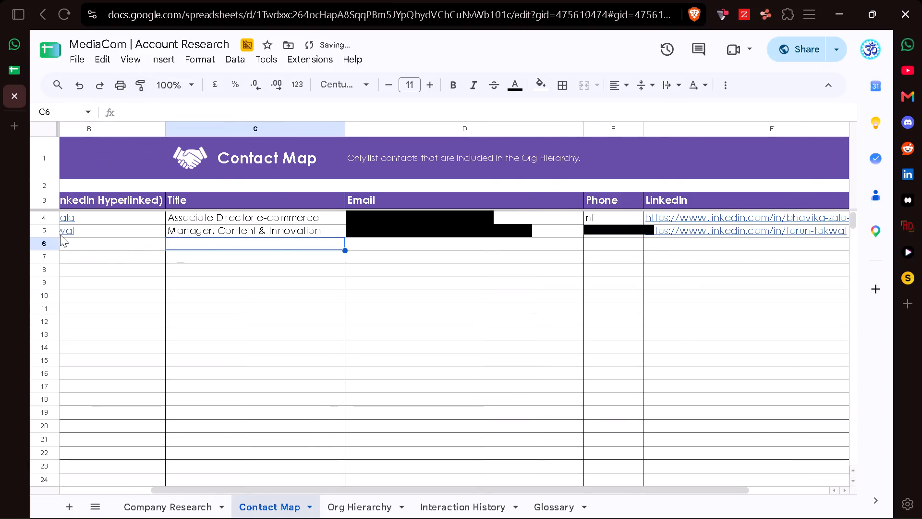
left_click(77, 240)
left_click(87, 219)
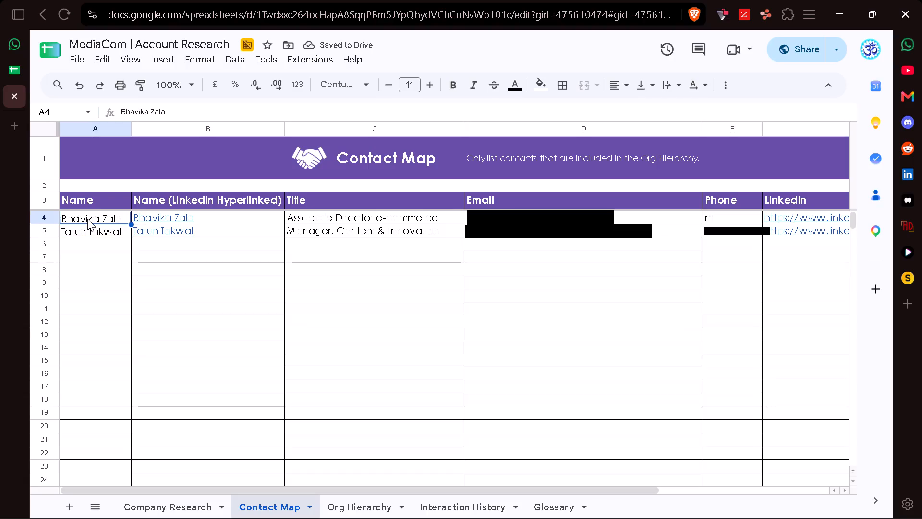
key("shift+Down")
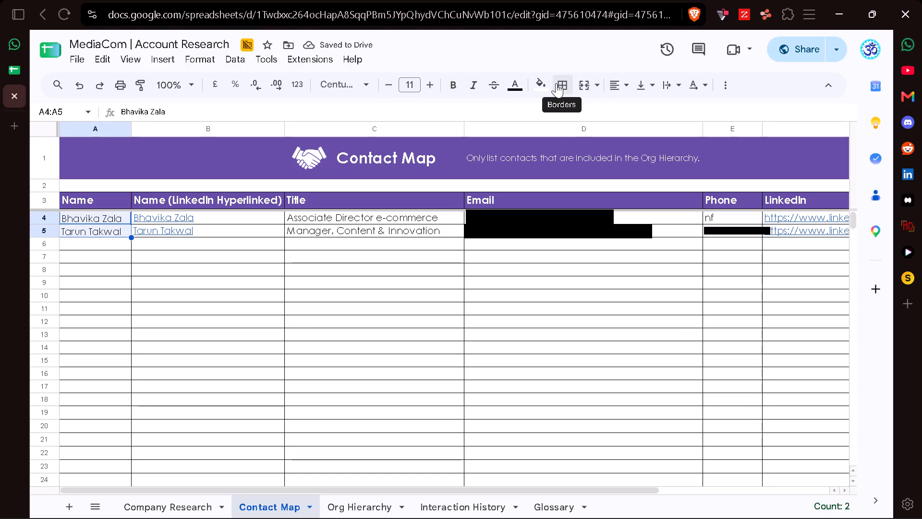
left_click_drag(556, 83, 569, 116)
left_click(569, 116)
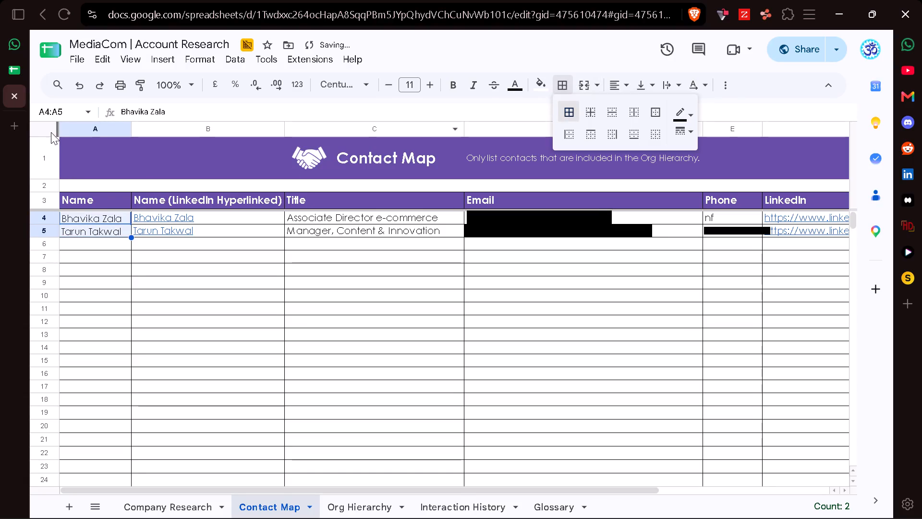
Fit all column widths of the Contact Map to their contents.
left_click(51, 132)
double_click(129, 126)
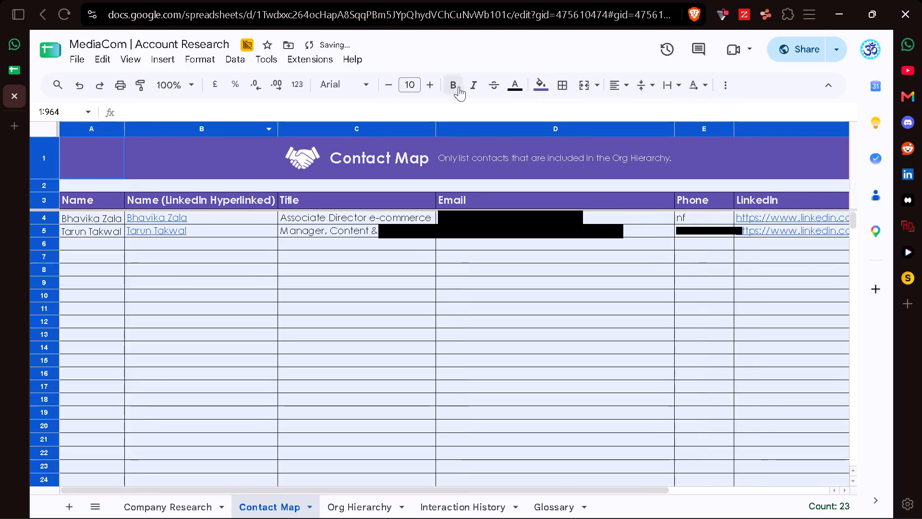
Align all cells of the Contact Map vertically to the middle.
left_click(636, 79)
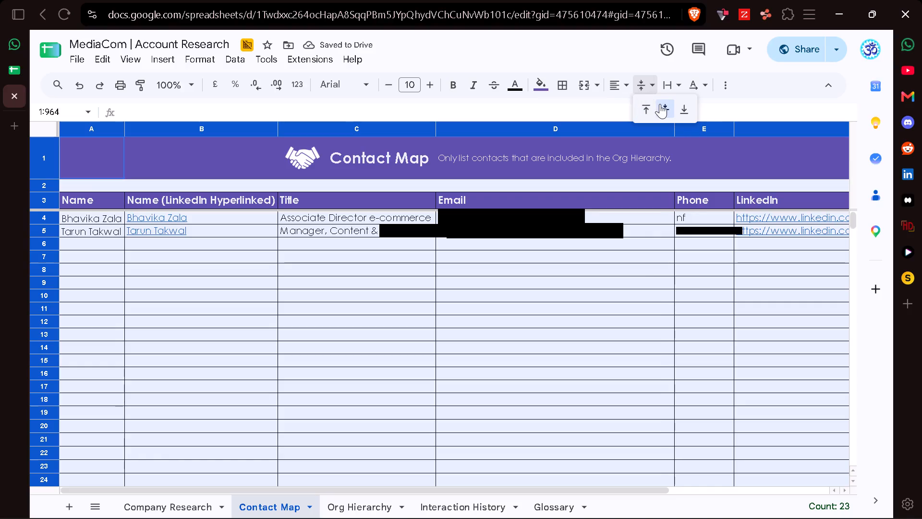
left_click(660, 104)
left_click(635, 81)
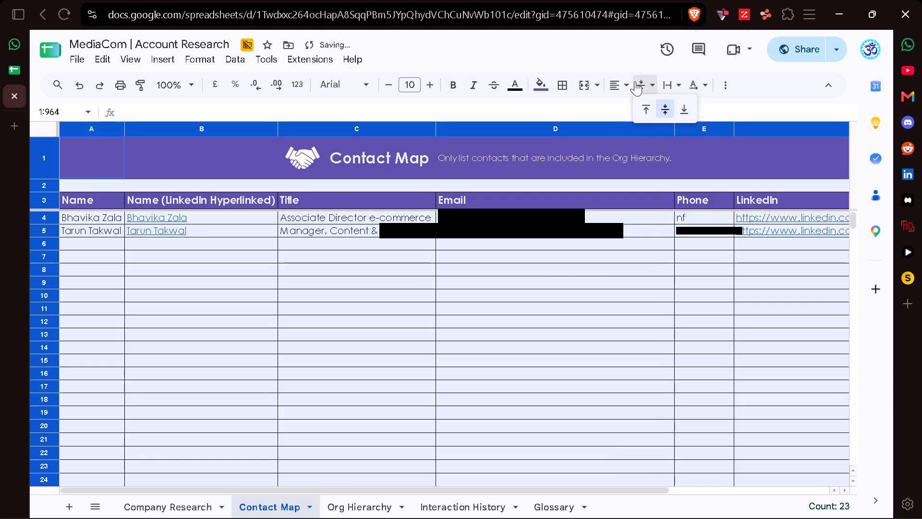
left_click(664, 104)
scroll(640, 211, "left", 5)
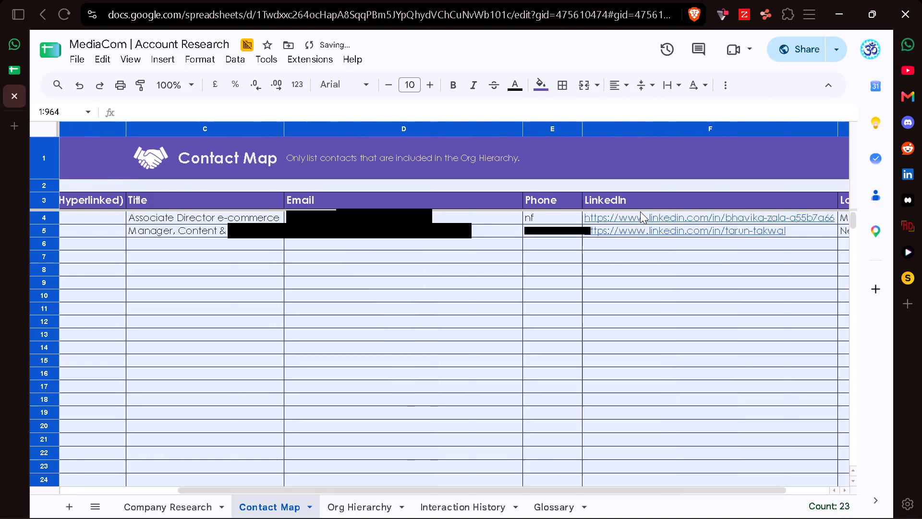
scroll(640, 211, "right", 8)
left_click(97, 154)
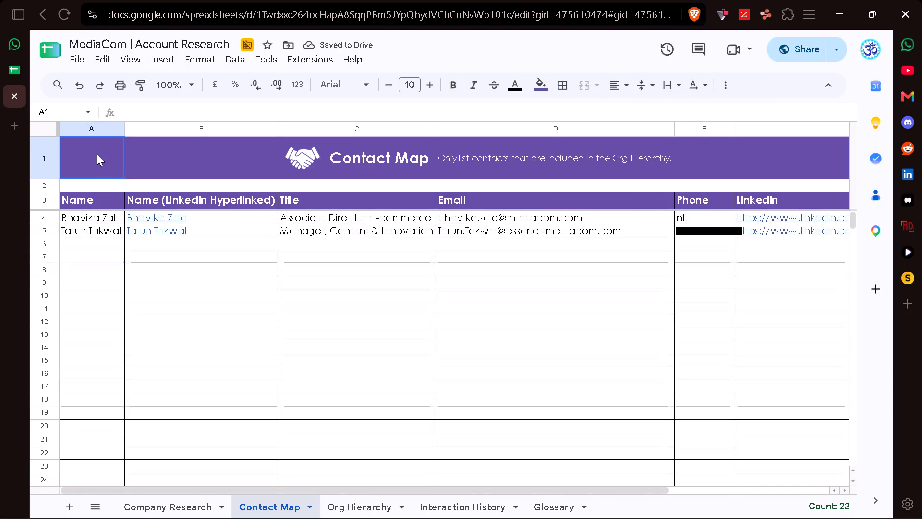
Copy the MediaCom sheet's share link and insert it as a file chip in MediaCom's AR Sheet cell in the AR Master Sheet.
left_click(787, 48)
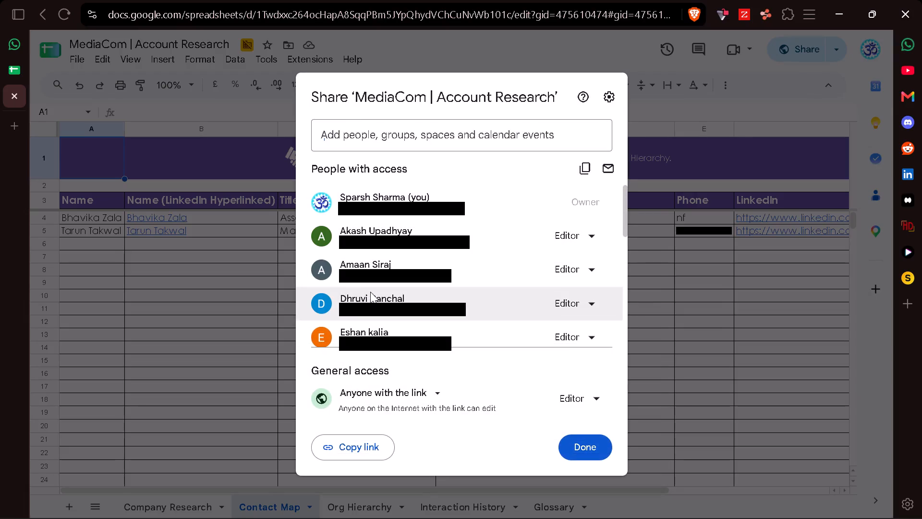
left_click(355, 438)
left_click(578, 453)
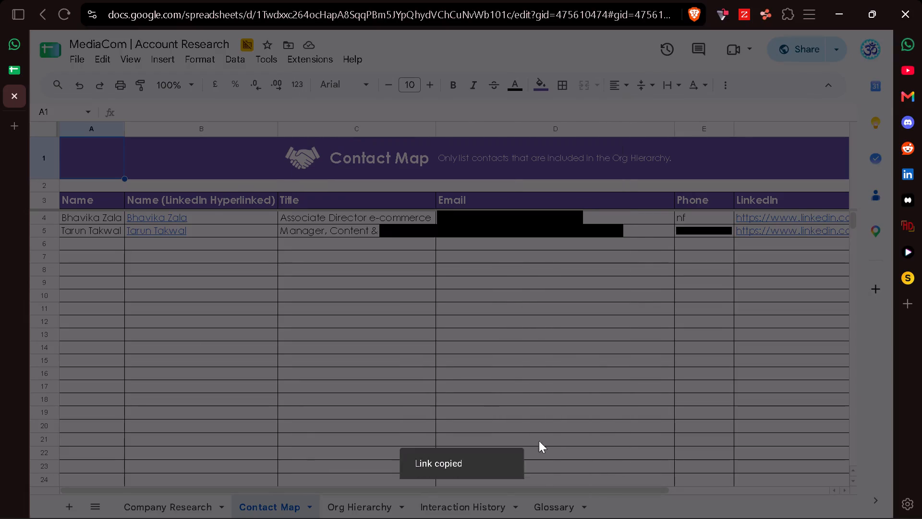
left_click(14, 99)
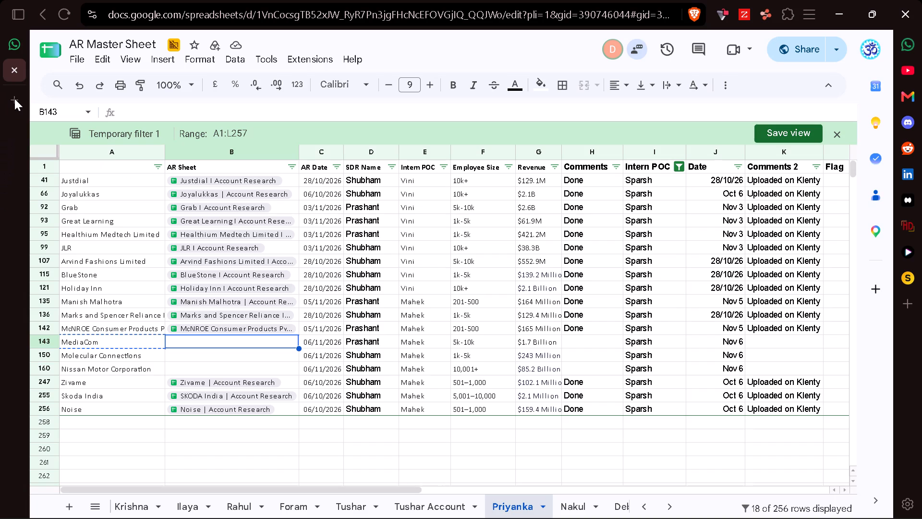
key("ctrl+v")
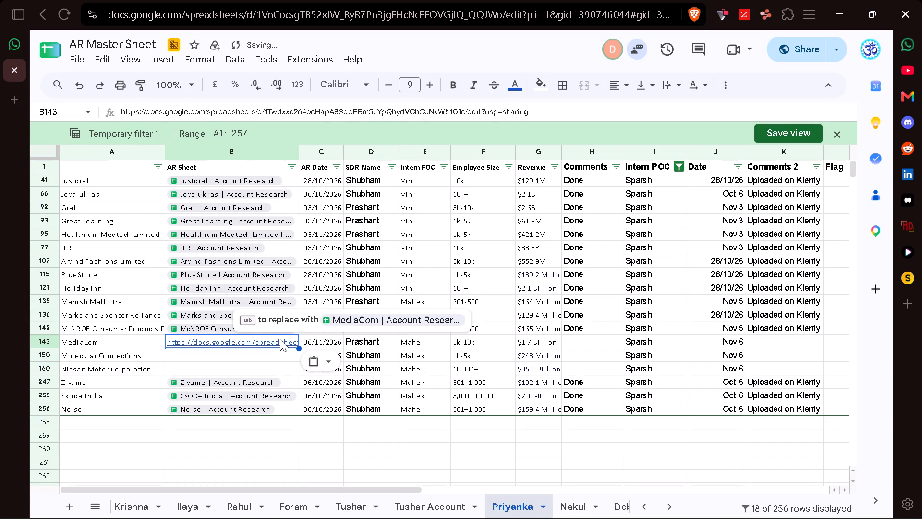
key("Tab")
Make a copy of the MediaCom account research sheet named Molecular Connections | Account Research and close the MediaCom sheet.
key("Down")
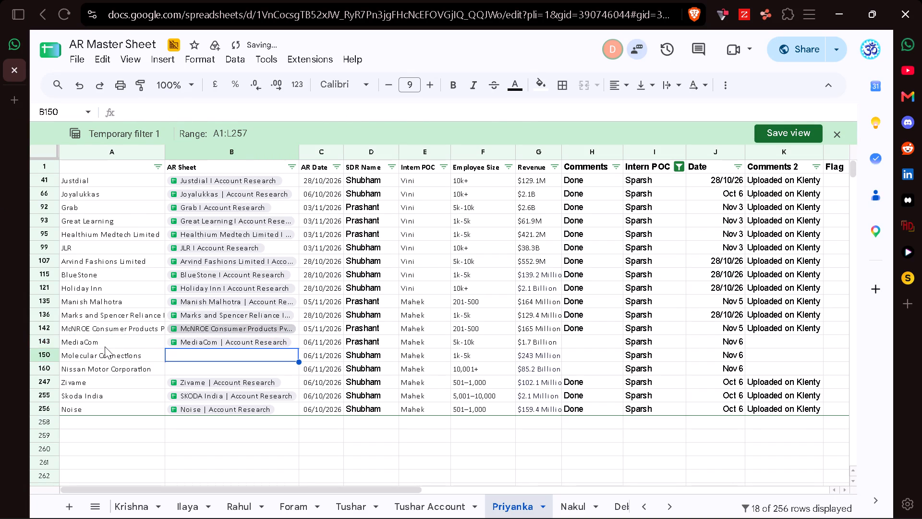
key("Left")
key("ctrl+c")
key("Right")
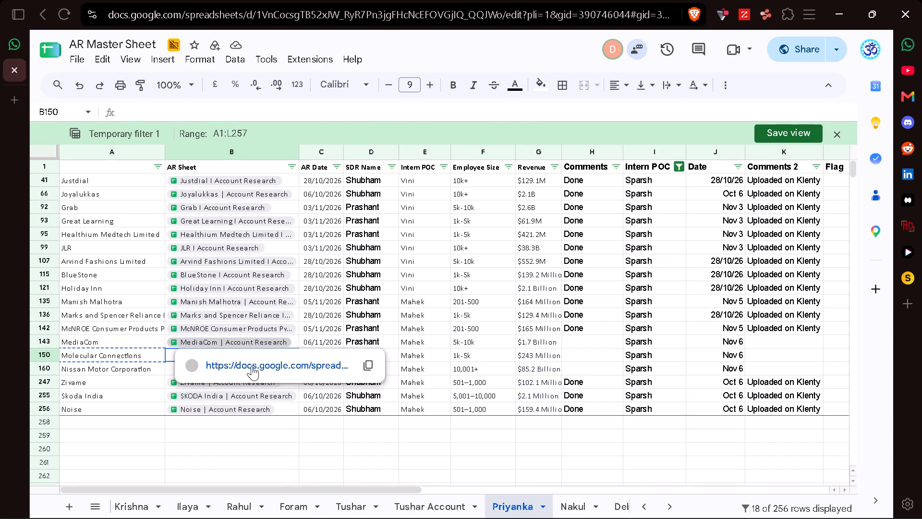
left_click(254, 367)
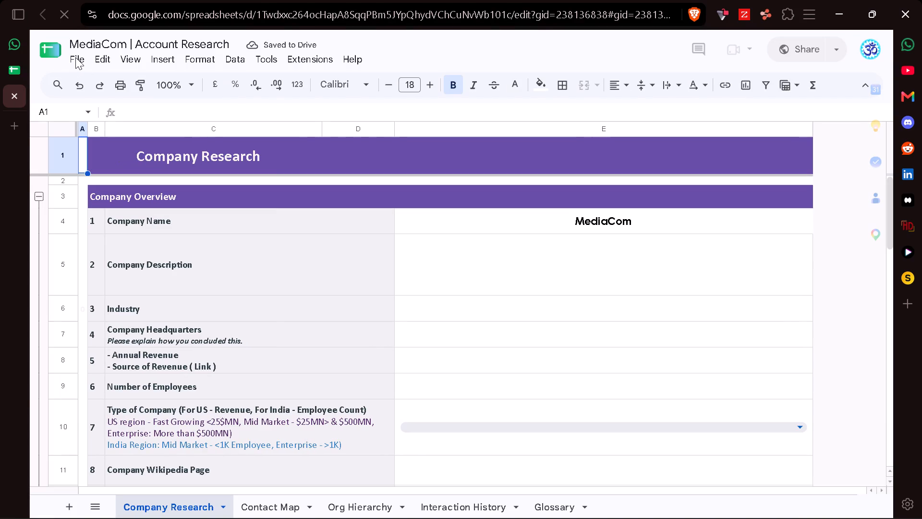
left_click(75, 57)
left_click(110, 148)
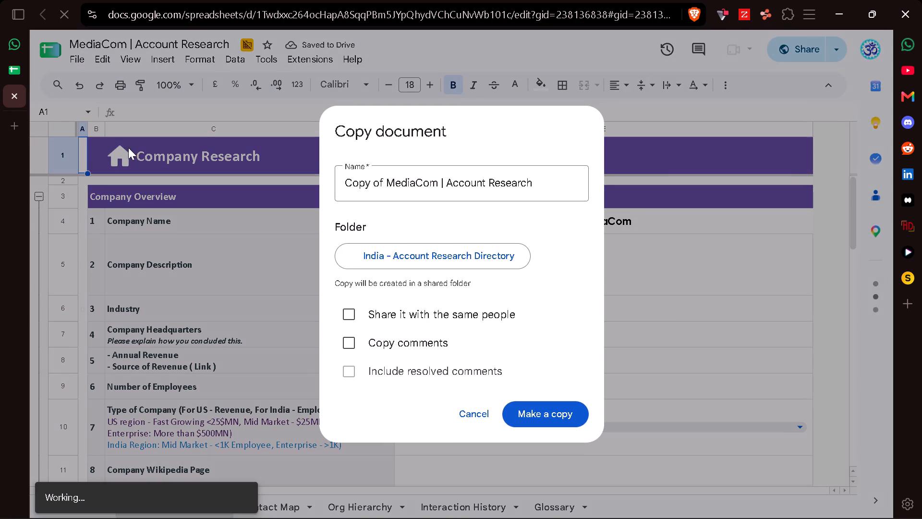
left_click(436, 184)
key("BackSpace")
key("BackSpace")
key("BackSpace")
key("BackSpace")
key("BackSpace")
key("BackSpace")
key("BackSpace")
key("BackSpace")
key("BackSpace")
key("BackSpace")
key("BackSpace")
key("BackSpace")
key("BackSpace")
key("BackSpace")
key("BackSpace")
key("BackSpace")
key("BackSpace")
key("BackSpace")
key("BackSpace")
key("BackSpace")
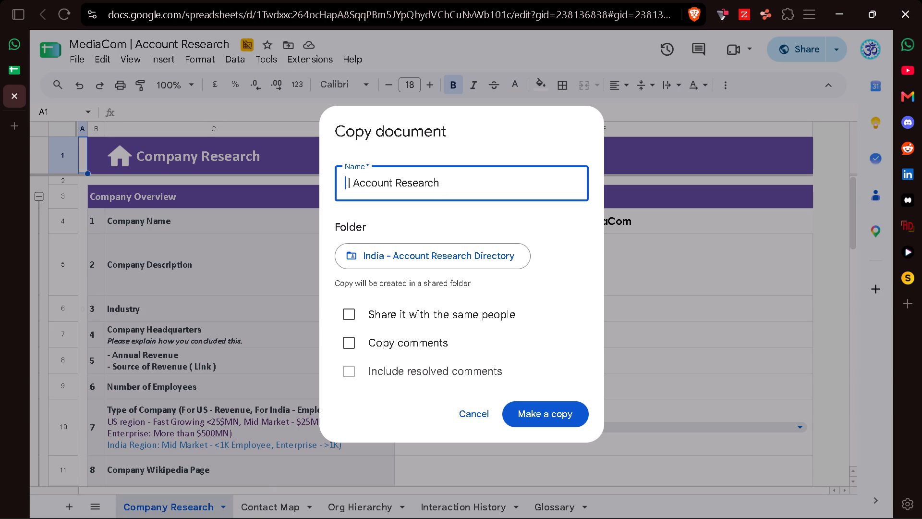
key("ctrl+v")
left_click(560, 422)
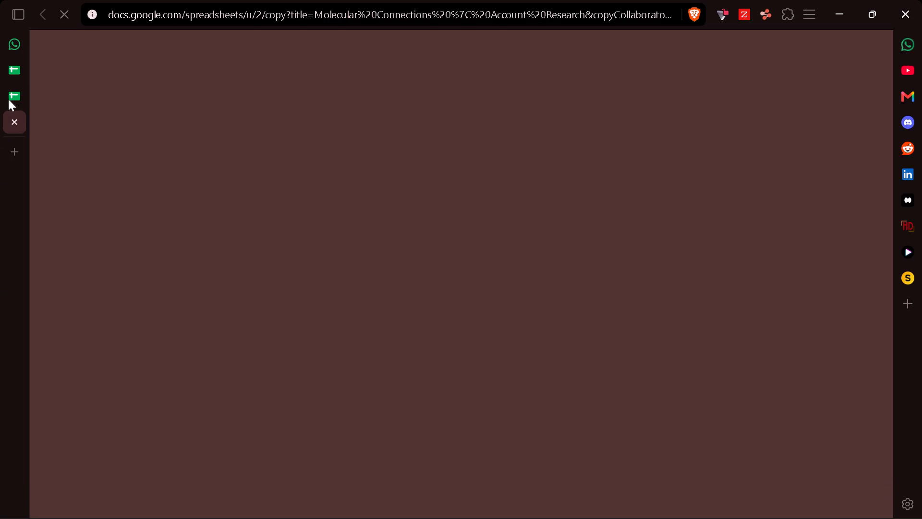
double_click(18, 95)
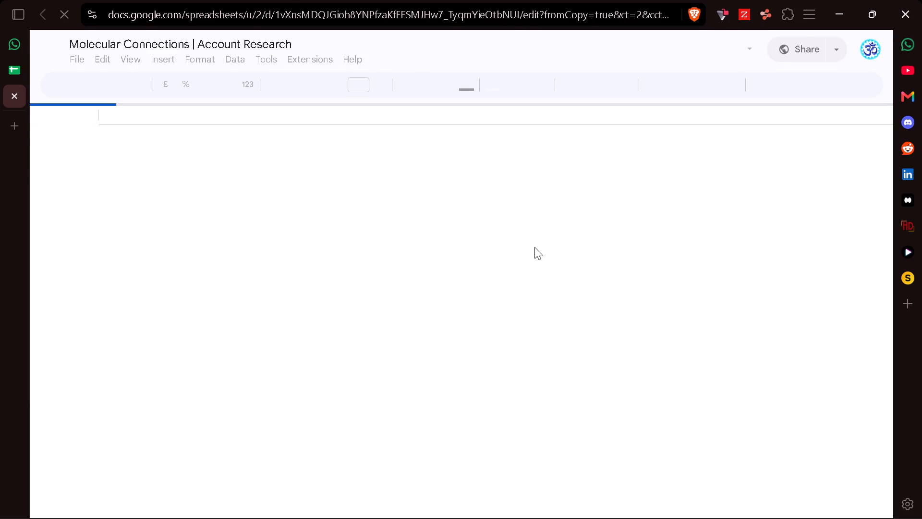
Set the company name in the Company Research sheet to Molecular Connections.
left_click(573, 223)
key("BackSpace")
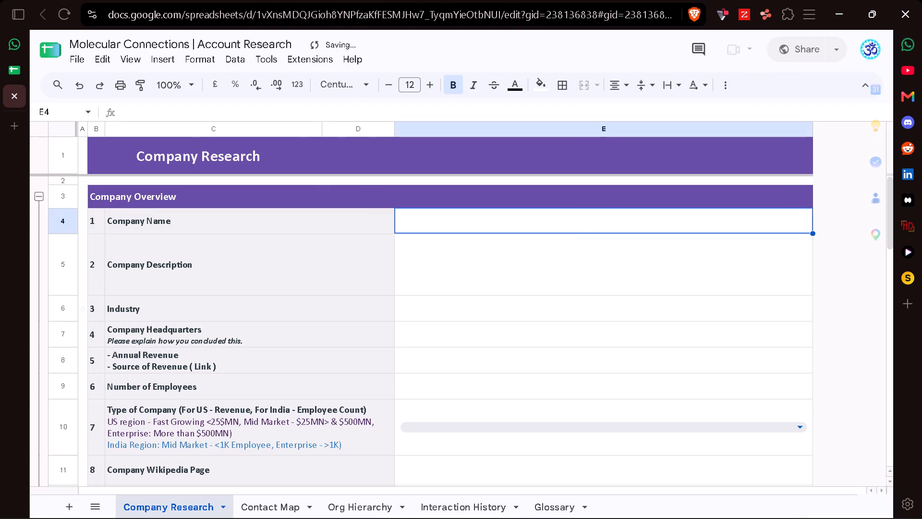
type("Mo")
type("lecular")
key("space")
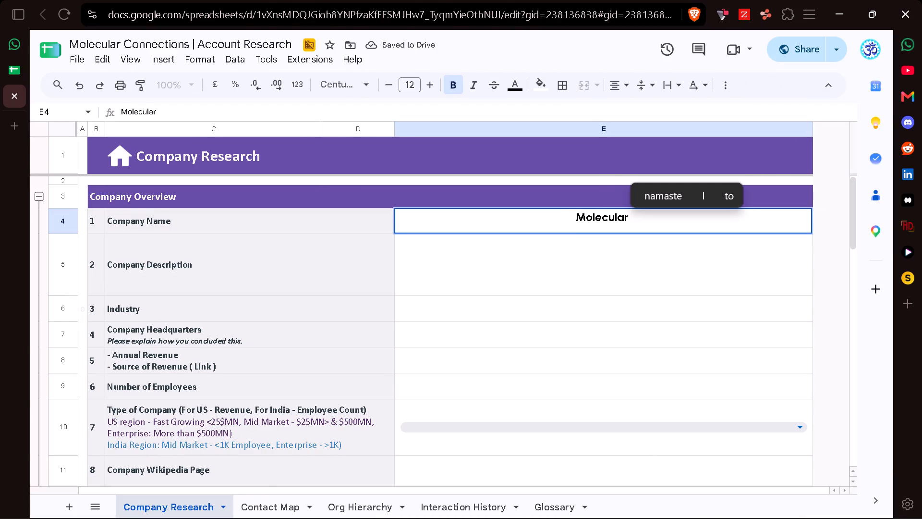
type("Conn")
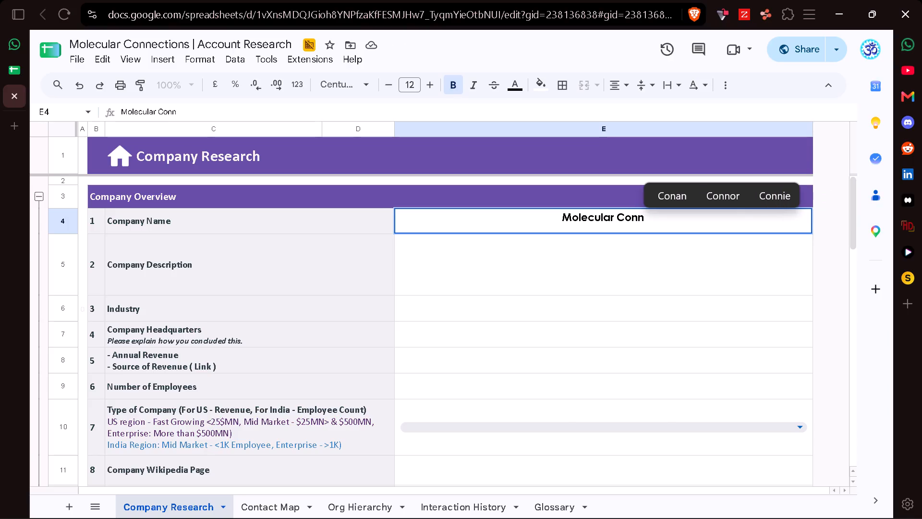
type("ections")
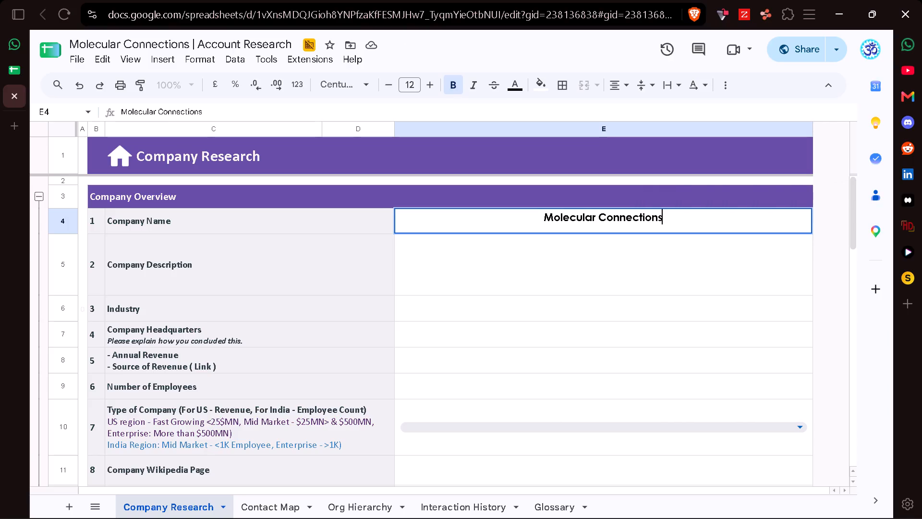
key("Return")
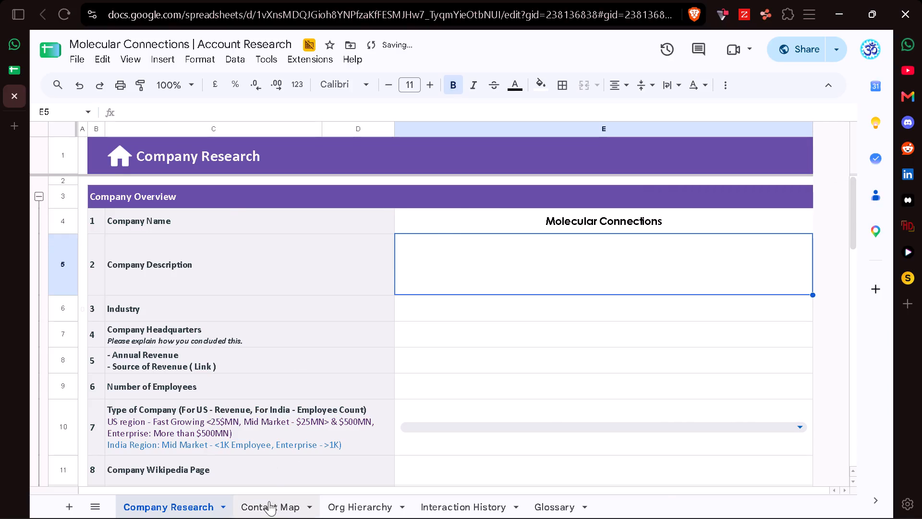
Clear the copied MediaCom contact rows from the Contact Map across all columns, keeping the headers.
left_click(269, 501)
left_click(87, 221)
key("ctrl+shift+Down")
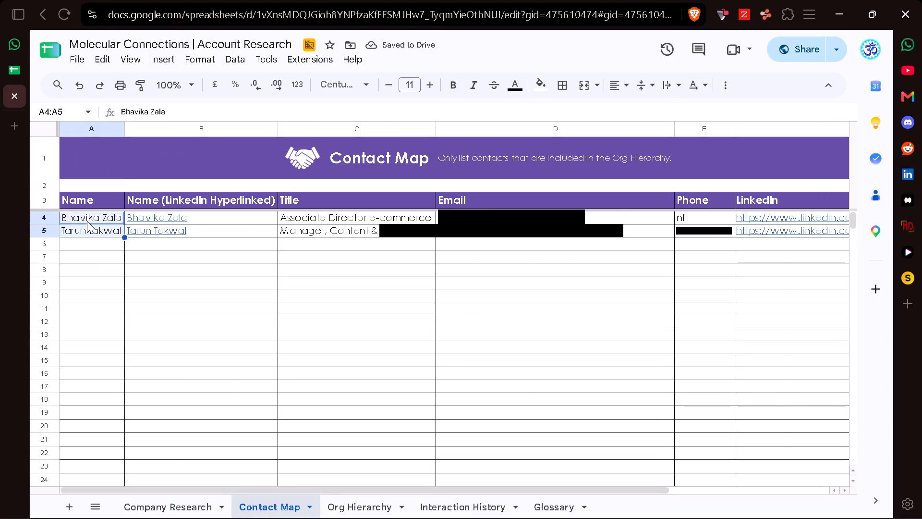
key("ctrl+shift+Right")
key("ctrl+shift+Right")
key("BackSpace")
scroll(87, 221, "right", 6)
left_click(100, 222)
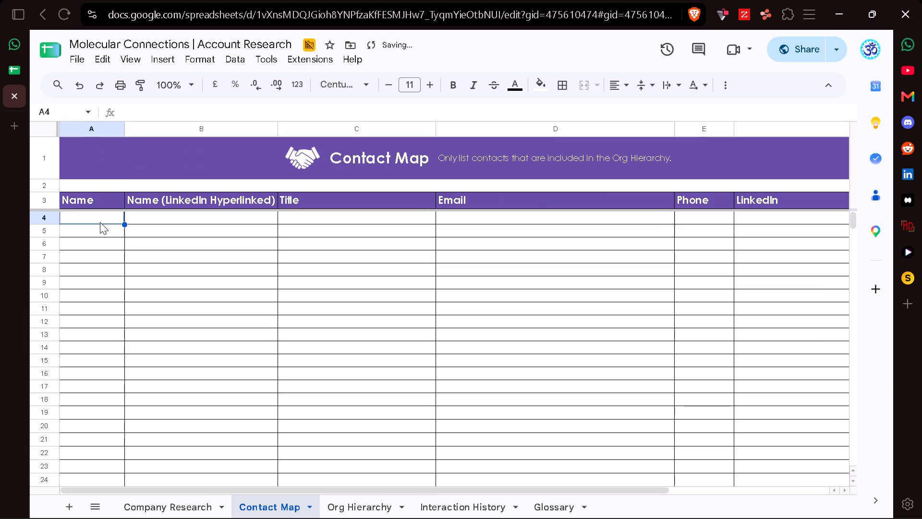
Open LinkedIn in a new tab, switch to LinkedIn Recruiter and close the LinkedIn feed tab.
left_click(12, 129)
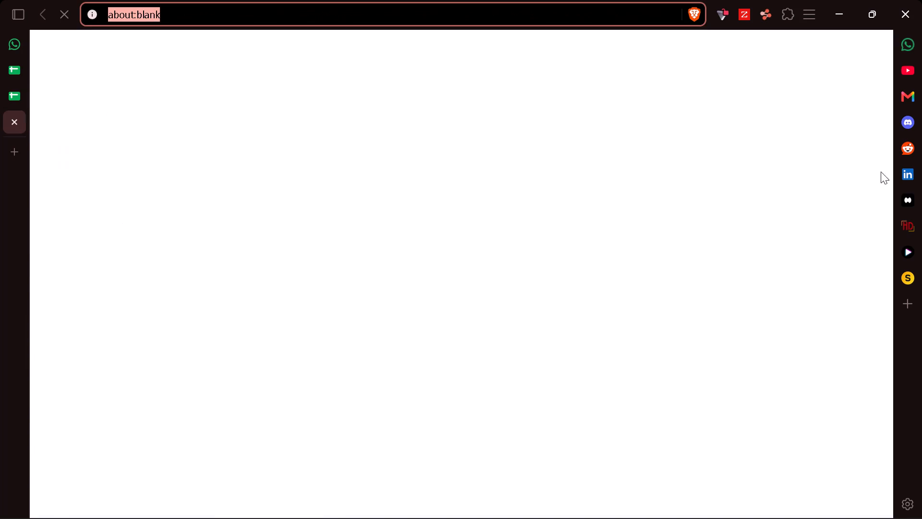
left_click(906, 172)
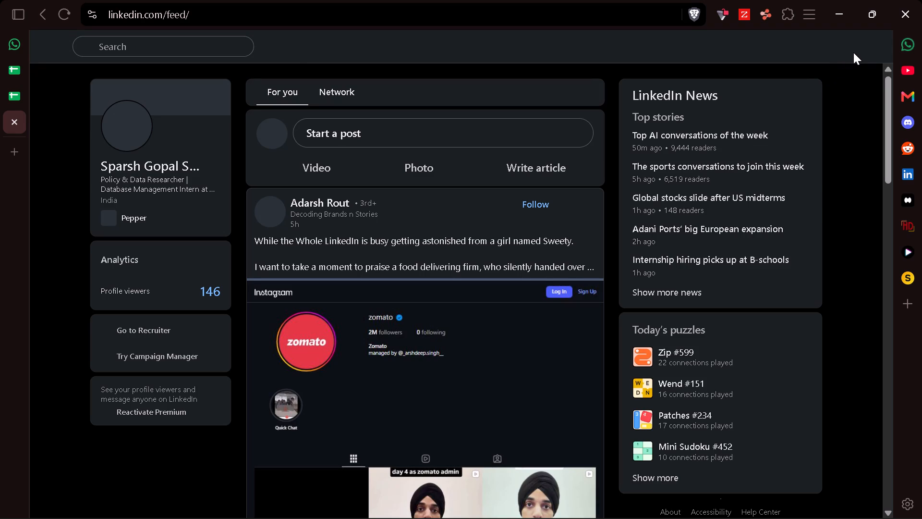
left_click(860, 42)
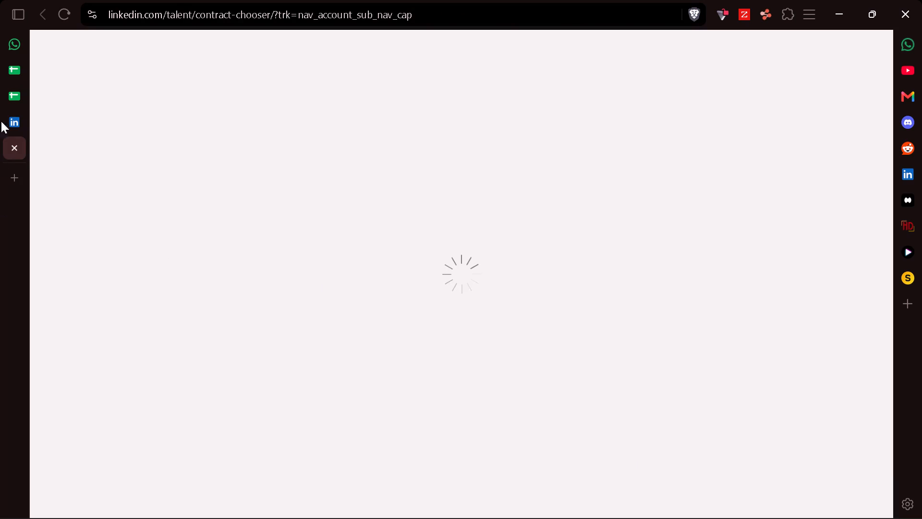
double_click(12, 120)
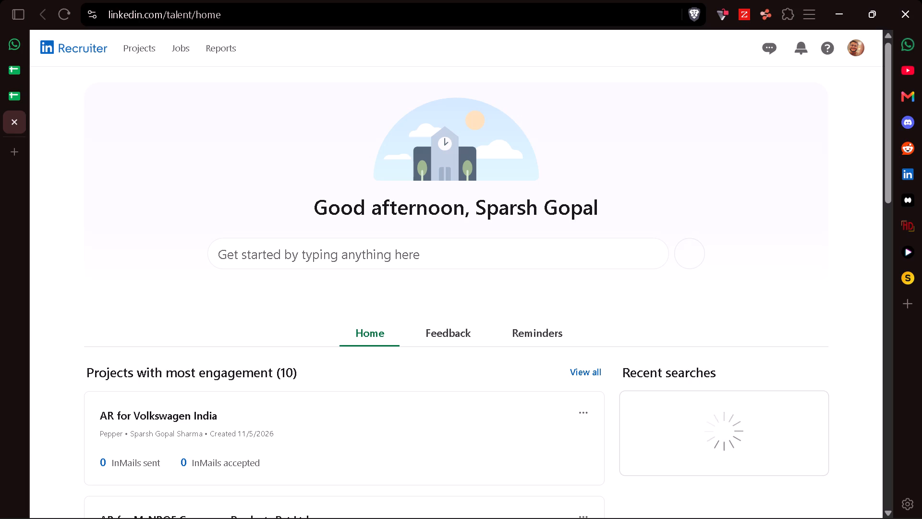
Create a new private Recruiter project named AR for Molecular Connections.
left_click(679, 253)
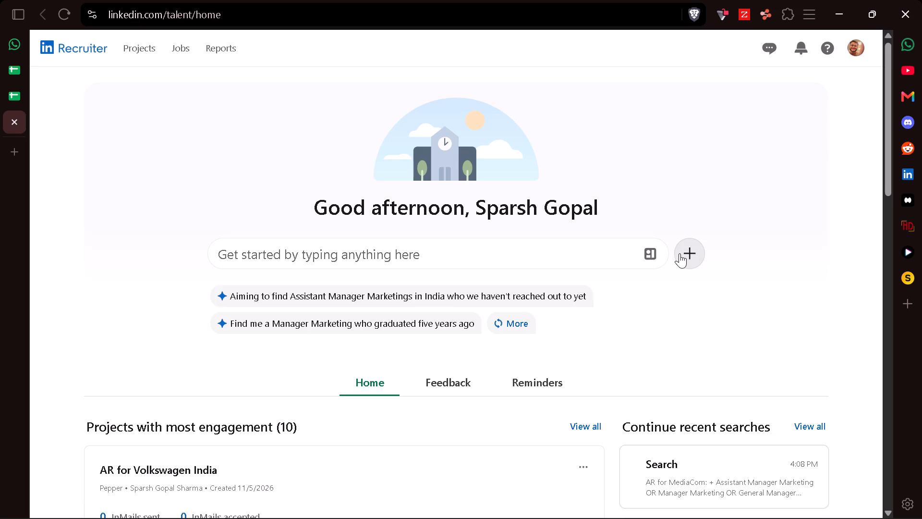
left_click(639, 319)
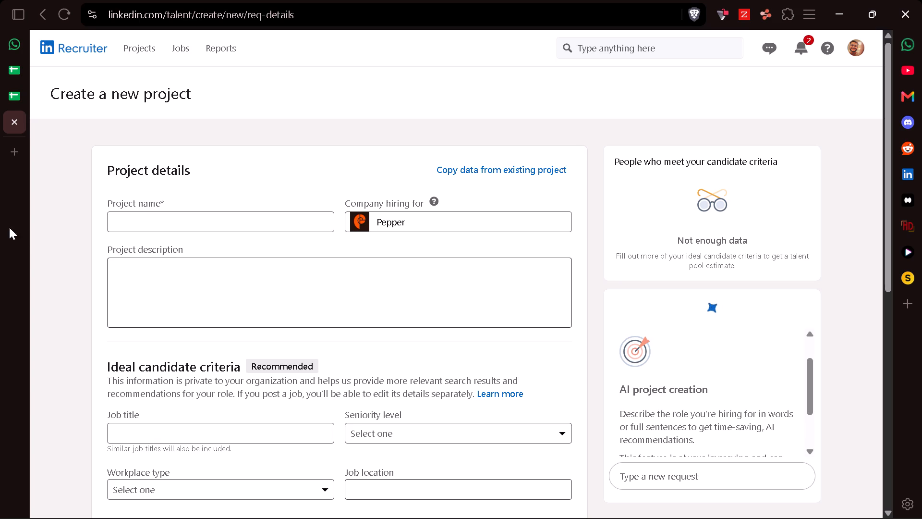
left_click(116, 219)
left_click_drag(318, 255, 142, 212)
left_click(324, 253)
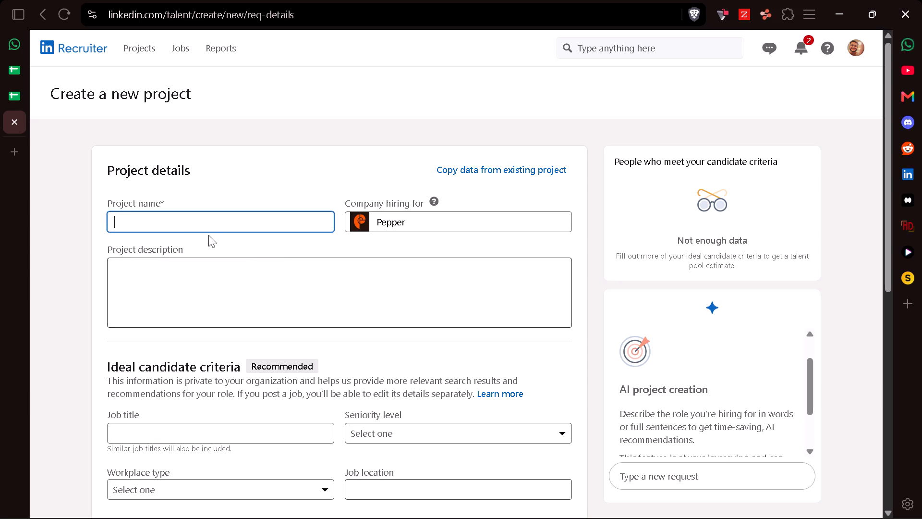
left_click(180, 222)
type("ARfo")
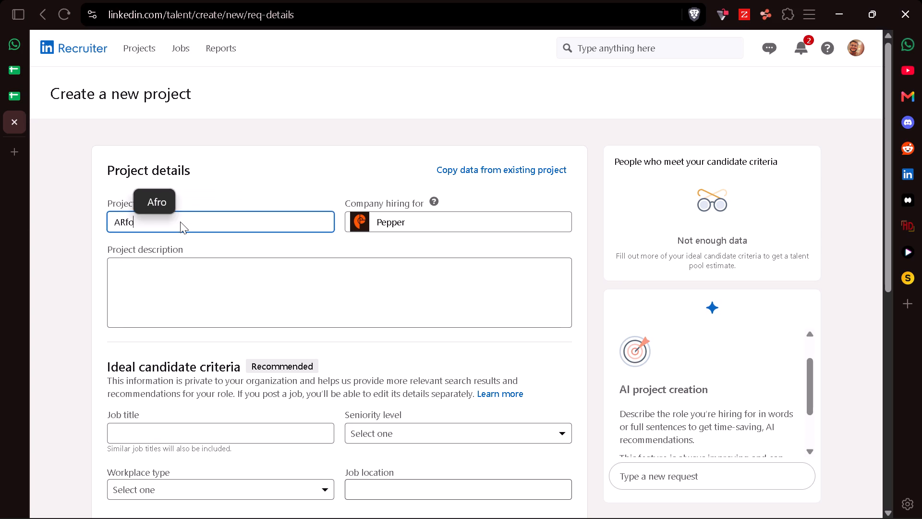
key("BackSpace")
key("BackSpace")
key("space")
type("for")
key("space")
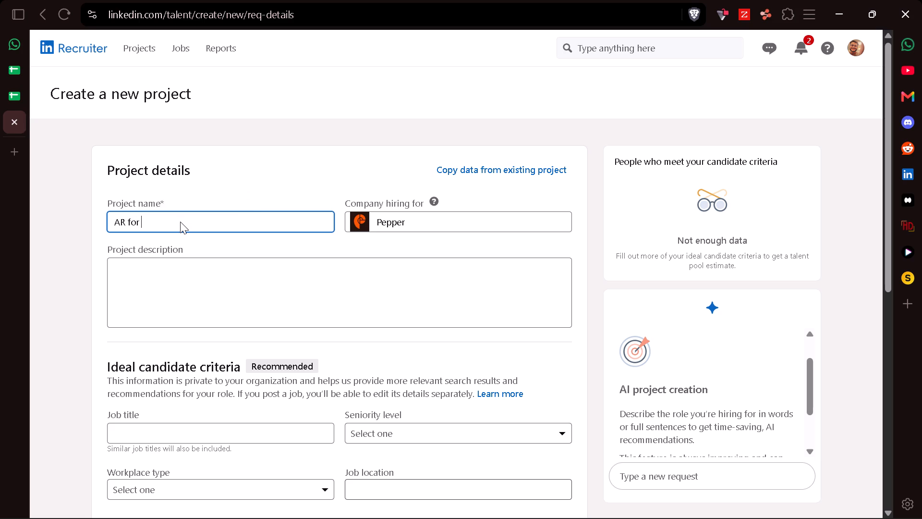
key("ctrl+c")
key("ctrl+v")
scroll(381, 404, "down", 7)
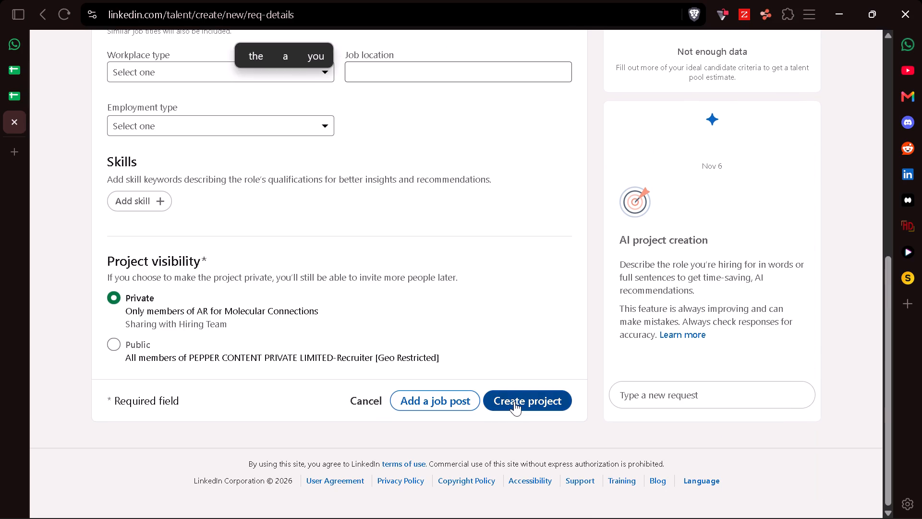
left_click(514, 401)
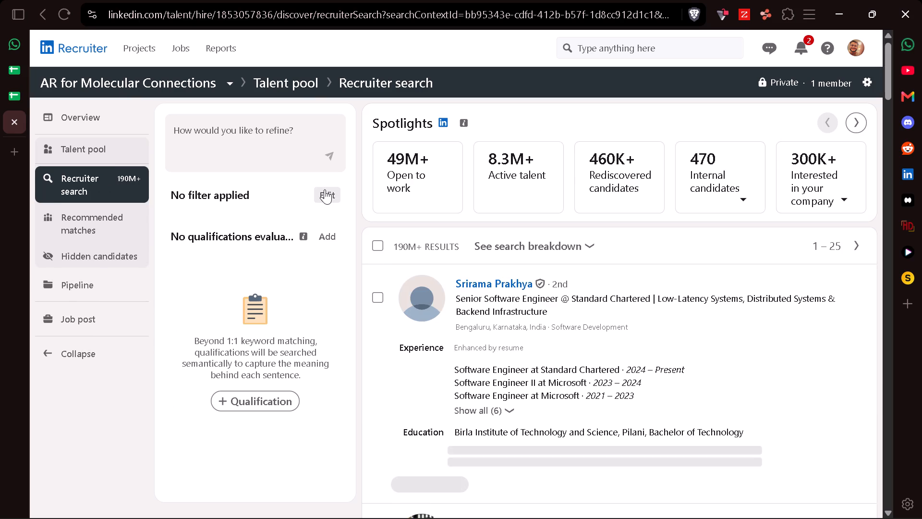
Apply the saved custom filter main to the project's Recruiter search.
left_click(325, 189)
left_click(319, 204)
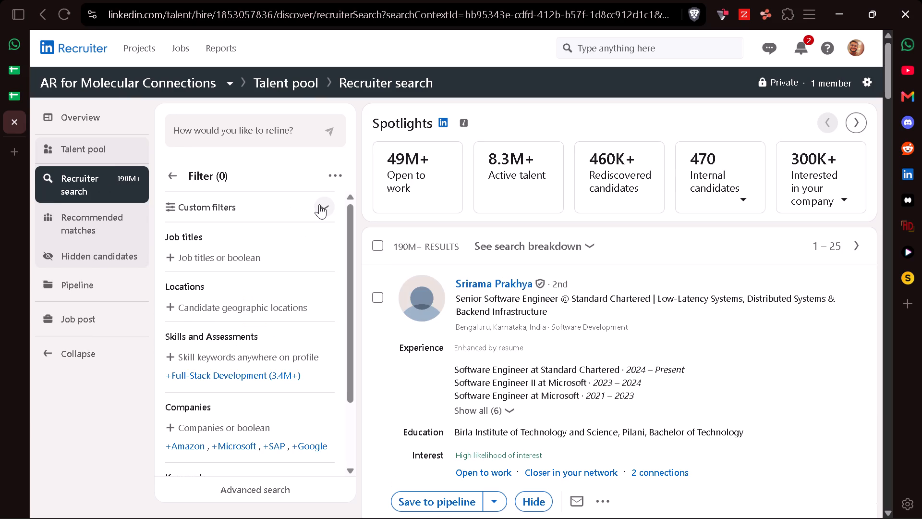
left_click(185, 236)
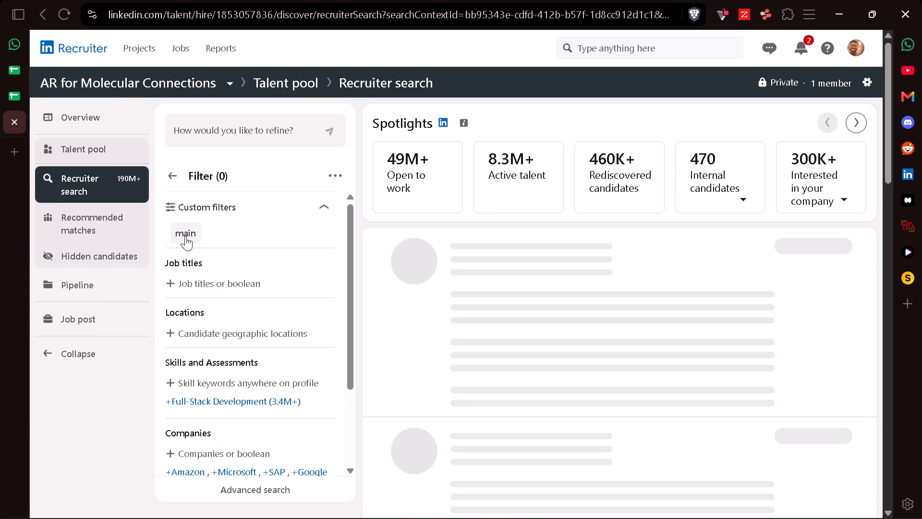
Replace the Justdial company filter with Molecular Connections and restrict it to current employees.
scroll(233, 351, "down", 2)
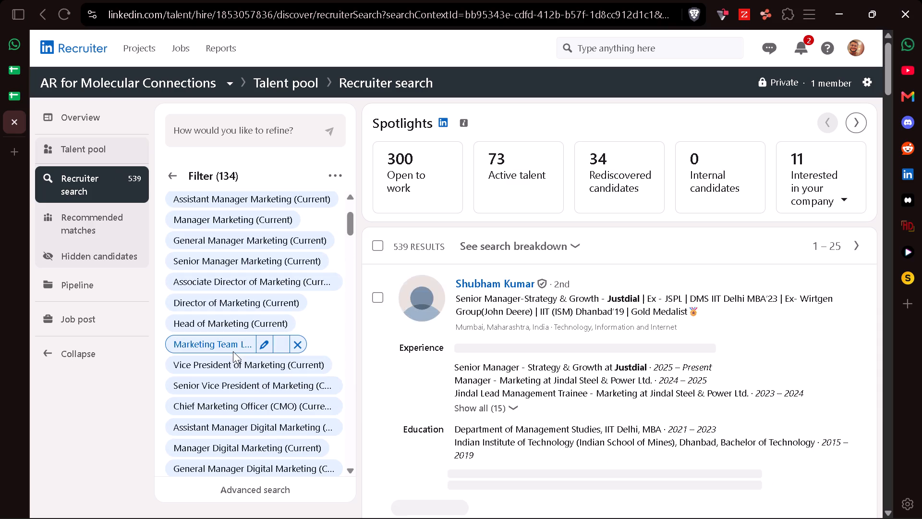
scroll(233, 351, "down", 17)
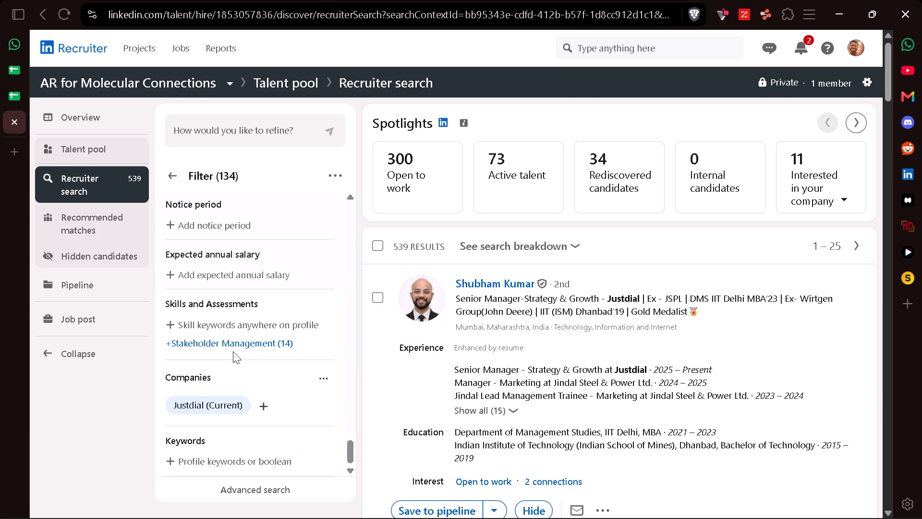
scroll(233, 351, "down", 2)
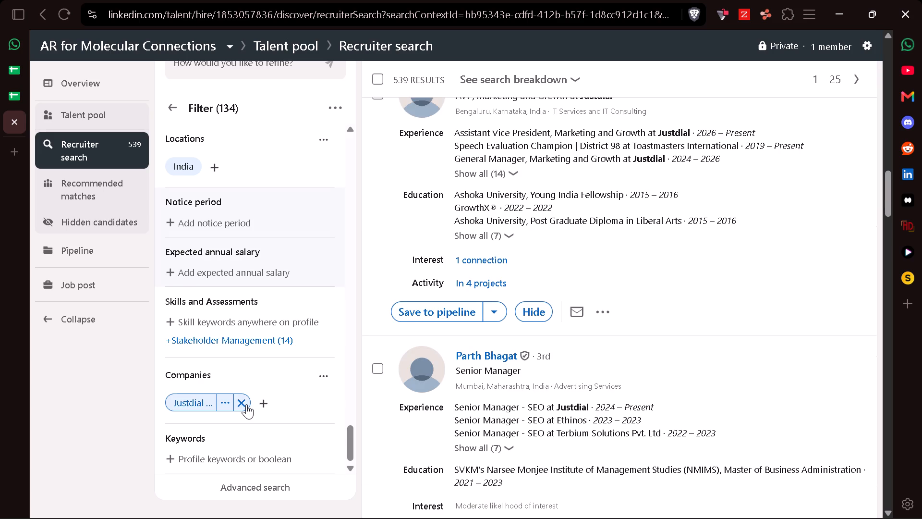
left_click(246, 404)
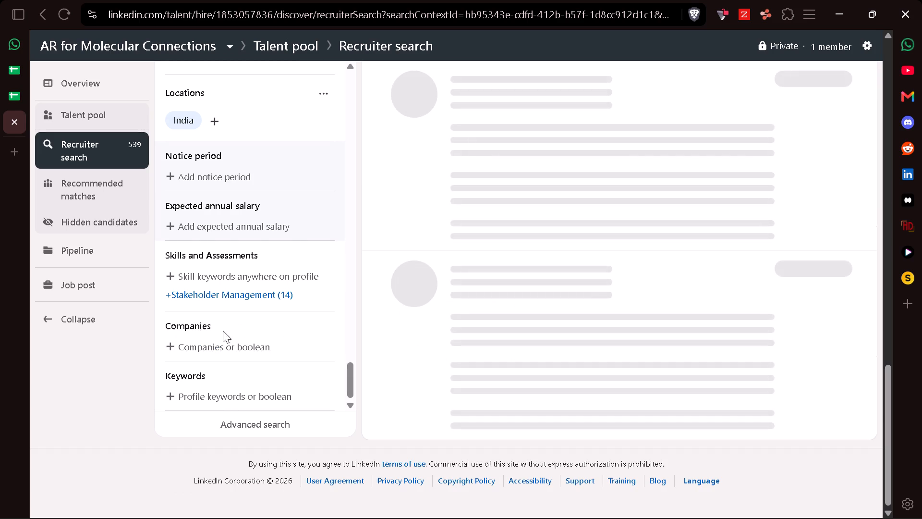
left_click(221, 346)
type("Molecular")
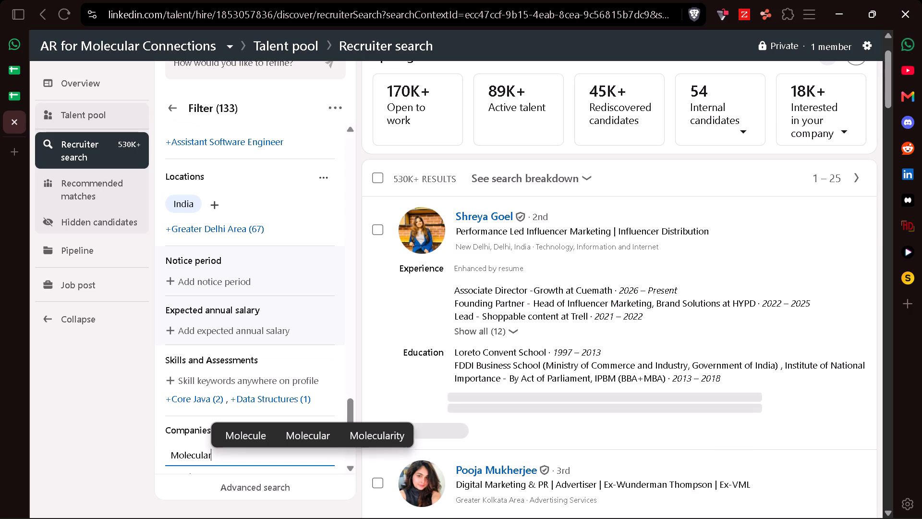
scroll(221, 346, "down", 4)
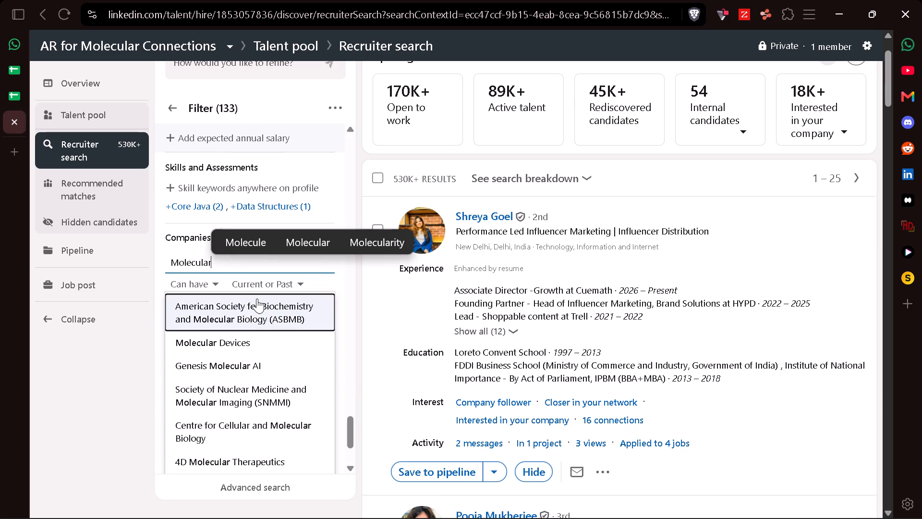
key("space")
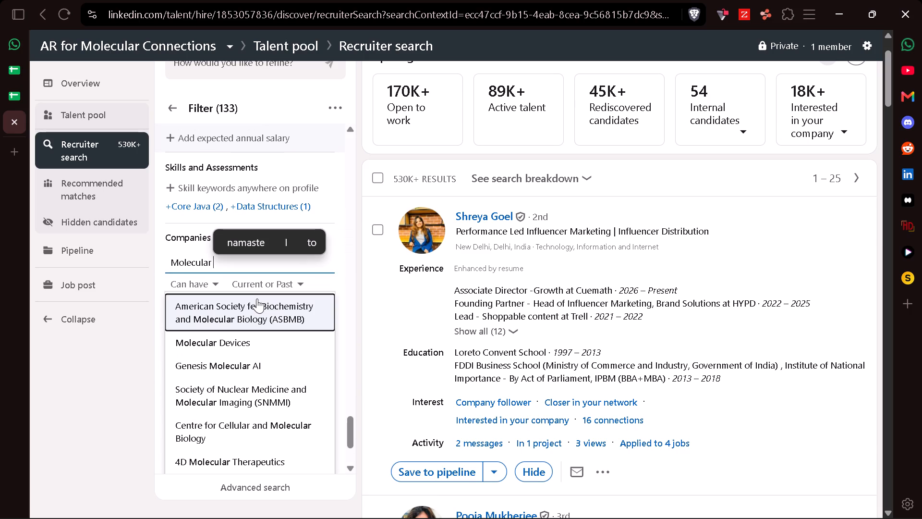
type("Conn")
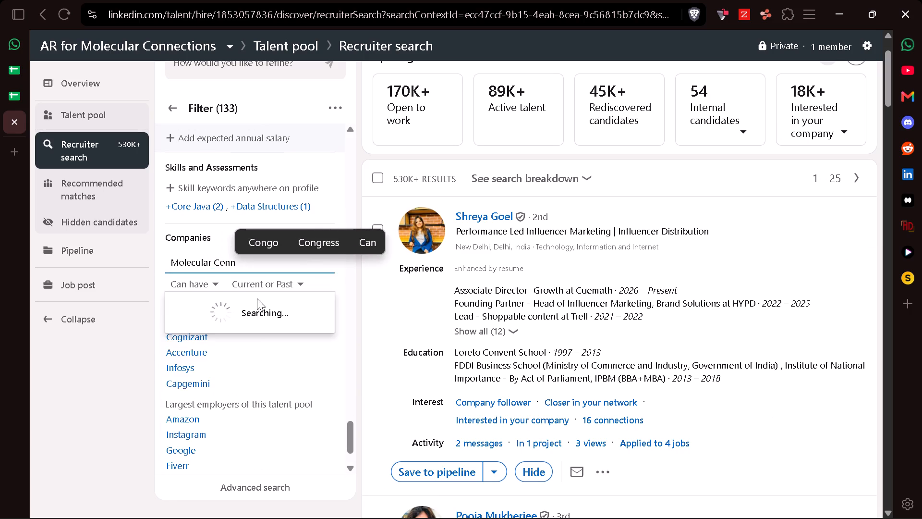
left_click(240, 306)
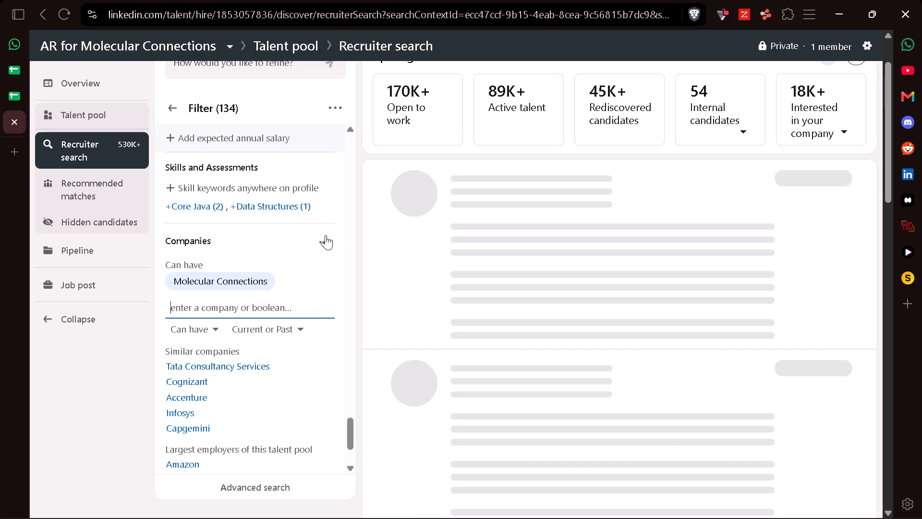
left_click(326, 235)
left_click(395, 304)
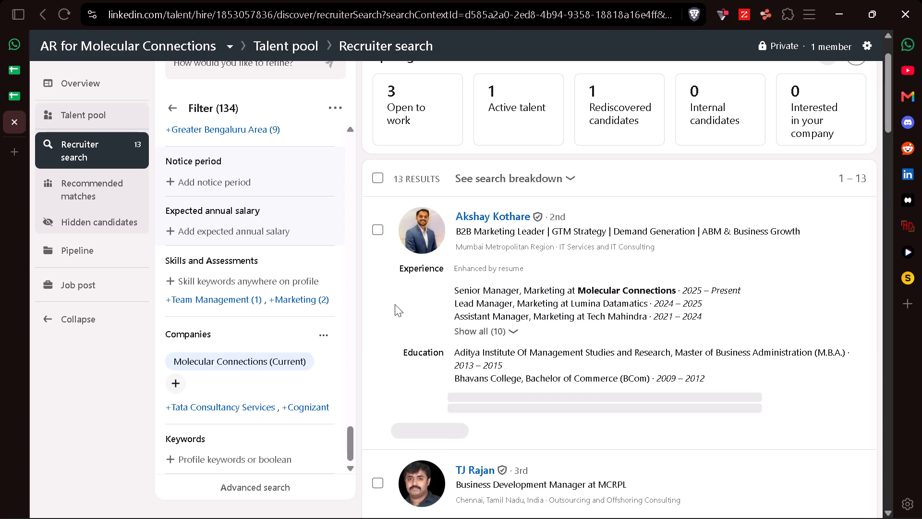
Save the Senior Manager, Marketing at Molecular Connections to the project pipeline.
scroll(470, 314, "up", 2)
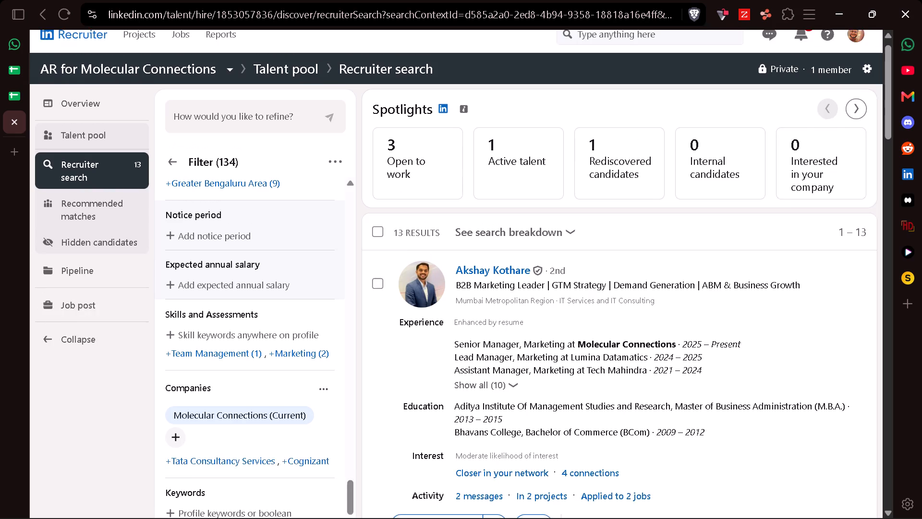
scroll(470, 314, "down", 3)
left_click(431, 347)
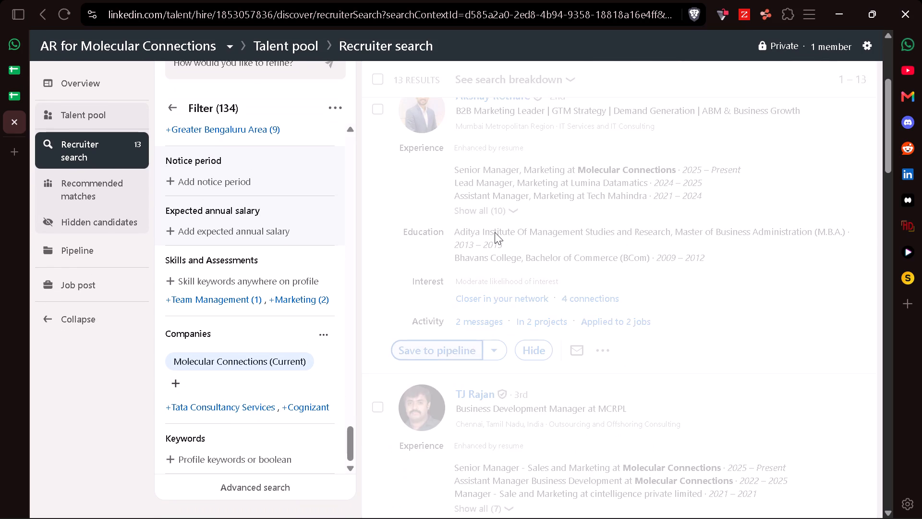
Review the Molecular Connections candidates in the search results, checking their current roles and experience for relevance.
scroll(495, 232, "up", 2)
scroll(495, 232, "down", 1)
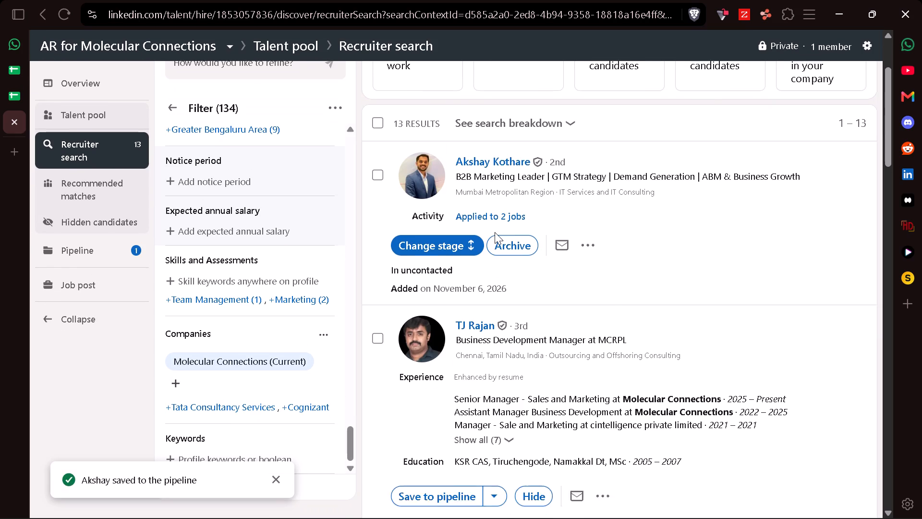
scroll(495, 232, "down", 4)
scroll(426, 346, "down", 5)
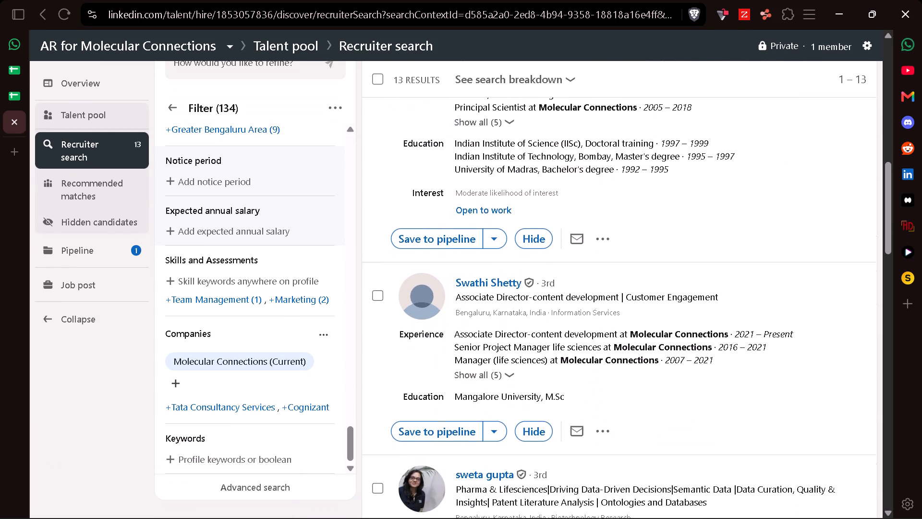
scroll(426, 346, "down", 4)
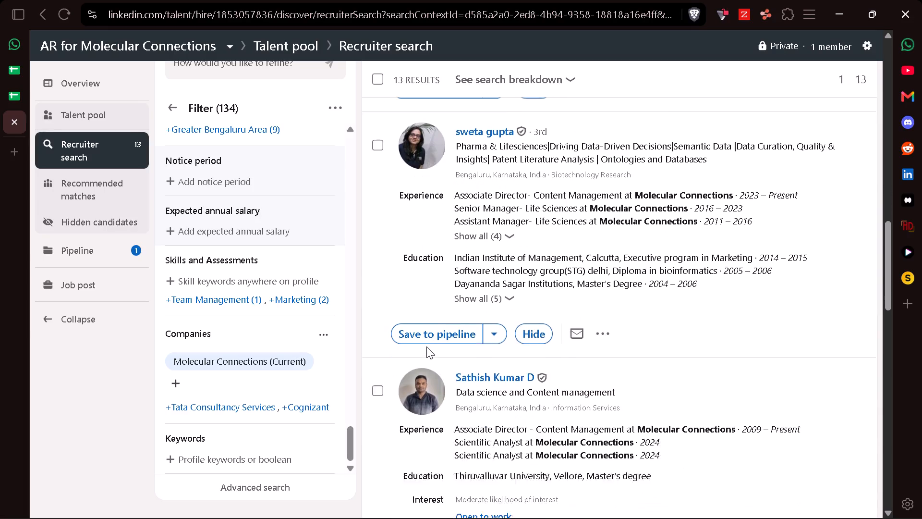
scroll(426, 346, "down", 4)
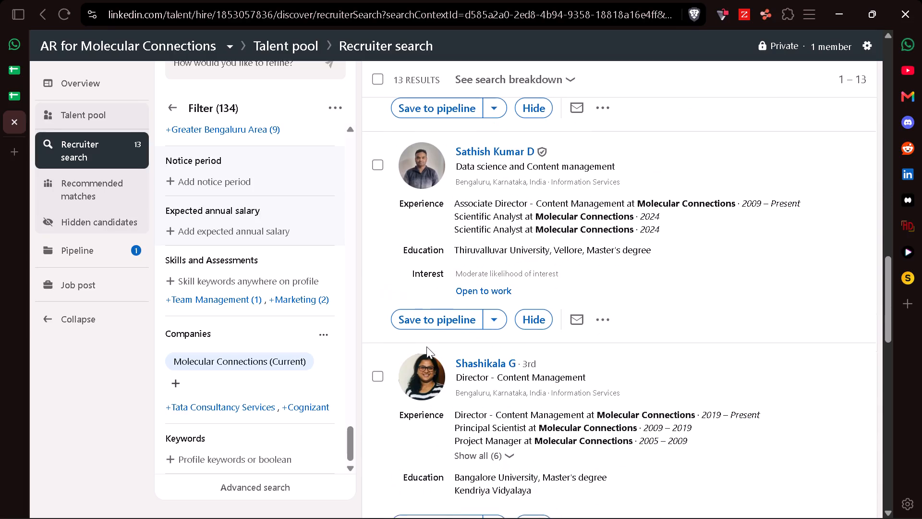
scroll(426, 346, "down", 3)
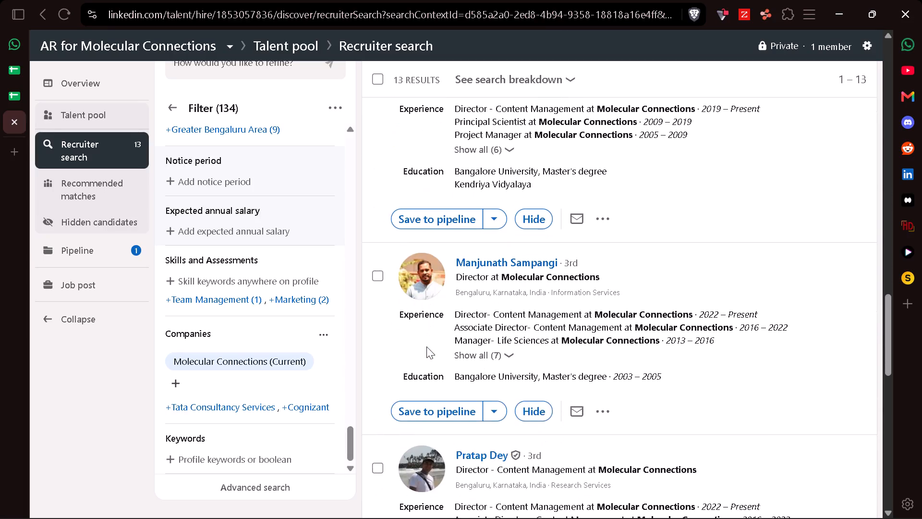
scroll(426, 346, "down", 5)
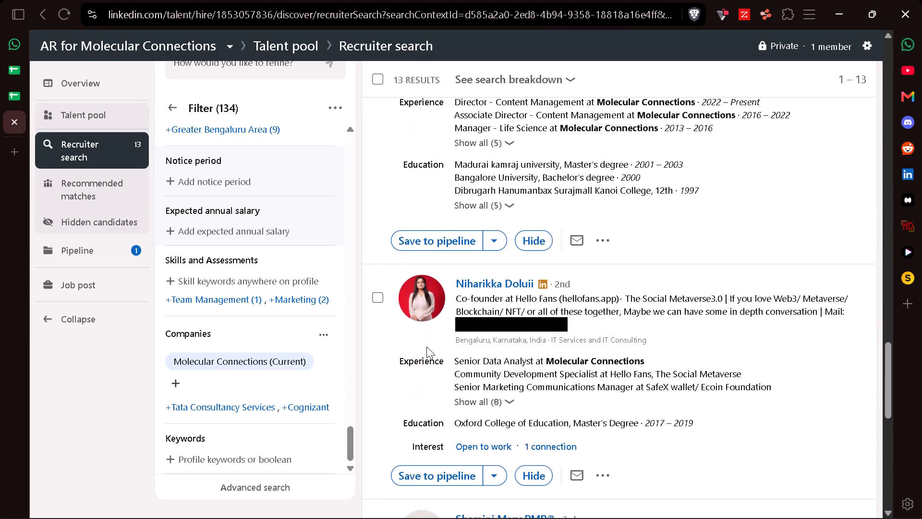
scroll(426, 346, "down", 2)
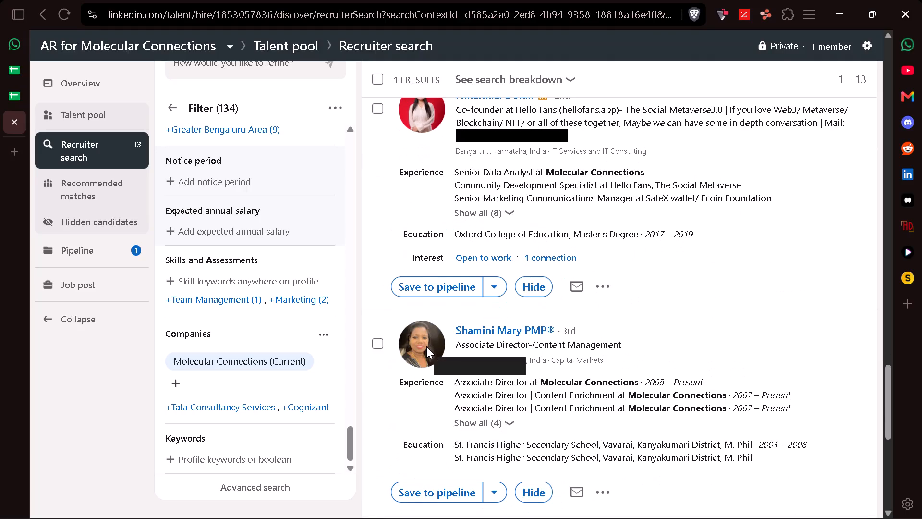
scroll(426, 346, "down", 5)
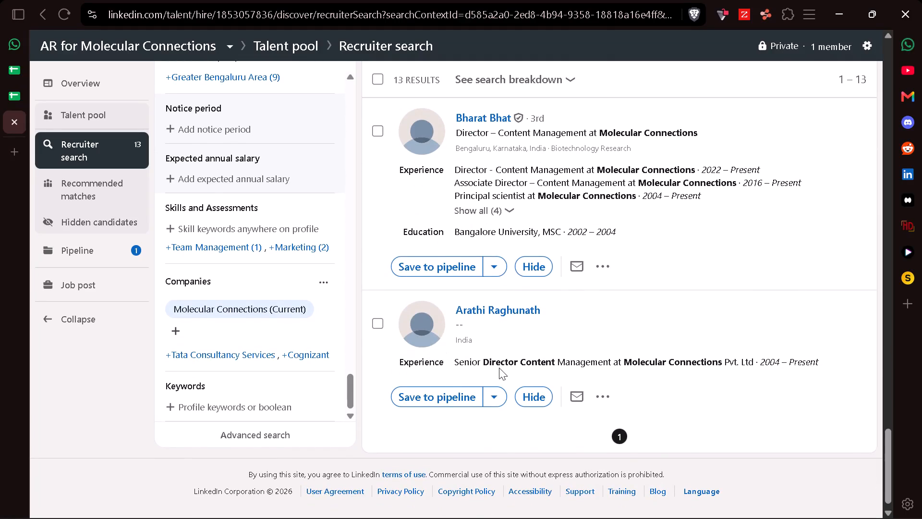
scroll(499, 368, "up", 10)
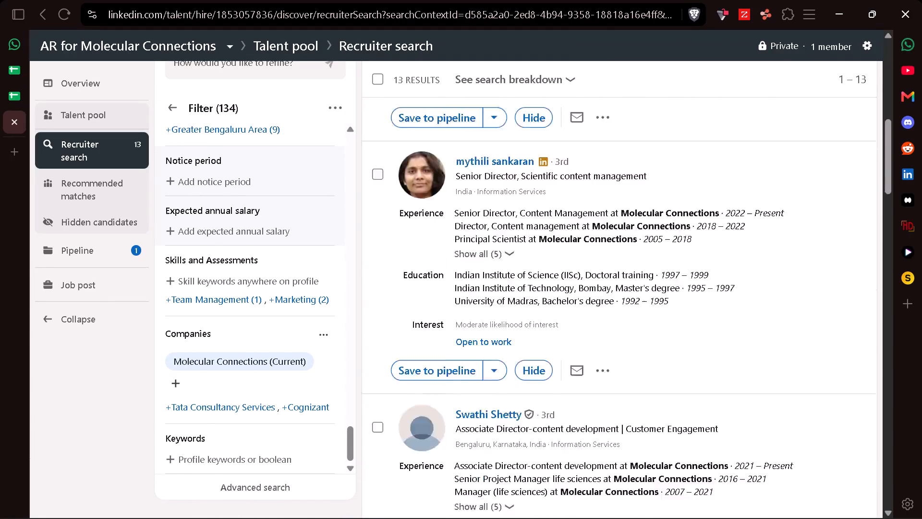
scroll(499, 368, "up", 2)
Review the current job title filters applied to the search, from the Creative titles back to the Content titles.
scroll(227, 288, "up", 3)
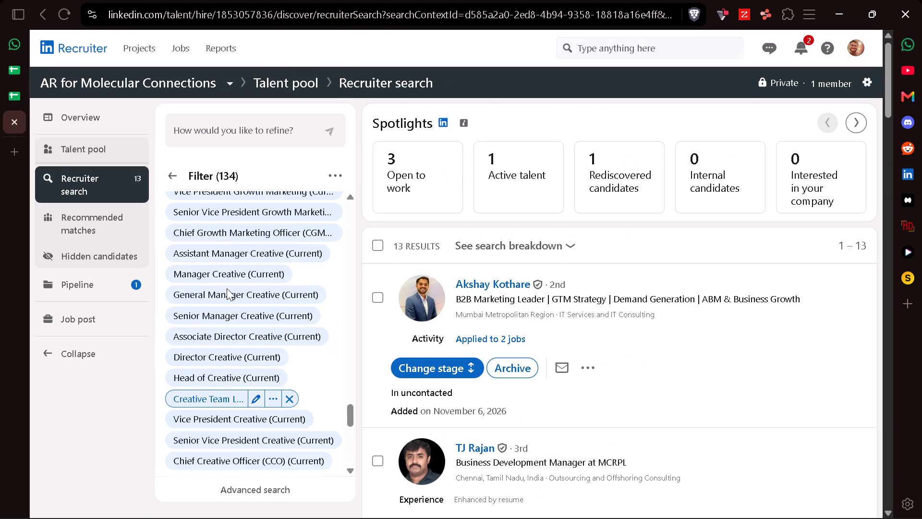
scroll(227, 288, "up", 1)
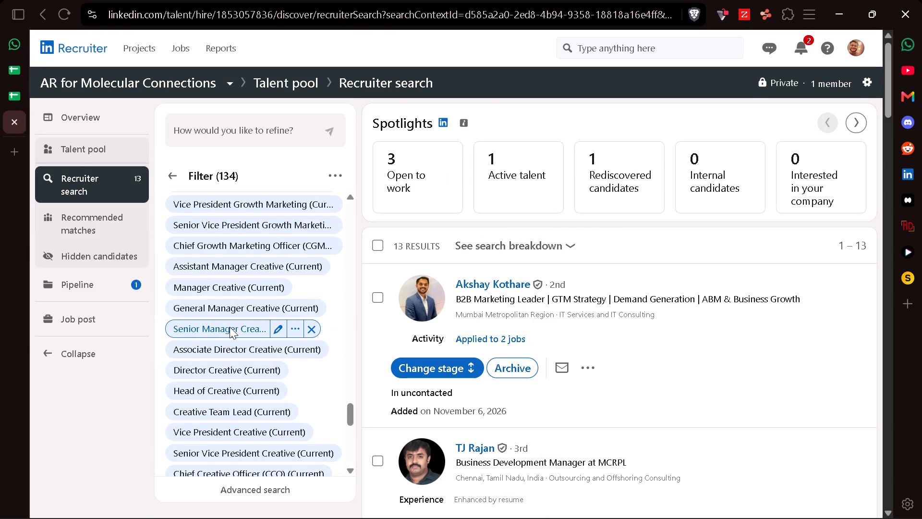
scroll(231, 330, "up", 6)
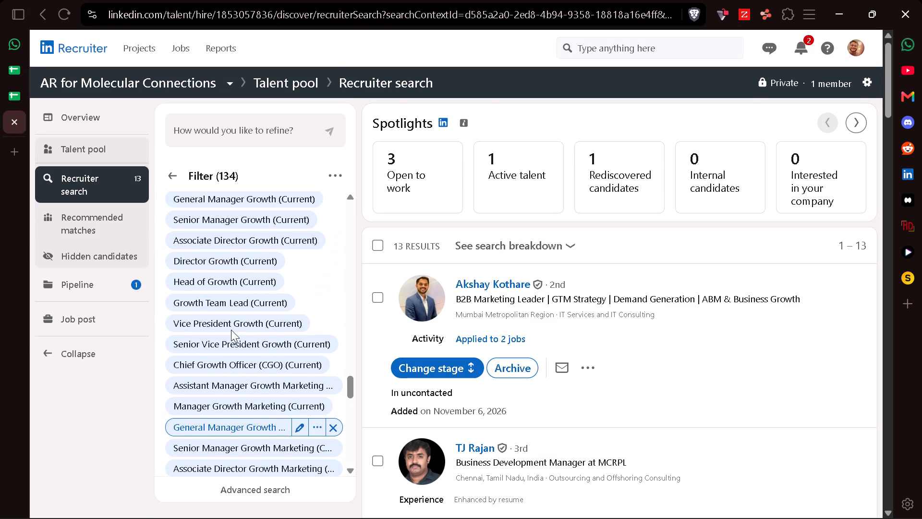
scroll(231, 330, "up", 4)
scroll(214, 282, "up", 1)
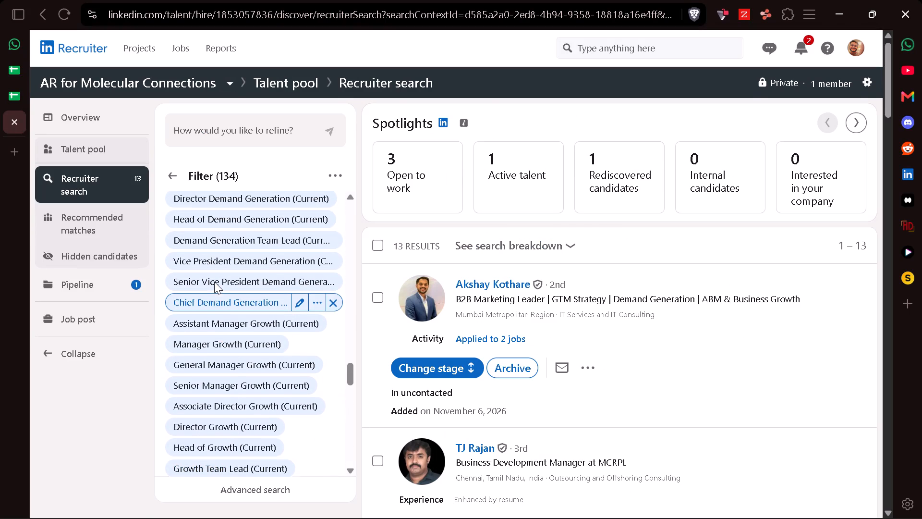
scroll(214, 282, "up", 5)
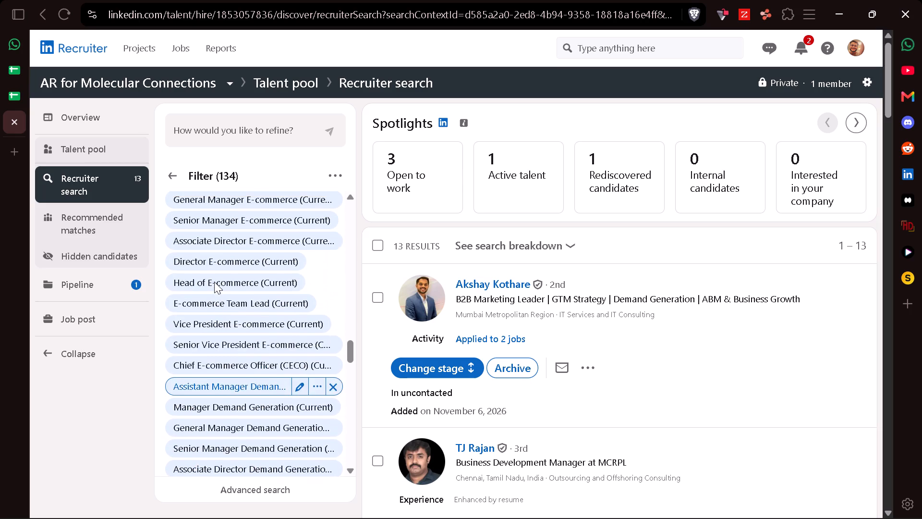
scroll(214, 282, "up", 6)
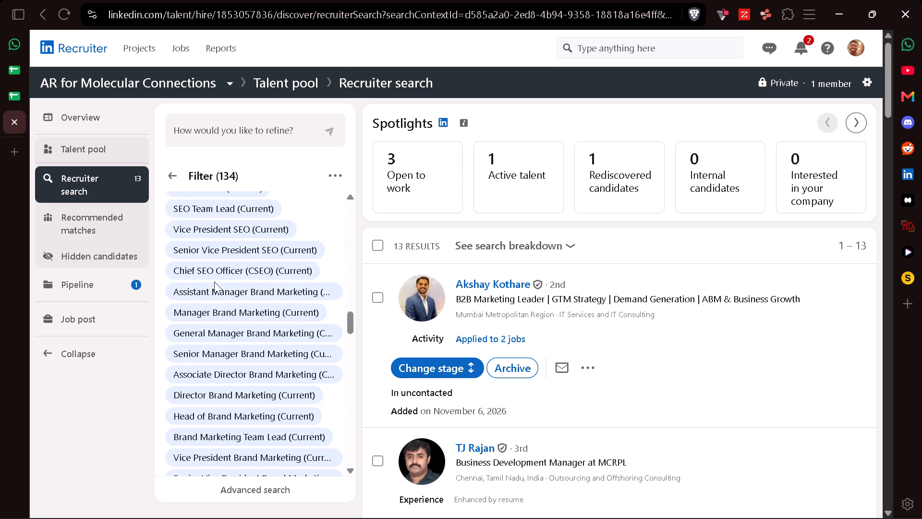
scroll(214, 282, "up", 4)
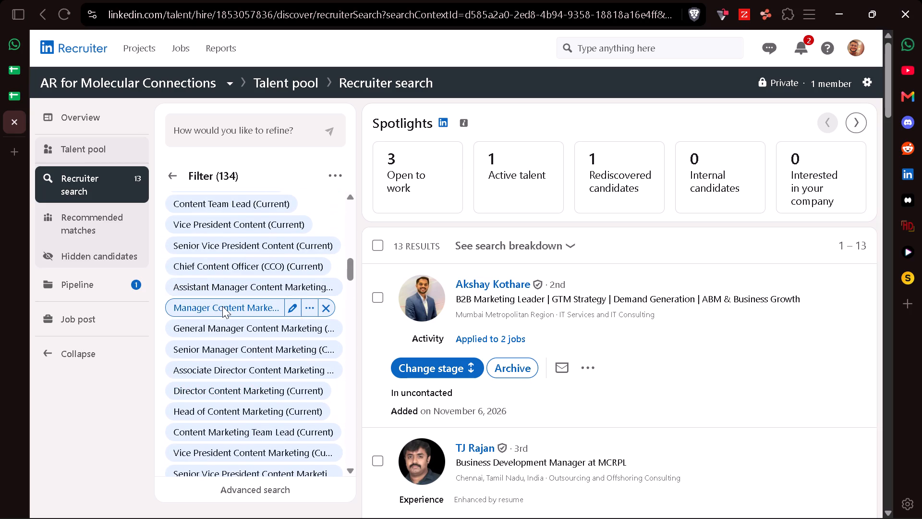
scroll(217, 334, "up", 2)
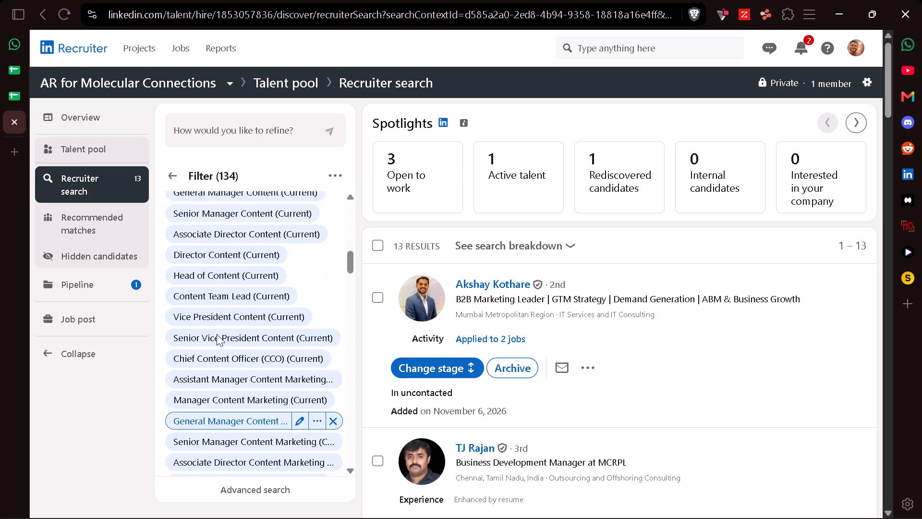
scroll(217, 334, "up", 2)
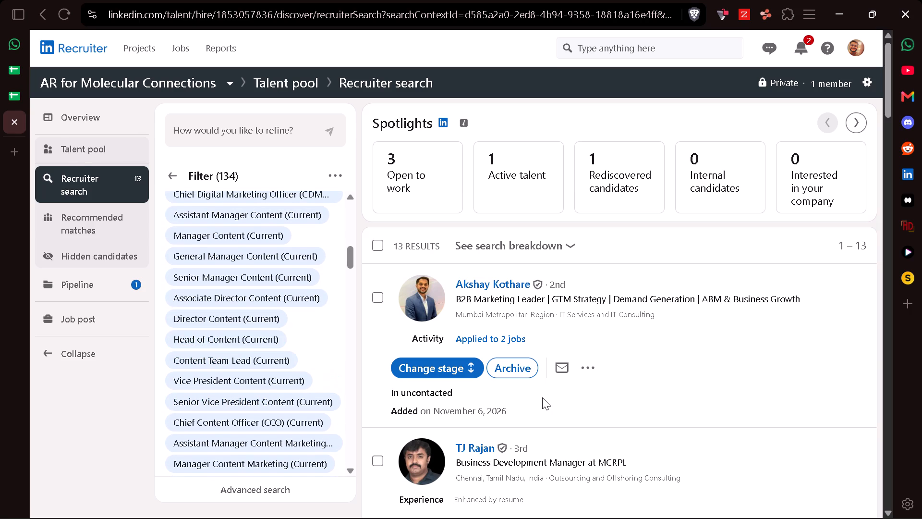
Save the Senior Director and two Associate Directors of Content Management at Molecular Connections to the project pipeline.
scroll(542, 397, "down", 5)
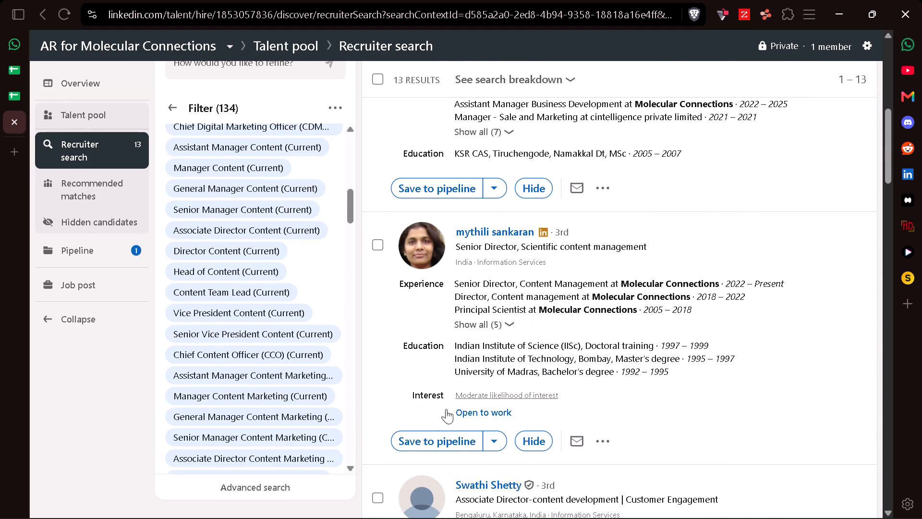
left_click(425, 438)
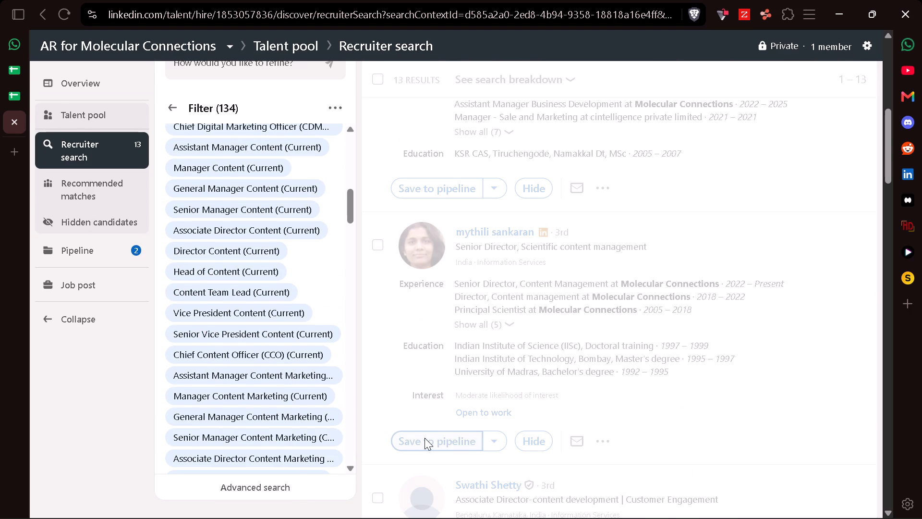
scroll(425, 438, "down", 2)
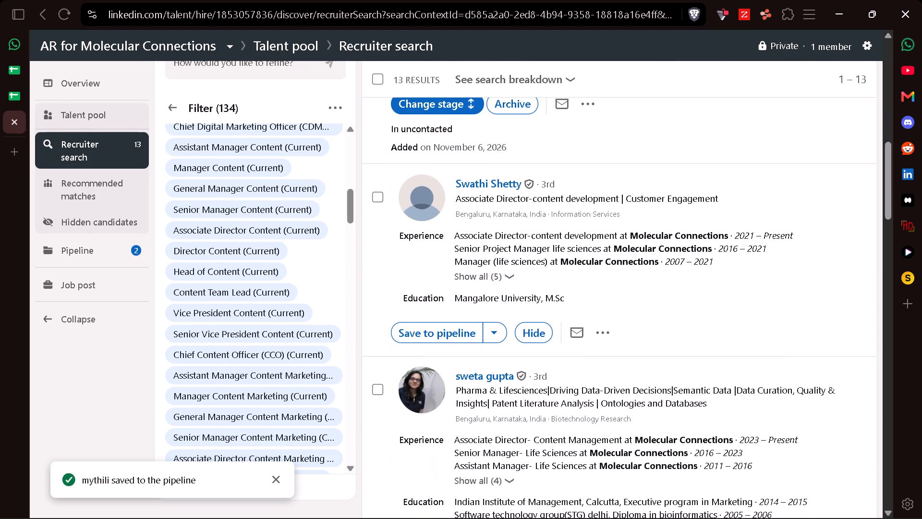
scroll(425, 438, "down", 2)
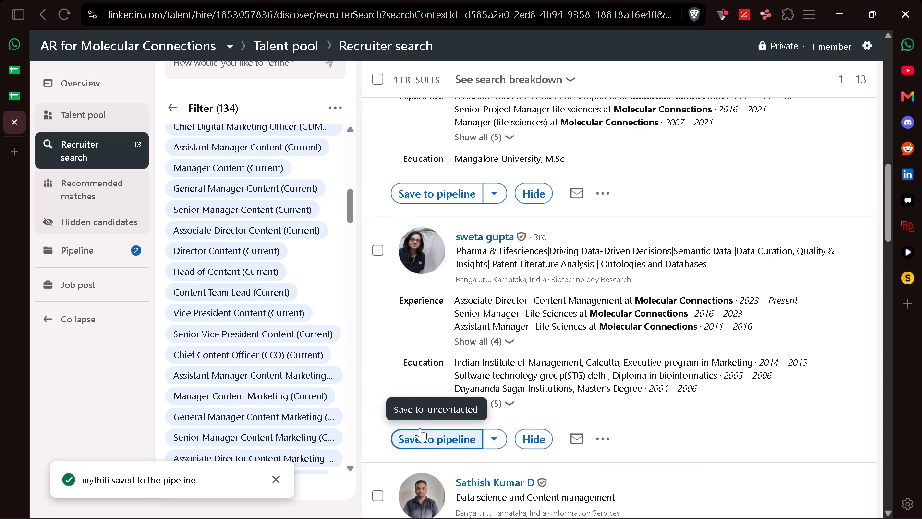
left_click(428, 442)
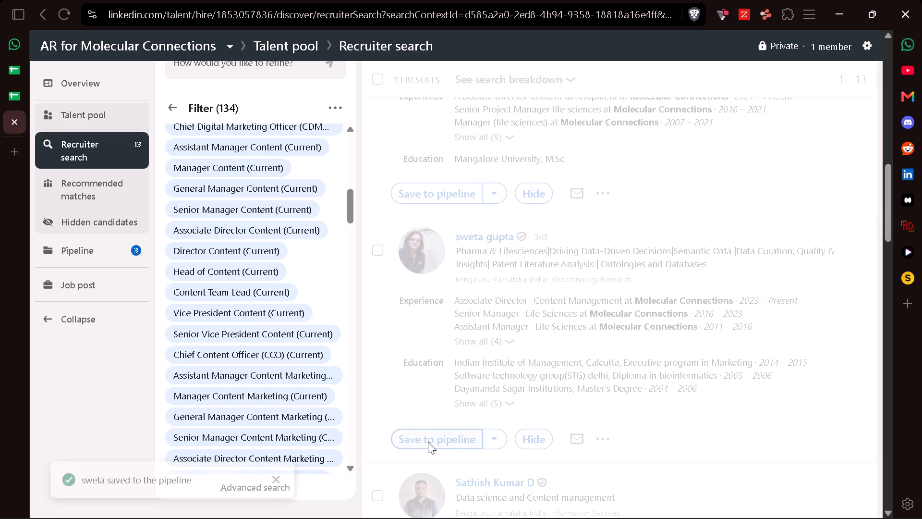
scroll(428, 442, "down", 2)
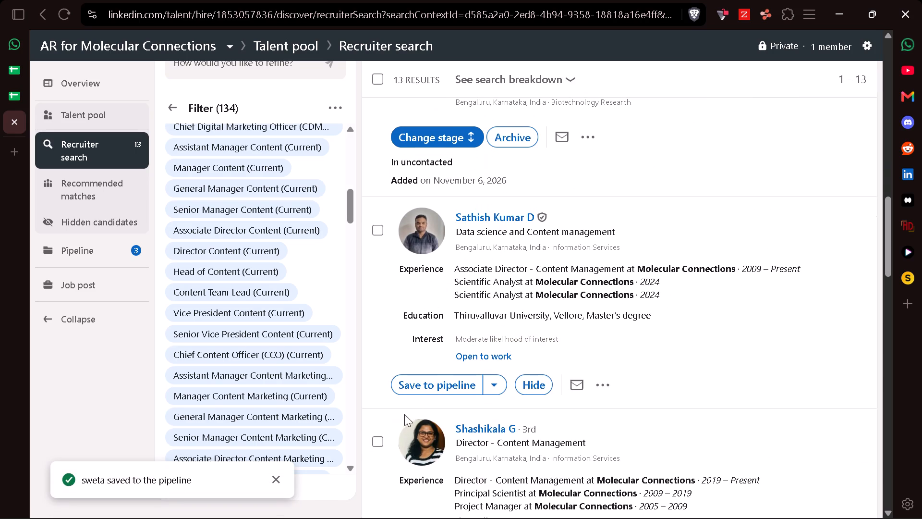
left_click(428, 395)
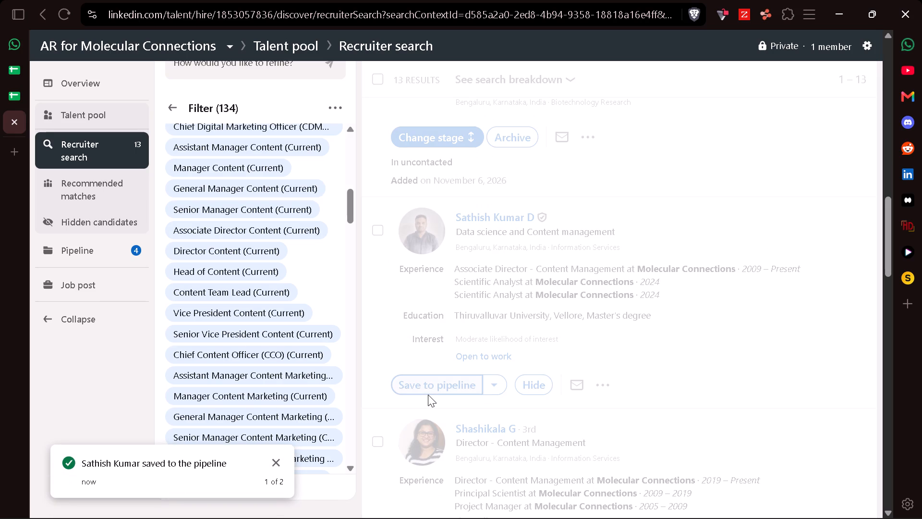
Save the three consecutive Directors of Content Management who follow in the results to the project pipeline.
scroll(428, 395, "down", 4)
left_click(435, 332)
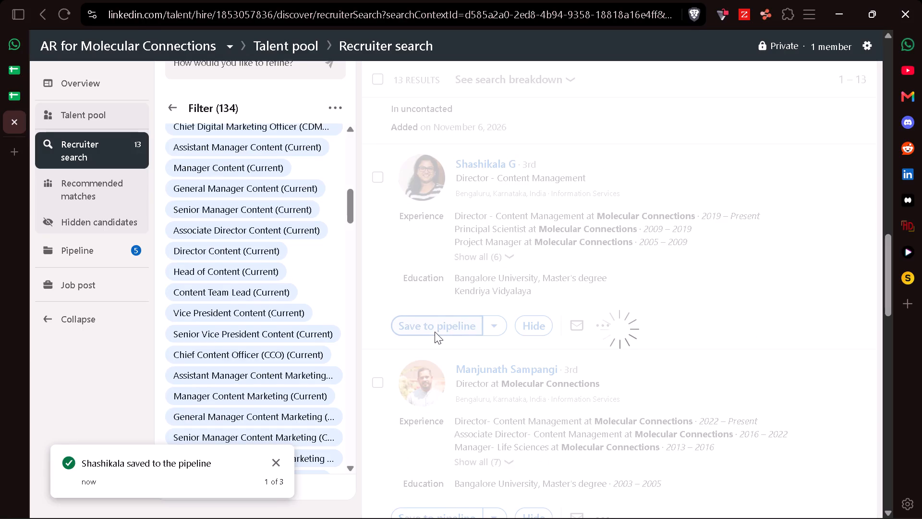
scroll(435, 332, "down", 2)
left_click(421, 329)
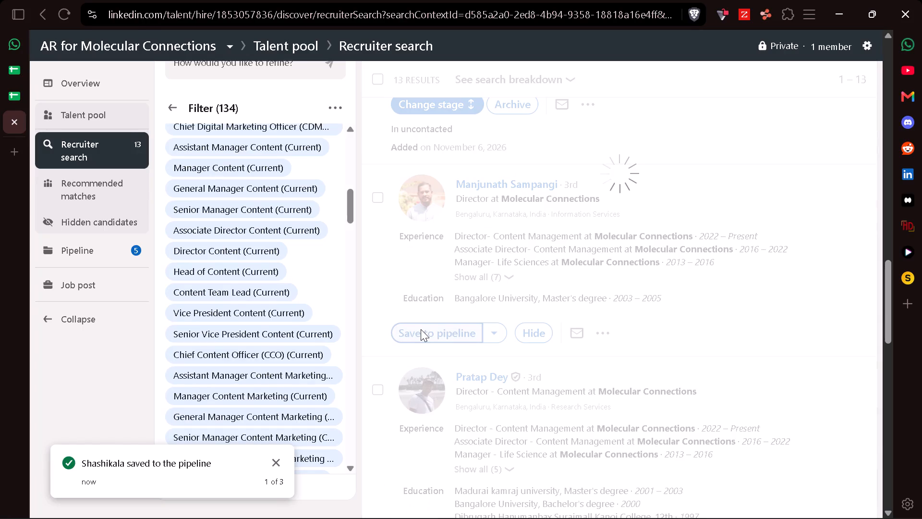
scroll(421, 329, "down", 3)
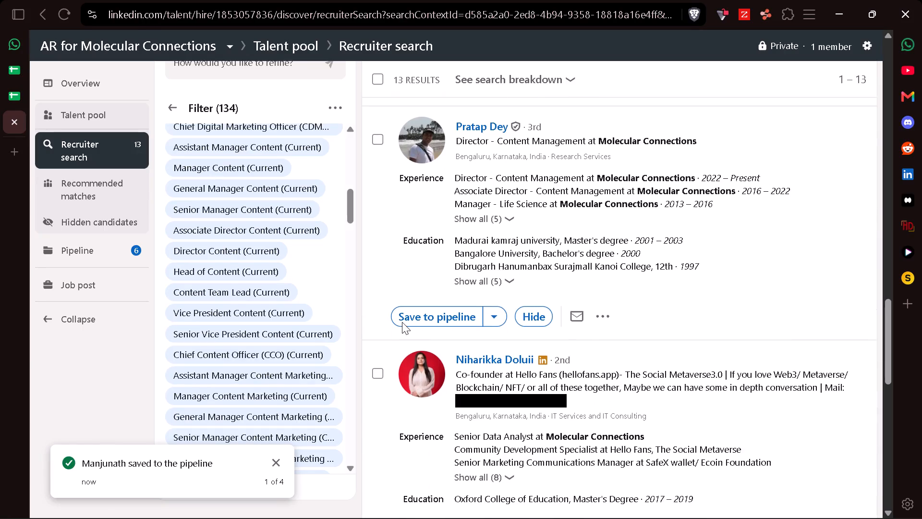
left_click(424, 322)
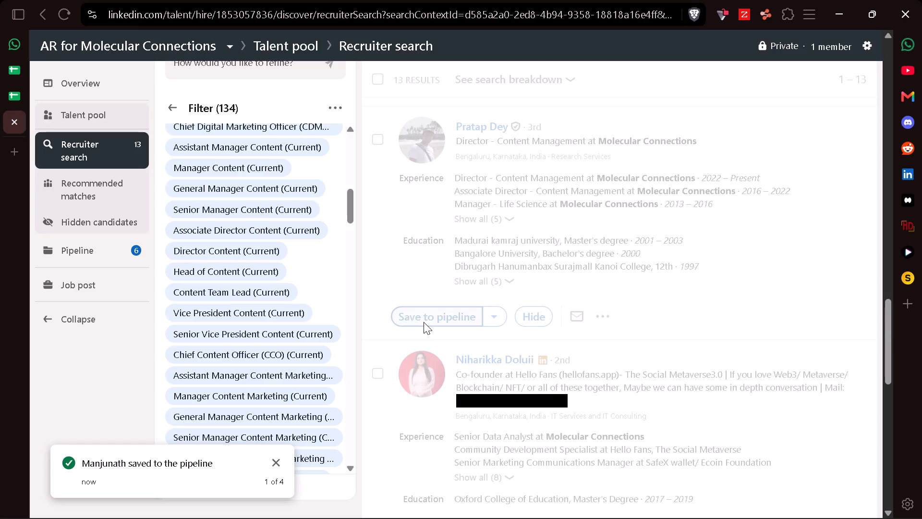
Open the profile of the Biotechnology Research Director of Content Management and examine the experience and education history.
scroll(424, 322, "down", 3)
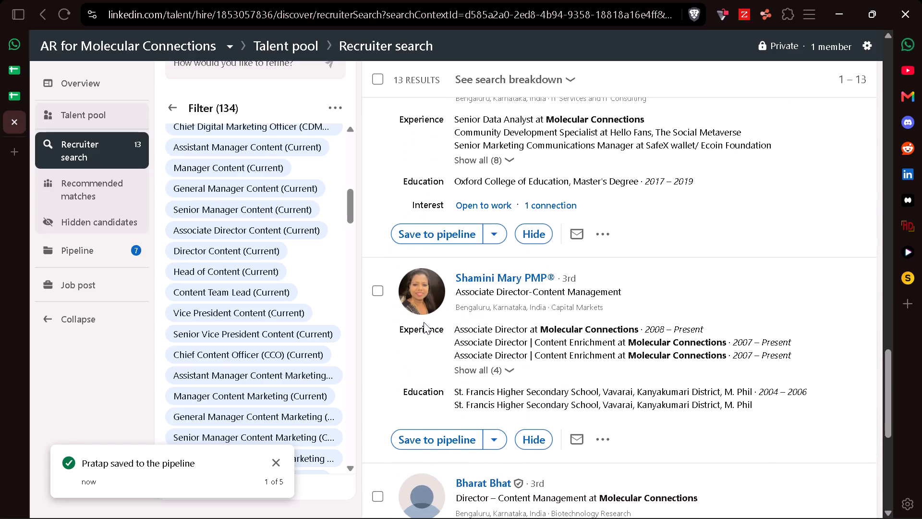
scroll(424, 322, "down", 3)
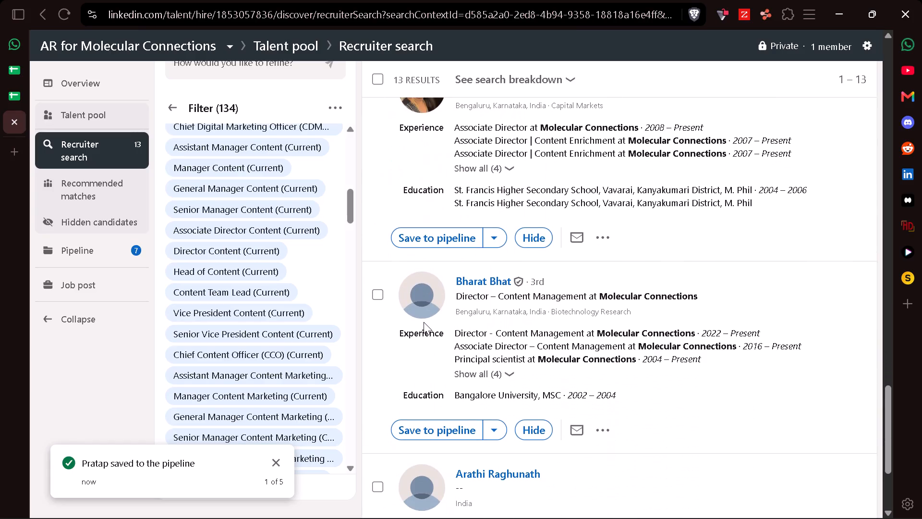
left_click(474, 282)
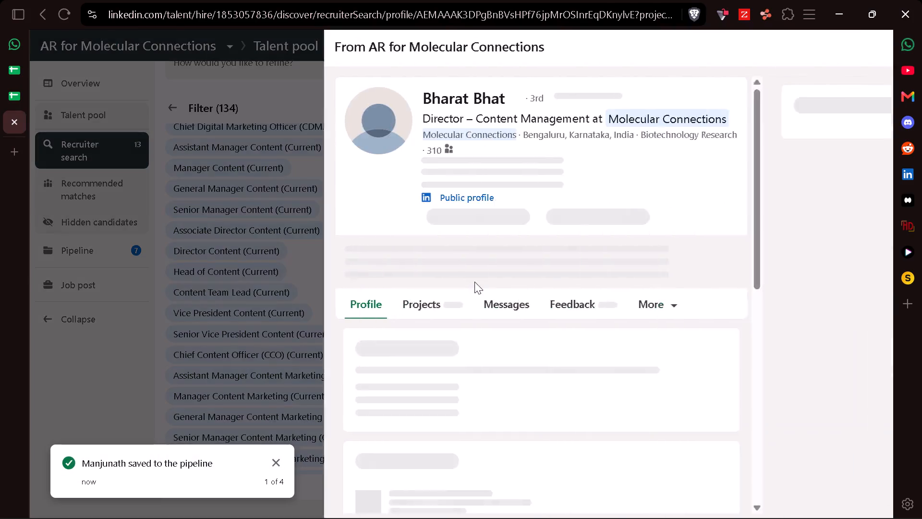
scroll(345, 353, "down", 1)
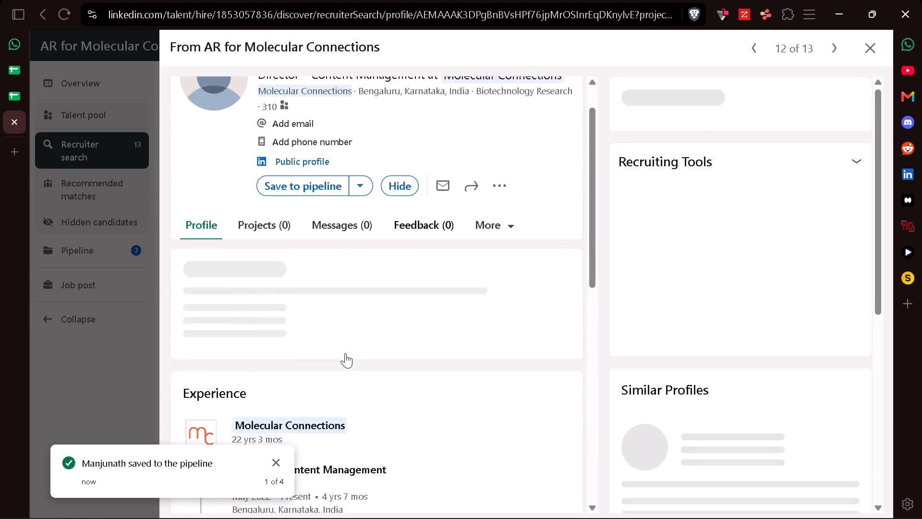
scroll(345, 353, "down", 2)
scroll(345, 353, "up", 2)
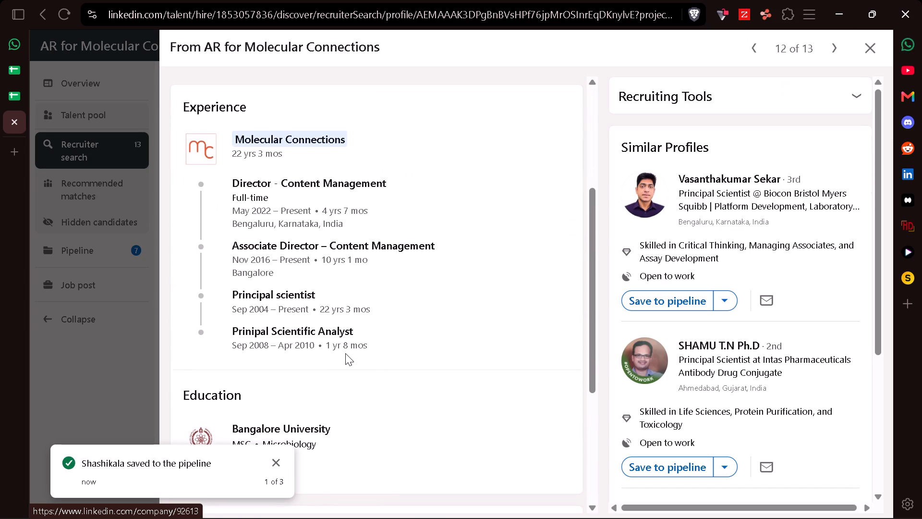
scroll(345, 353, "up", 3)
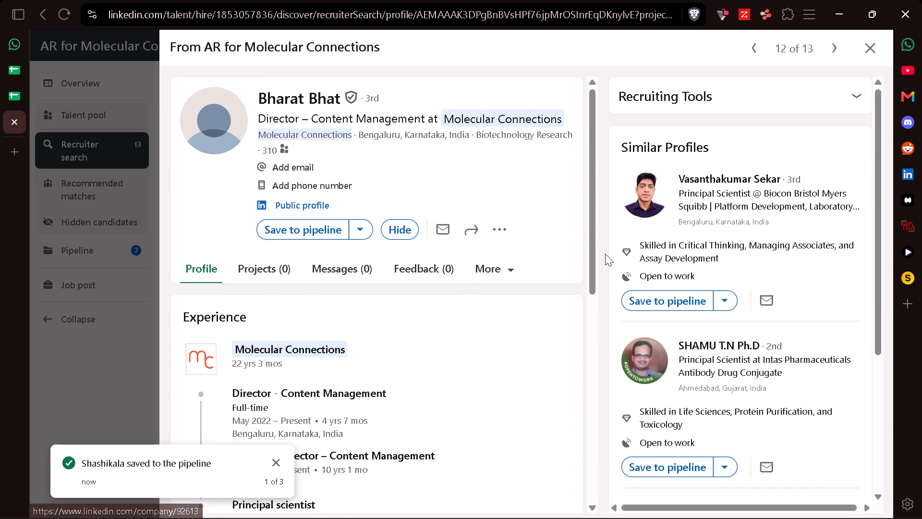
Close the open profile and save this Biotechnology Research Director of Content Management to the project pipeline.
left_click(867, 48)
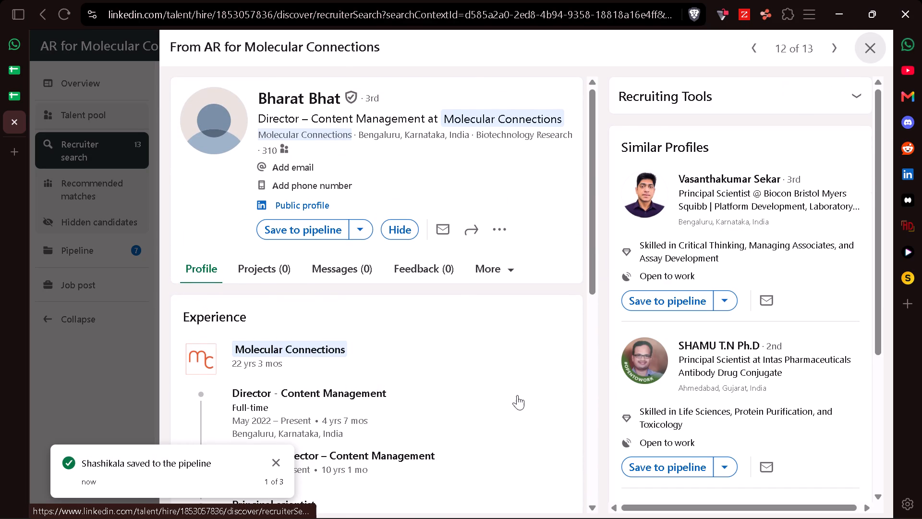
left_click(437, 429)
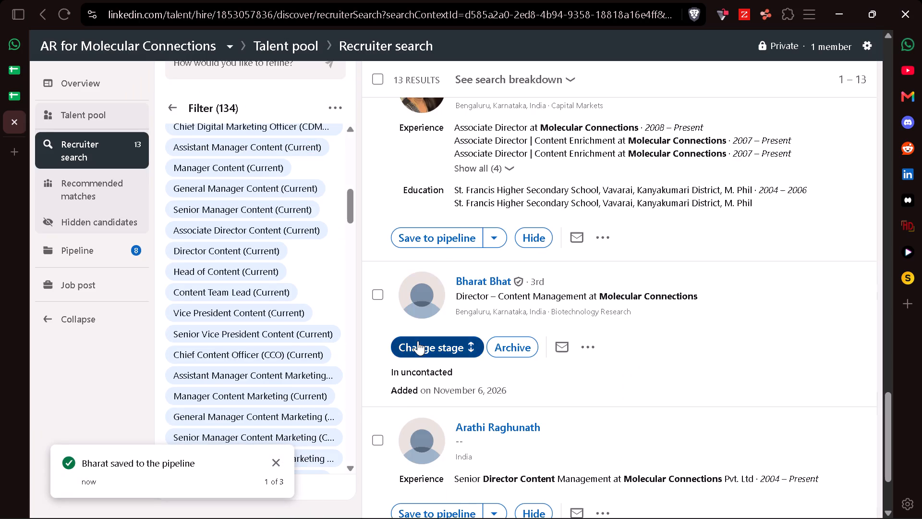
scroll(418, 341, "down", 2)
scroll(418, 341, "up", 3)
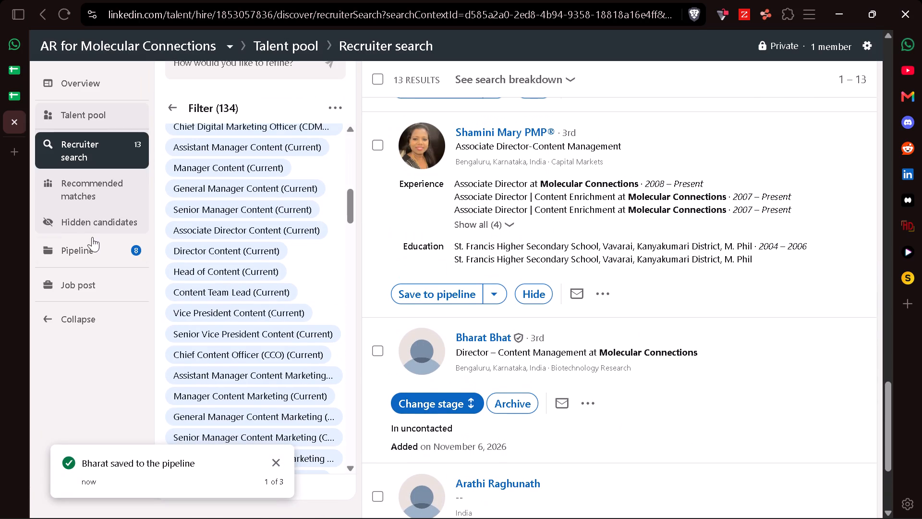
Export all candidates in the Molecular Connections project pipeline to CSV and close the Recruiter page.
key("BackSpace")
left_click(69, 247)
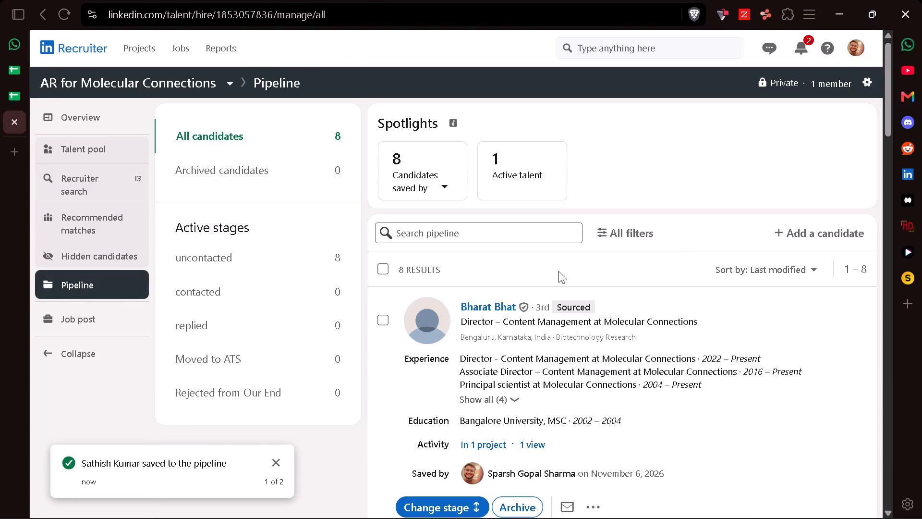
left_click(384, 273)
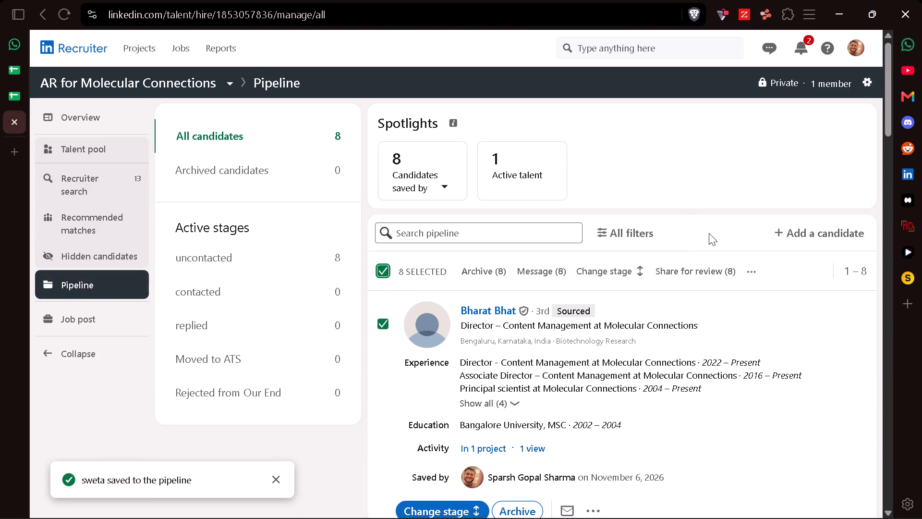
left_click(750, 267)
left_click(728, 368)
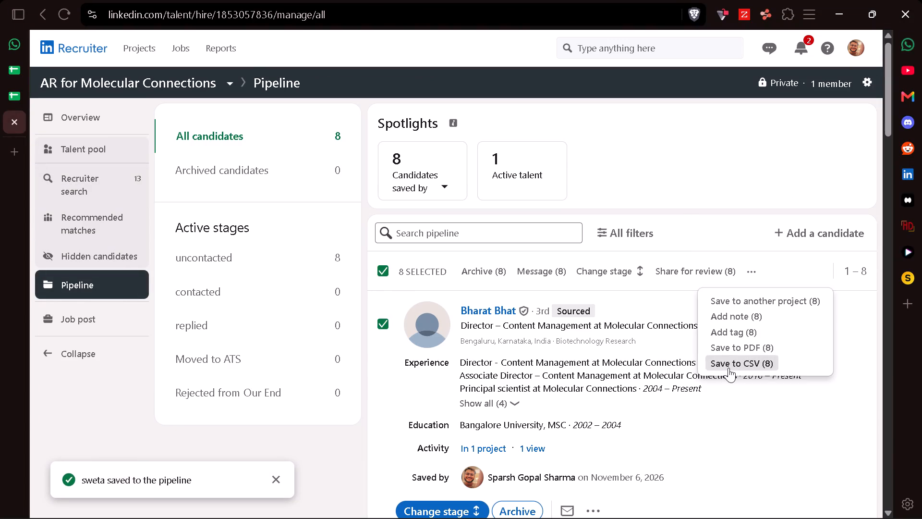
left_click(11, 124)
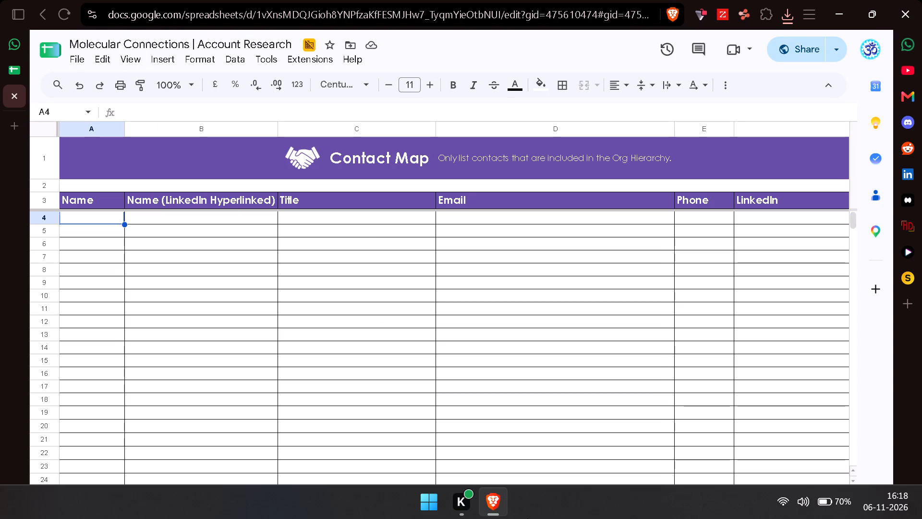
Switch to the pipeline_export workbook in Excel and insert a blank column between Last Name and Headline.
left_click(502, 494)
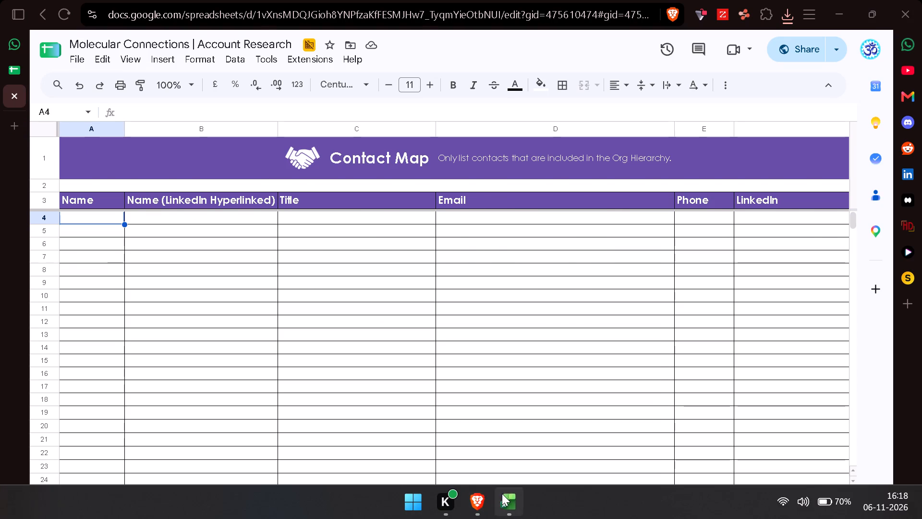
left_click(129, 165)
right_click(129, 165)
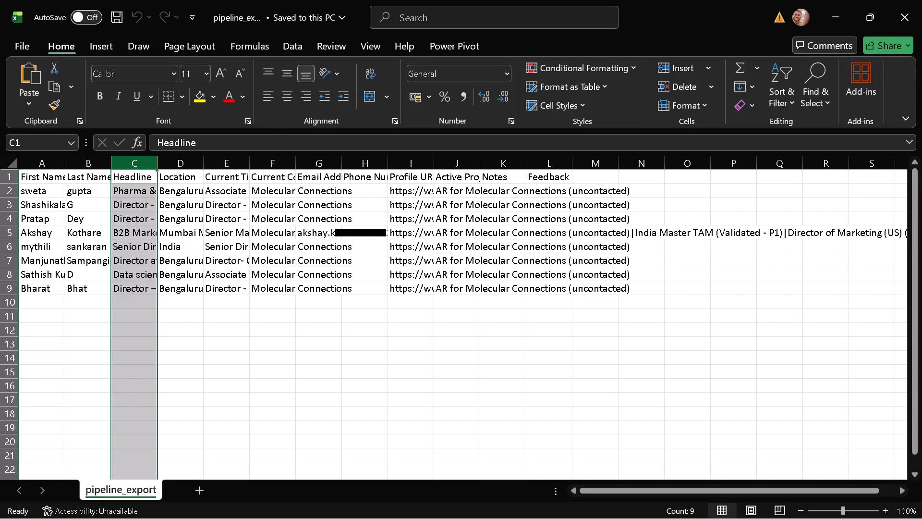
left_click(172, 309)
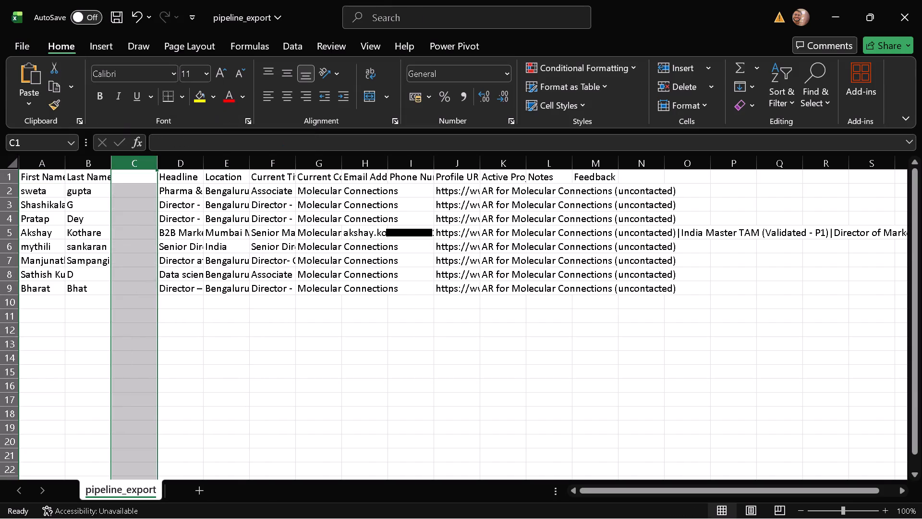
Enter =CONCATENATE(A2," ",B2) in C2 to join first and last names, and fill it down to C9.
left_click(128, 197)
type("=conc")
double_click(153, 223)
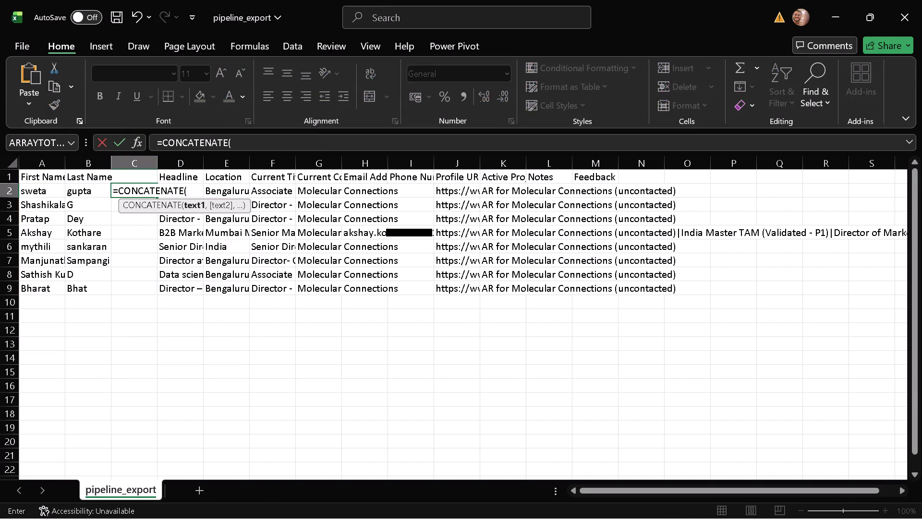
left_click(40, 190)
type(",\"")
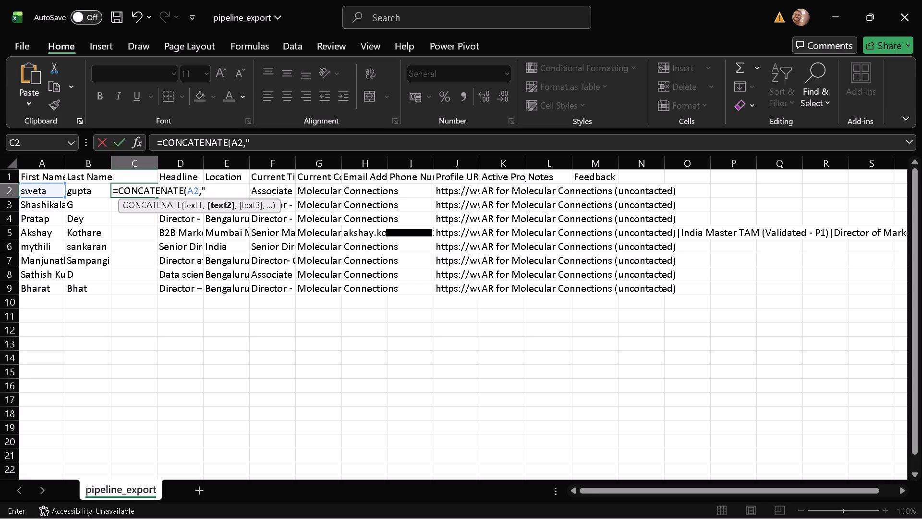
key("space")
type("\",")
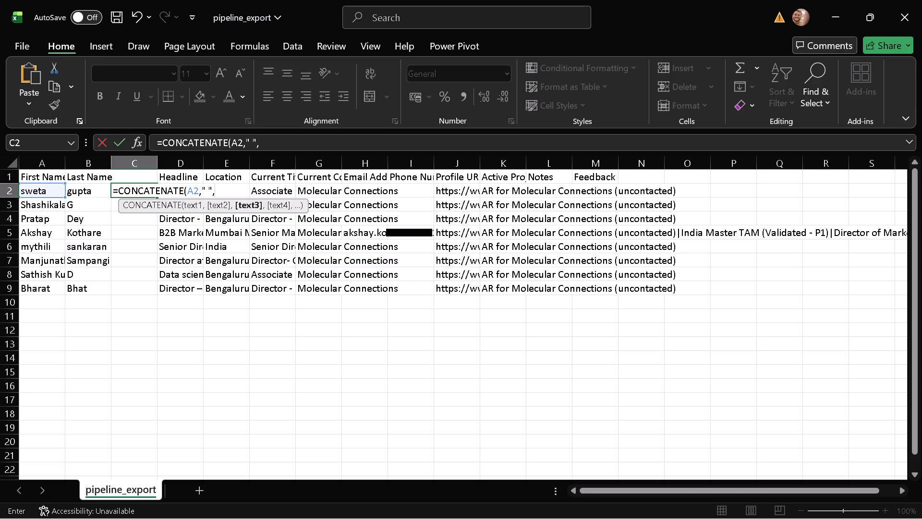
left_click(80, 194)
key("Return")
key("Up")
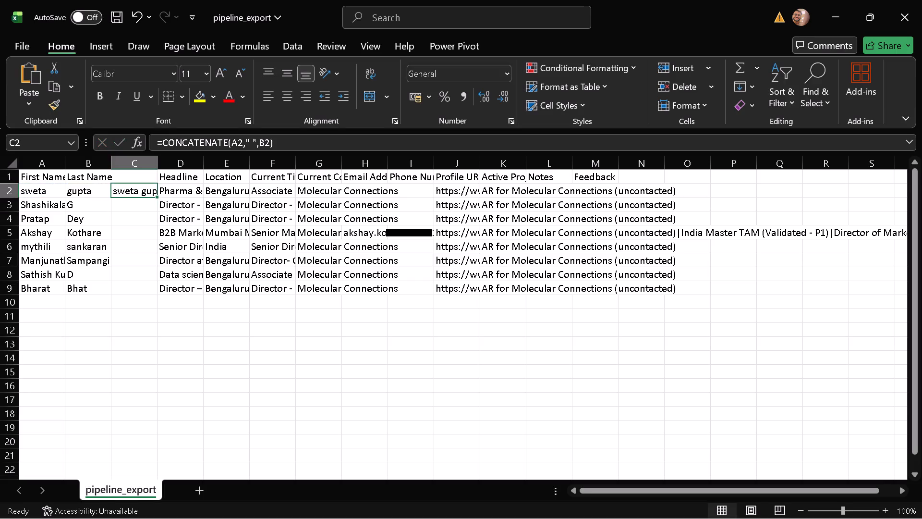
left_click_drag(157, 198, 156, 290)
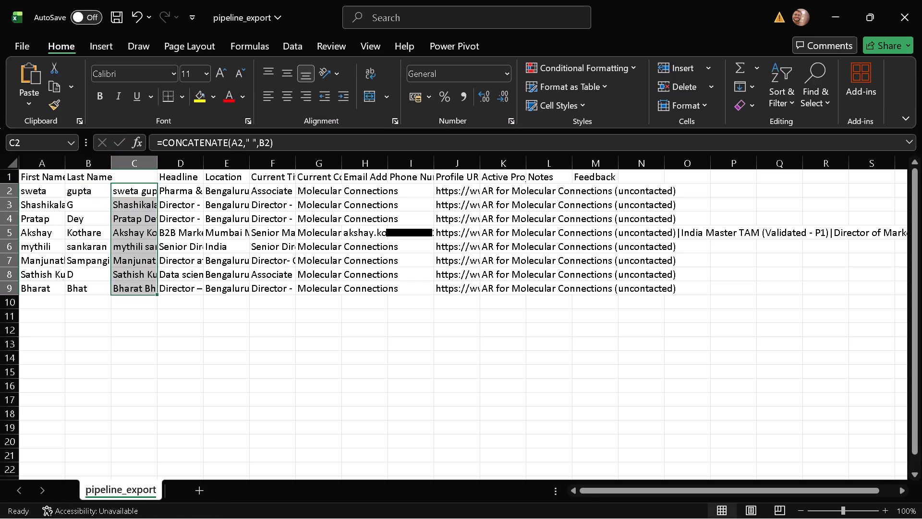
Copy the combined names C2:C9 into the Name column of the Contact Map sheet in the browser, starting at A4.
key("ctrl+c")
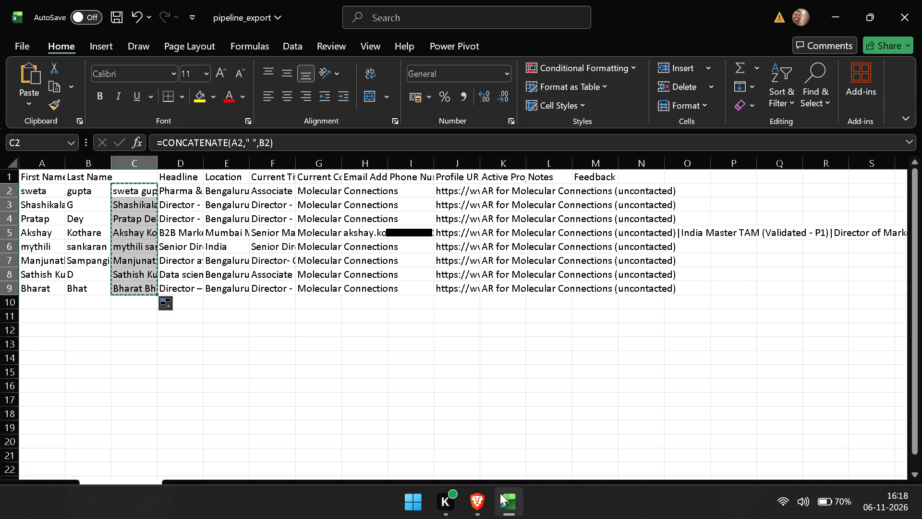
left_click(491, 497)
key("ctrl+v")
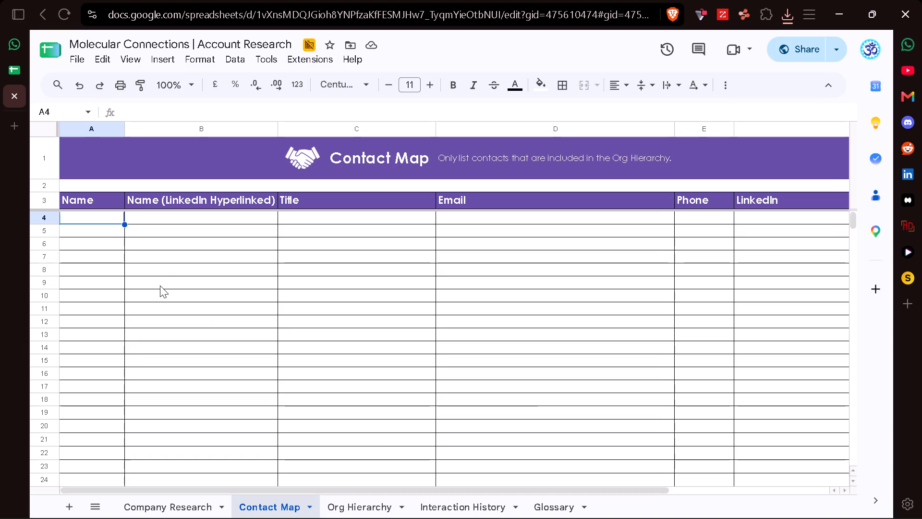
Copy the current titles from the Excel export into the Contact Map's Title column, starting at C4.
key("Right")
key("Right")
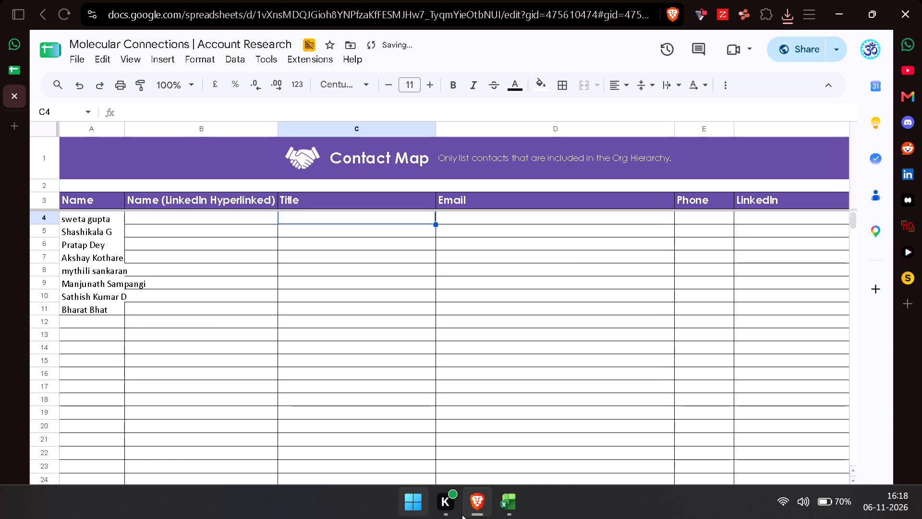
left_click(506, 504)
left_click(273, 193)
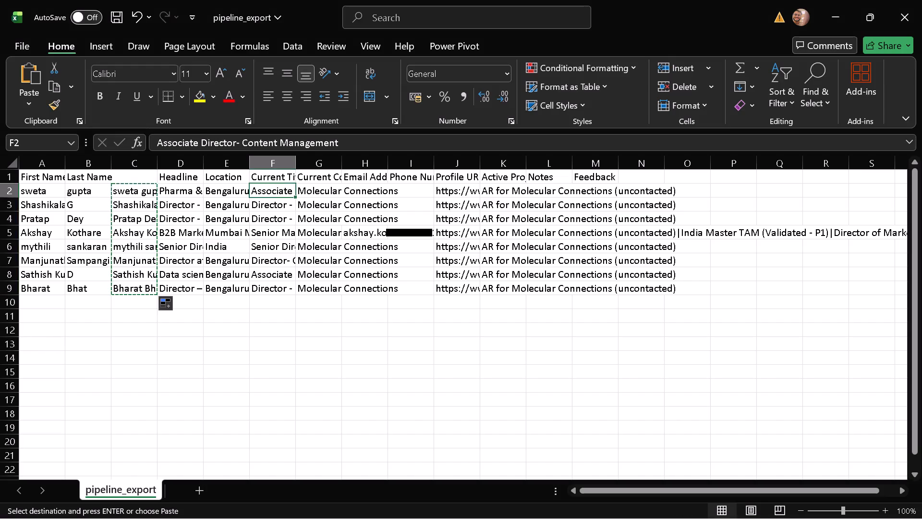
key("ctrl+shift+Down")
key("ctrl+c")
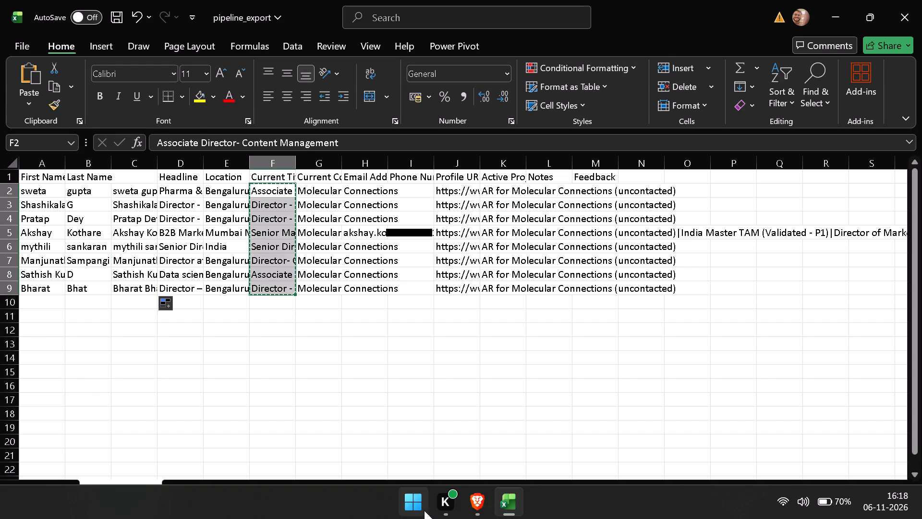
left_click(471, 505)
key("ctrl+BackSpace")
key("ctrl+v")
key("ctrl+v")
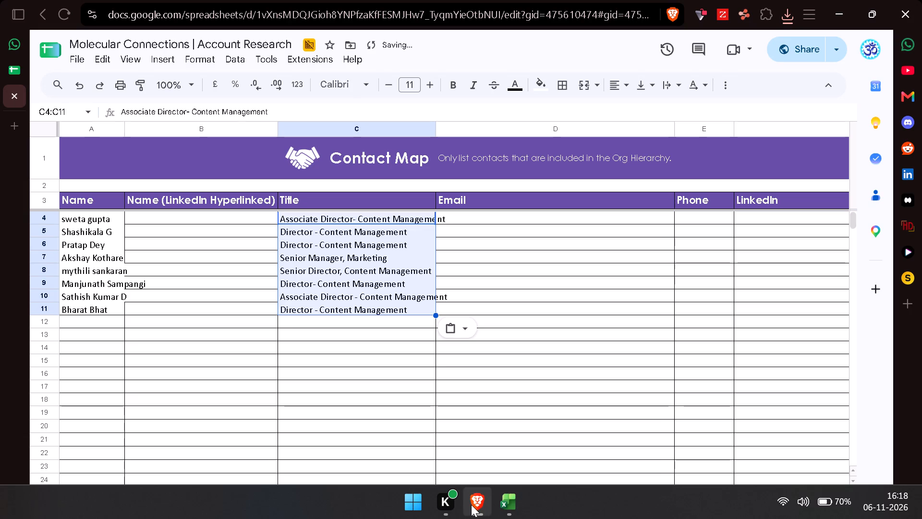
Copy the profile URLs from the Excel export into the Contact Map's LinkedIn column, starting at F4.
key("Right")
key("Right")
key("Right")
scroll(471, 505, "left", 4)
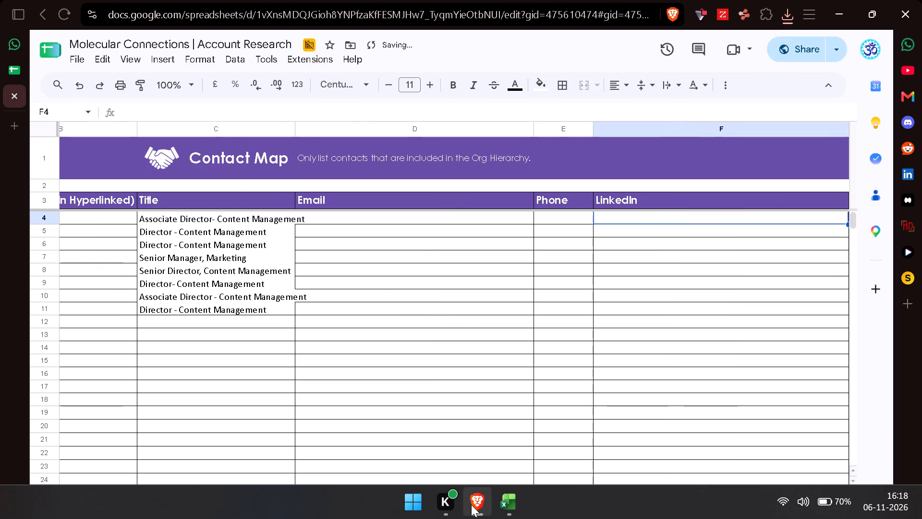
left_click(506, 495)
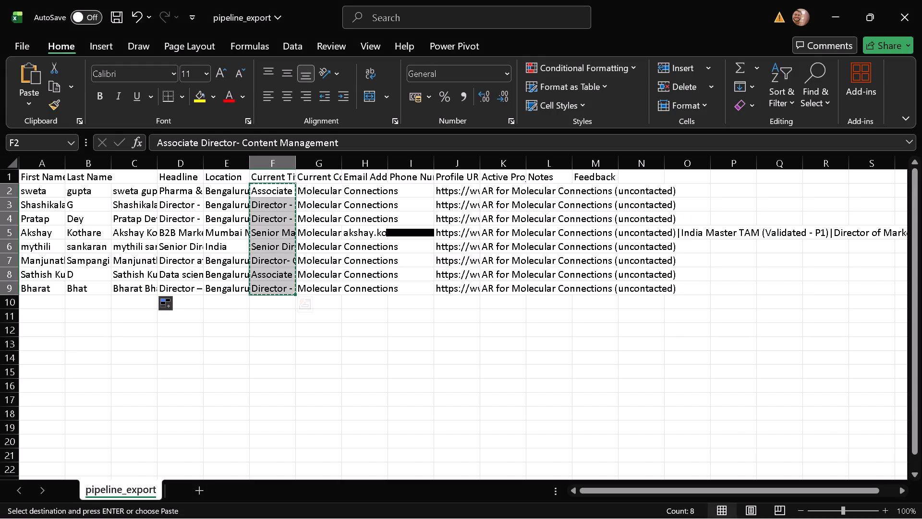
left_click(456, 194)
key("ctrl+shift+Down")
key("ctrl+c")
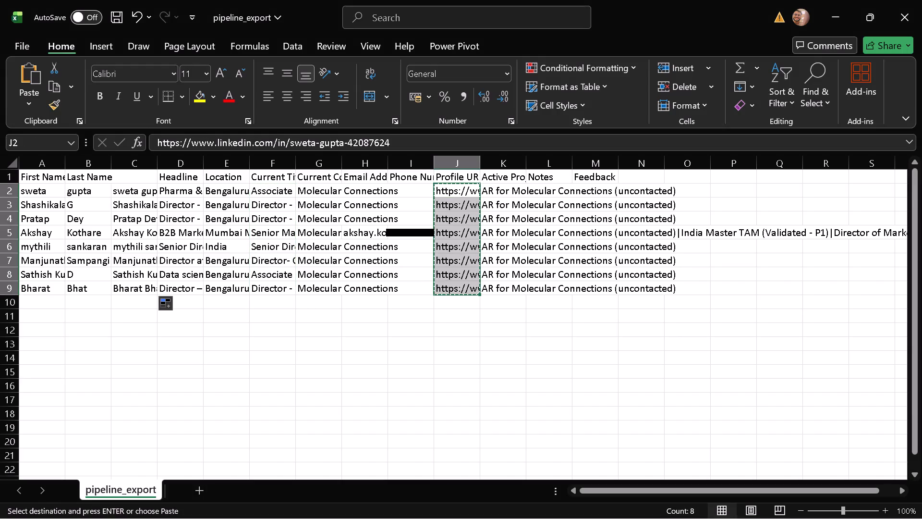
left_click(486, 507)
scroll(578, 341, "left", 5)
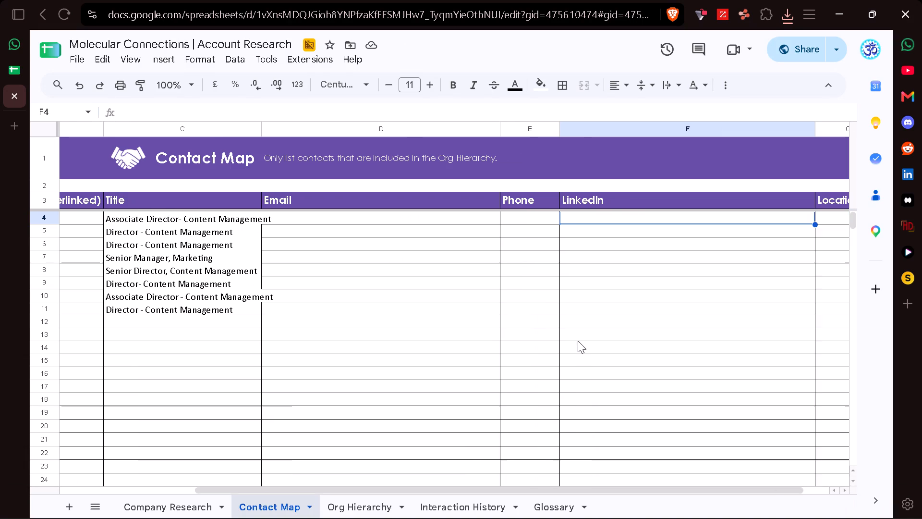
key("ctrl+v")
Copy the candidates' locations from the Excel export into the Contact Map's Location column, starting at G4.
left_click(498, 511)
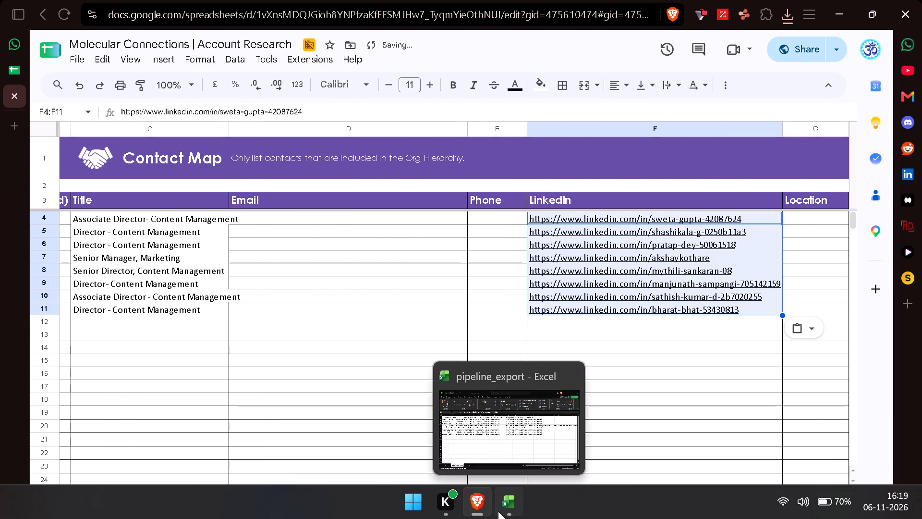
left_click(221, 192)
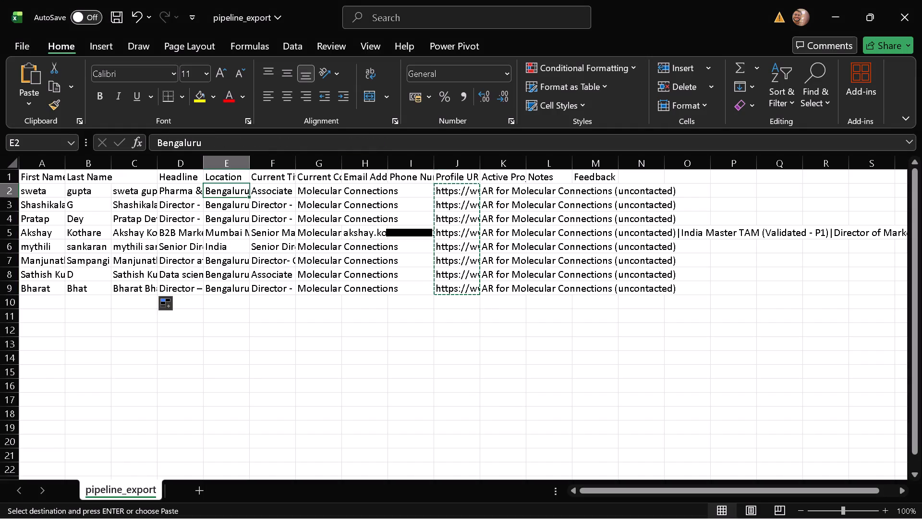
key("ctrl+shift+Down")
key("ctrl+c")
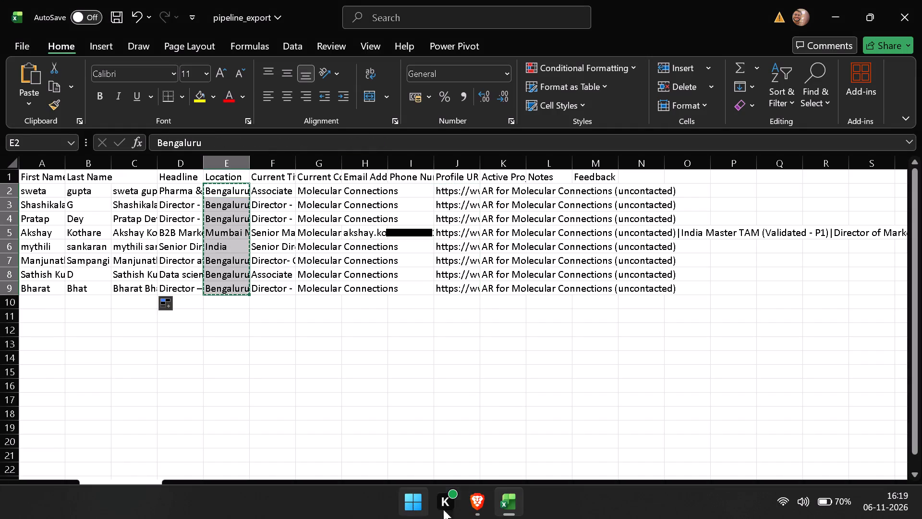
left_click(468, 507)
key("Right")
key("ctrl+v")
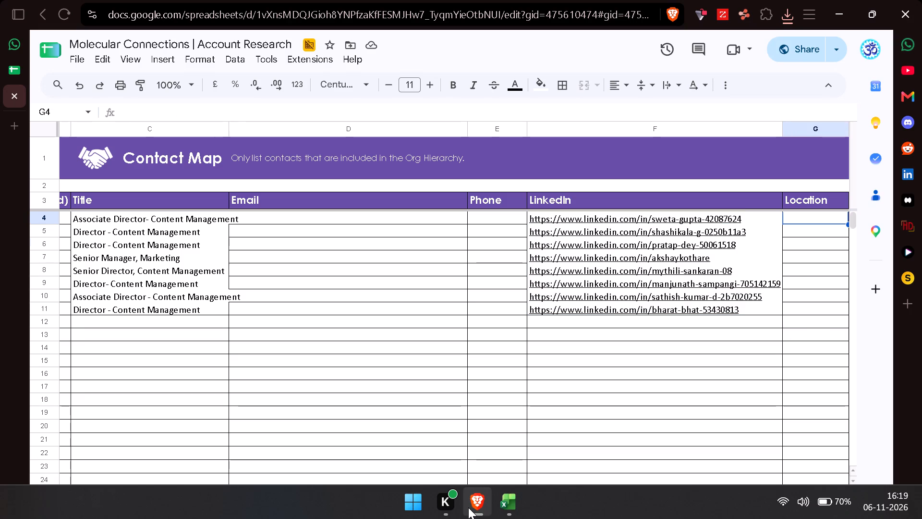
Return to Excel and close the pipeline_export workbook.
left_click(505, 508)
left_click(921, 0)
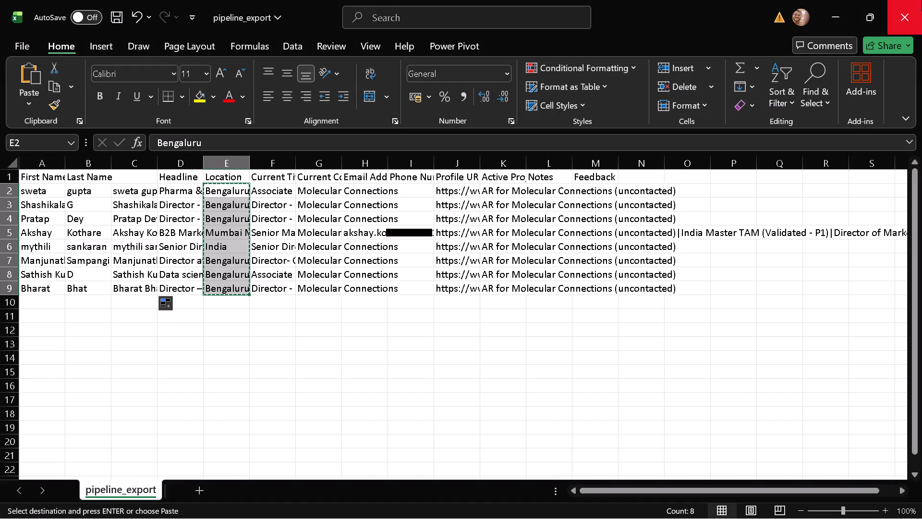
left_click(480, 286)
Build =HYPERLINK(F4,A4) in B4 of the Name (LinkedIn Hyperlinked) column and fill it down to B11.
scroll(324, 283, "right", 4)
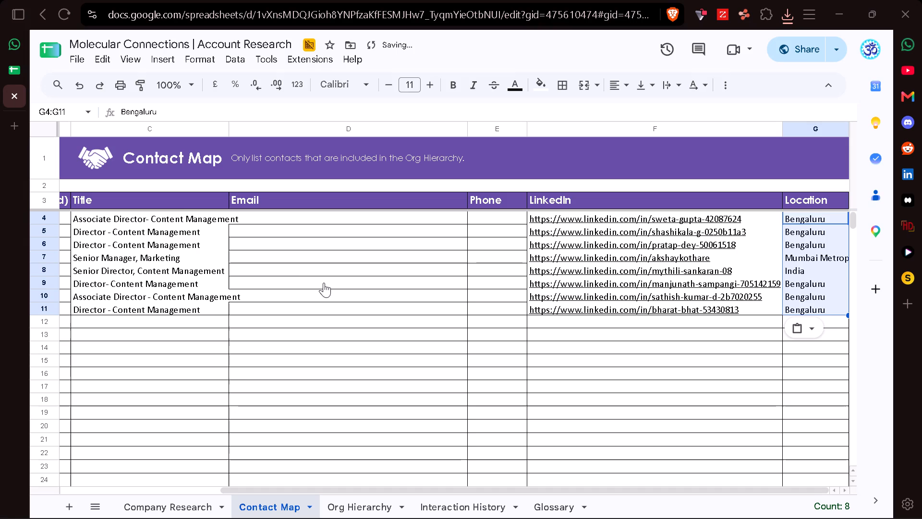
scroll(324, 283, "right", 2)
scroll(148, 226, "right", 7)
left_click(160, 221)
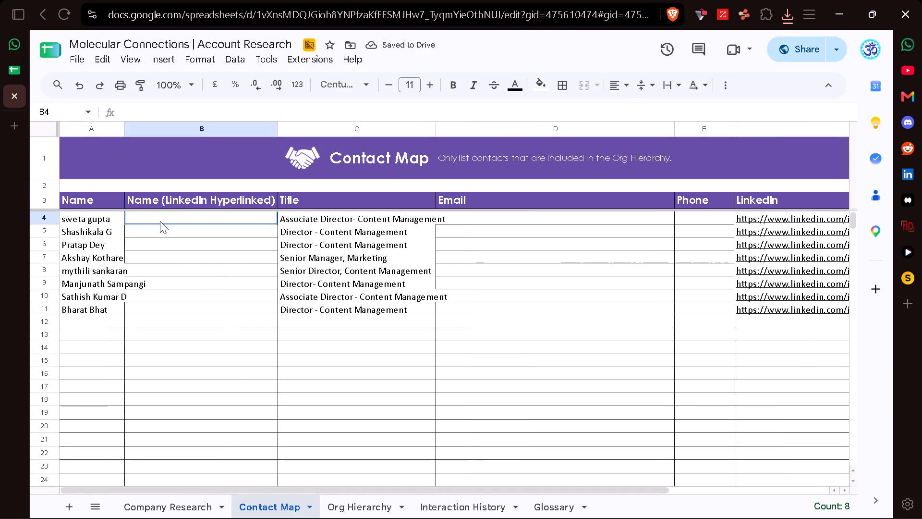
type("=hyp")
left_click(165, 231)
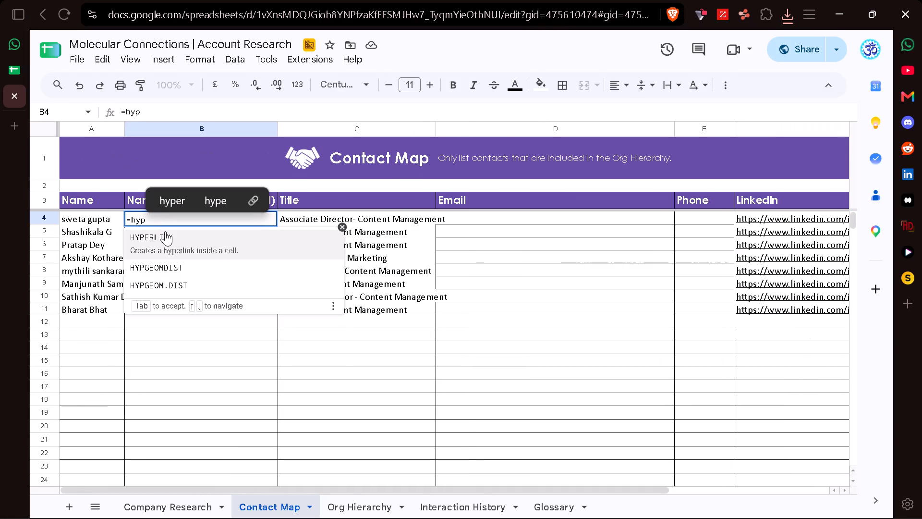
scroll(405, 248, "left", 4)
left_click(546, 217)
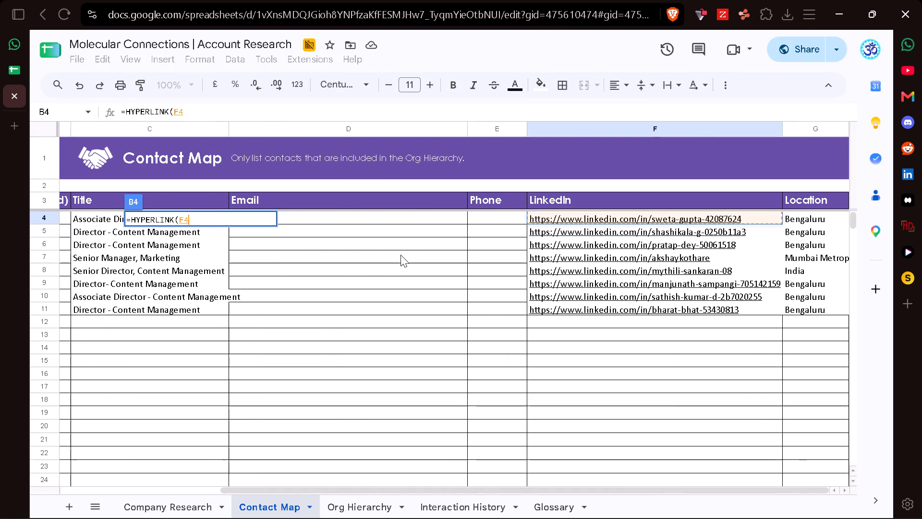
scroll(400, 255, "right", 6)
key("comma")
left_click(76, 222)
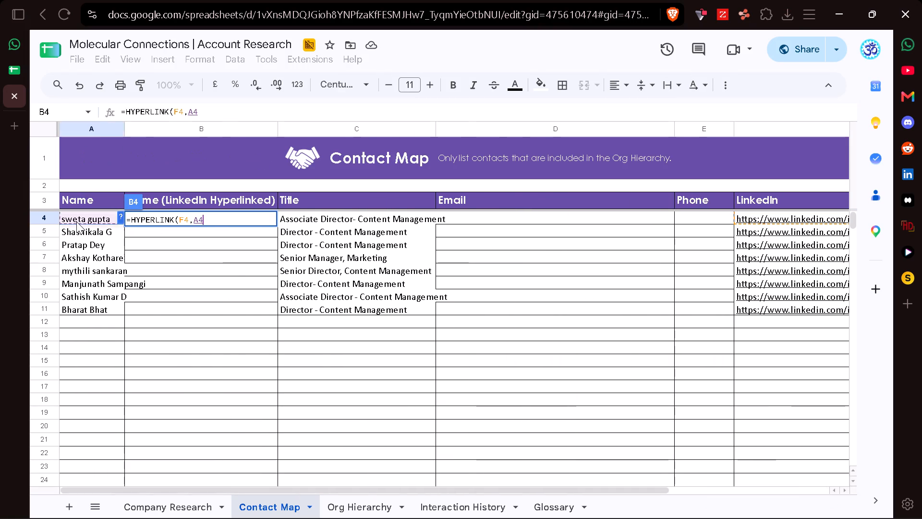
key("Return")
key("Up")
left_click_drag(276, 225, 273, 312)
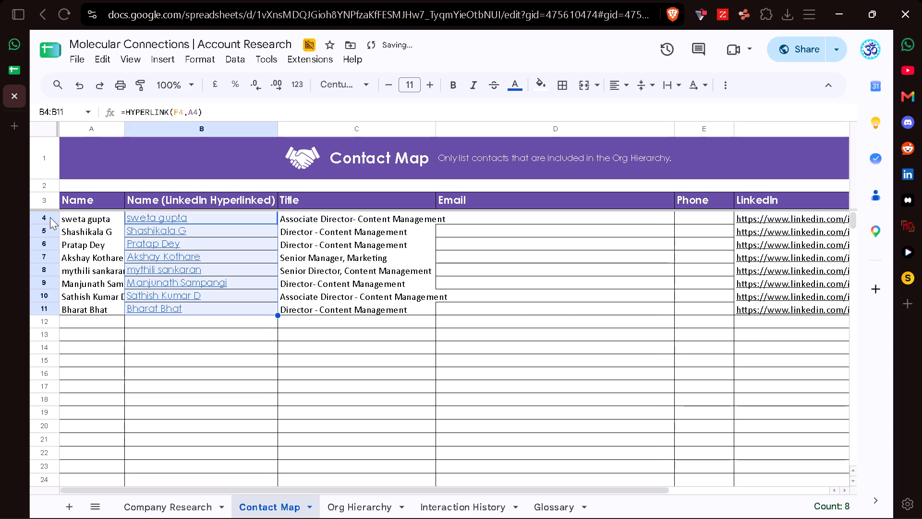
Set the font of the contact data range A4:G11 to Century Gothic.
left_click(84, 219)
key("ctrl+shift+Down")
key("ctrl+shift+Right")
key("ctrl+shift+Right")
key("ctrl+shift+Right")
key("ctrl+shift+Right")
key("ctrl+shift+Right")
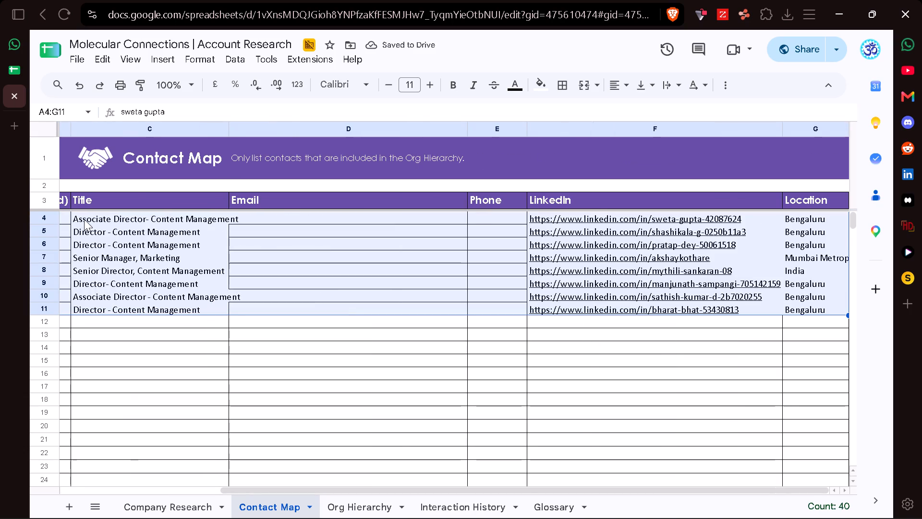
left_click(344, 89)
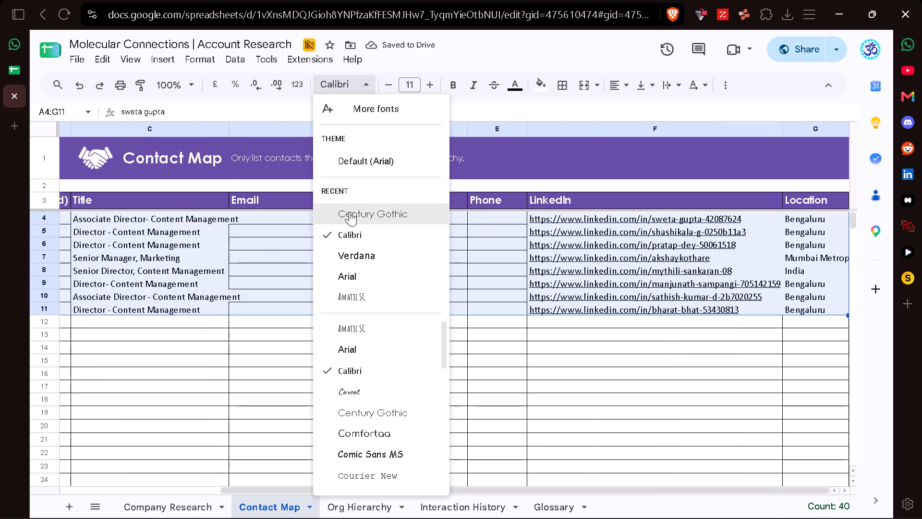
left_click(350, 211)
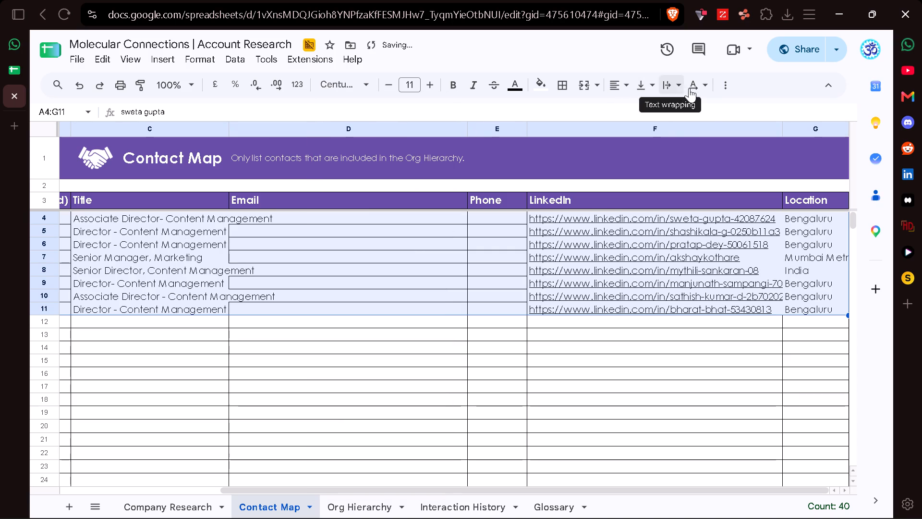
Reset the text colour of the contact data range A4:G11.
left_click(516, 87)
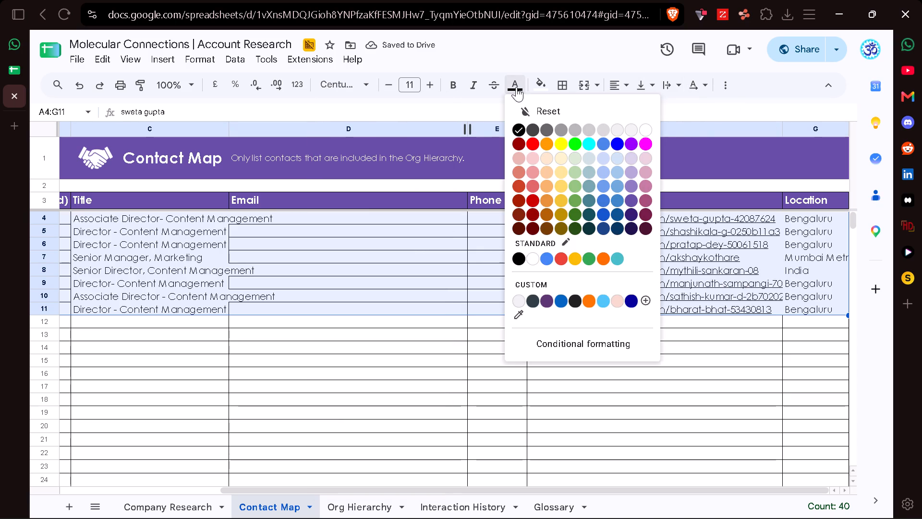
left_click(527, 101)
Sort the contact rows in A4:G11 alphabetically by name, A to Z.
right_click(372, 223)
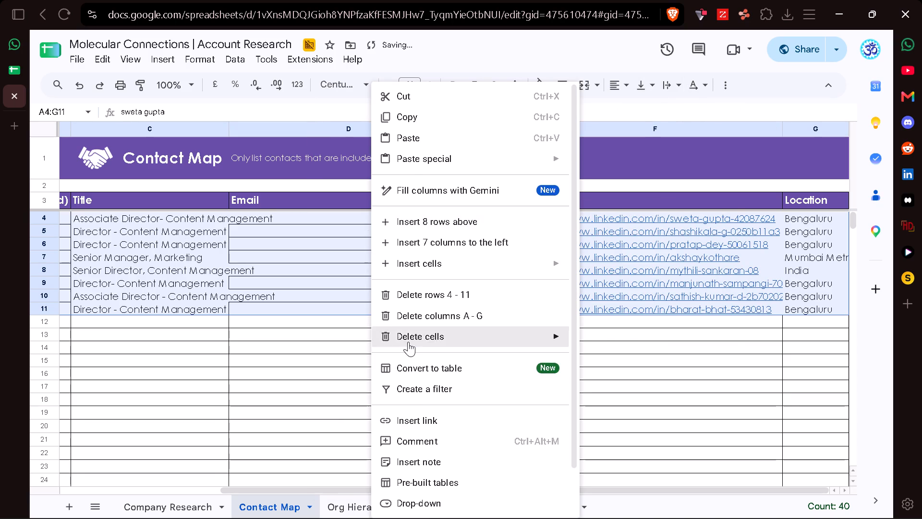
scroll(408, 342, "down", 4)
left_click(590, 443)
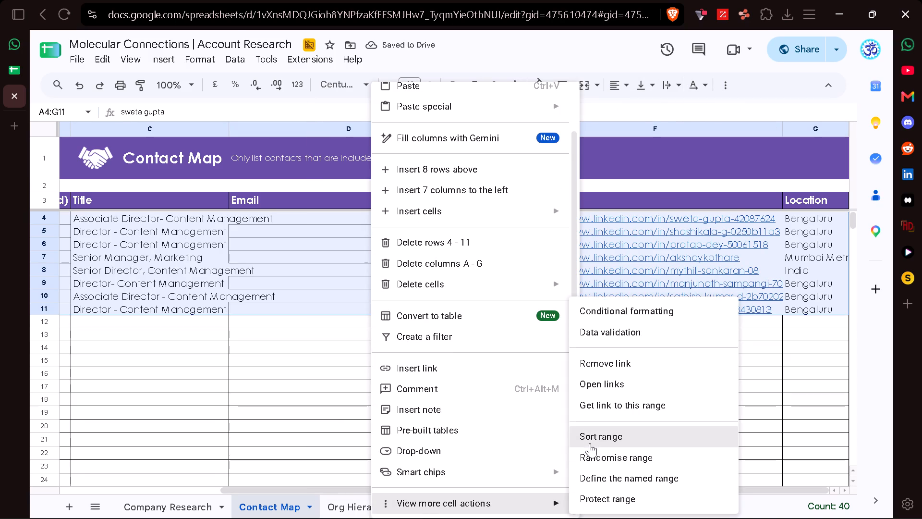
left_click(605, 343)
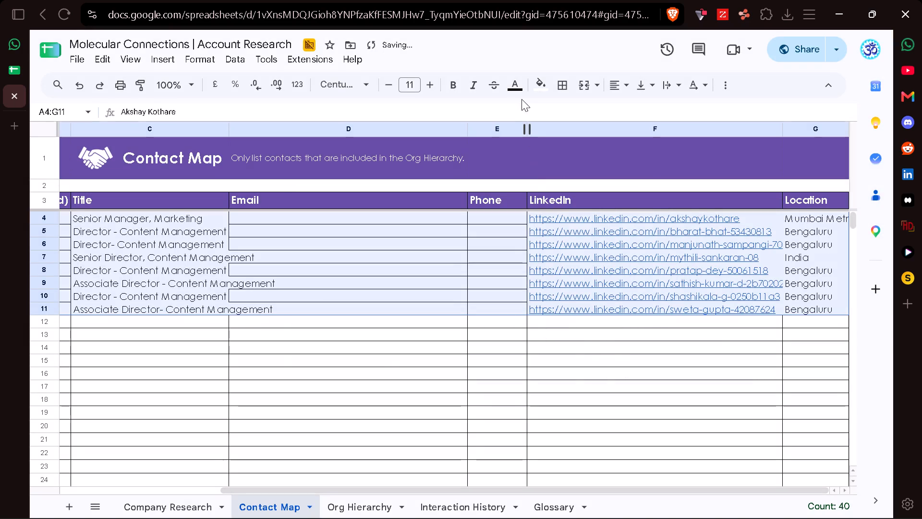
Apply all borders to the contact data range A4:G11.
left_click(563, 82)
left_click(569, 110)
scroll(381, 299, "right", 2)
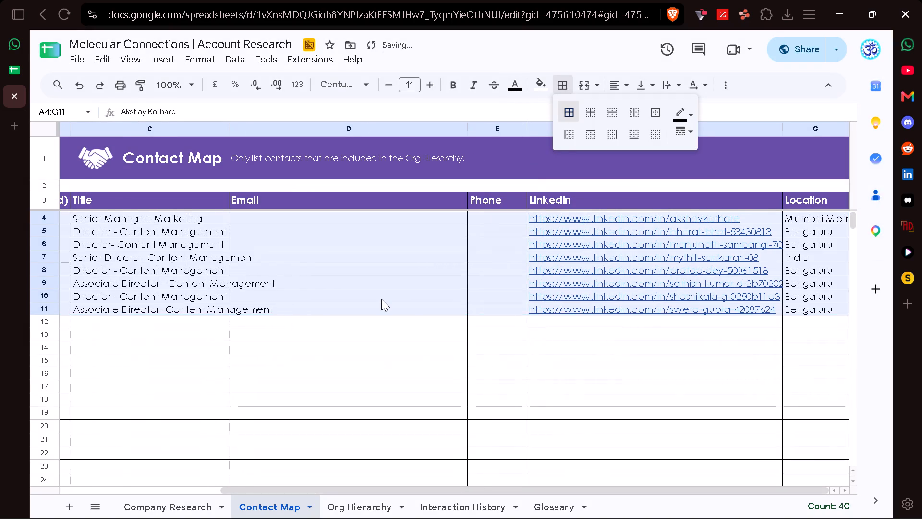
scroll(381, 299, "right", 4)
scroll(381, 299, "left", 2)
Open the row 4 contact's LinkedIn profile from the Contact Map and show the contact's ZoomInfo details.
left_click(320, 215)
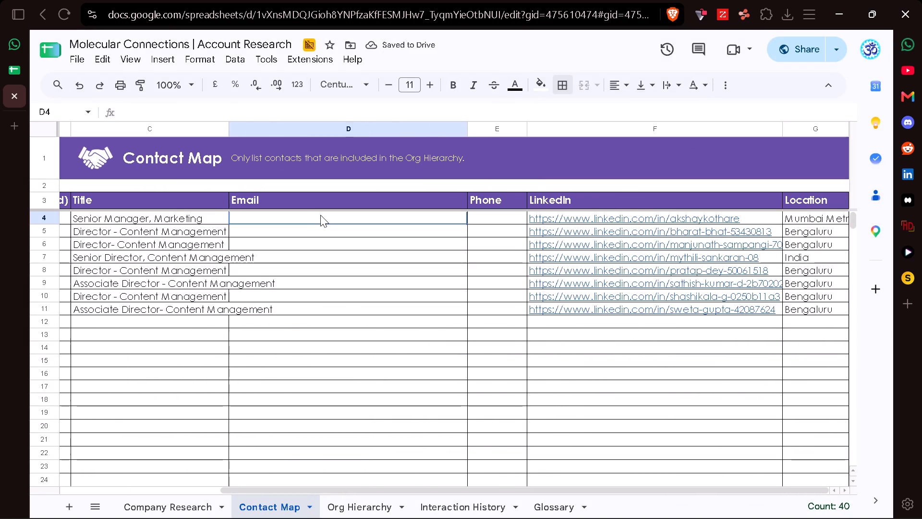
scroll(320, 215, "left", 2)
scroll(320, 215, "right", 6)
scroll(320, 215, "left", 5)
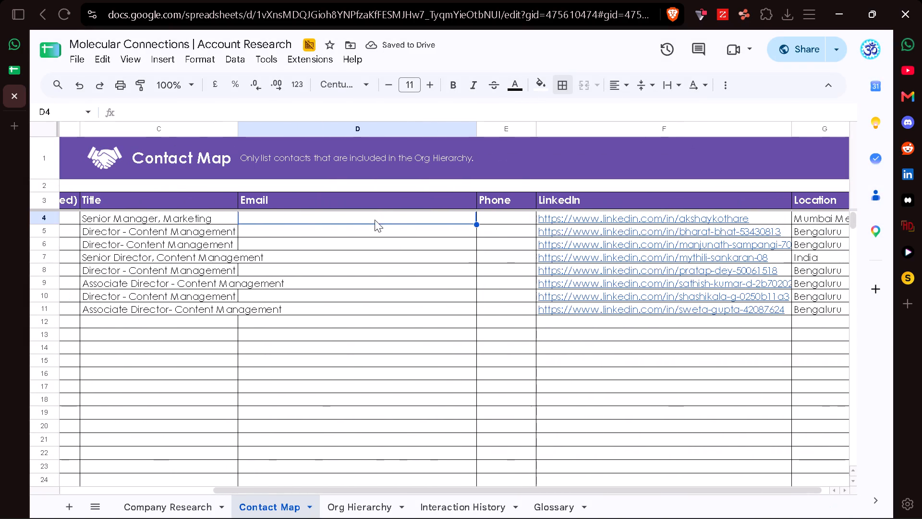
left_click(602, 241)
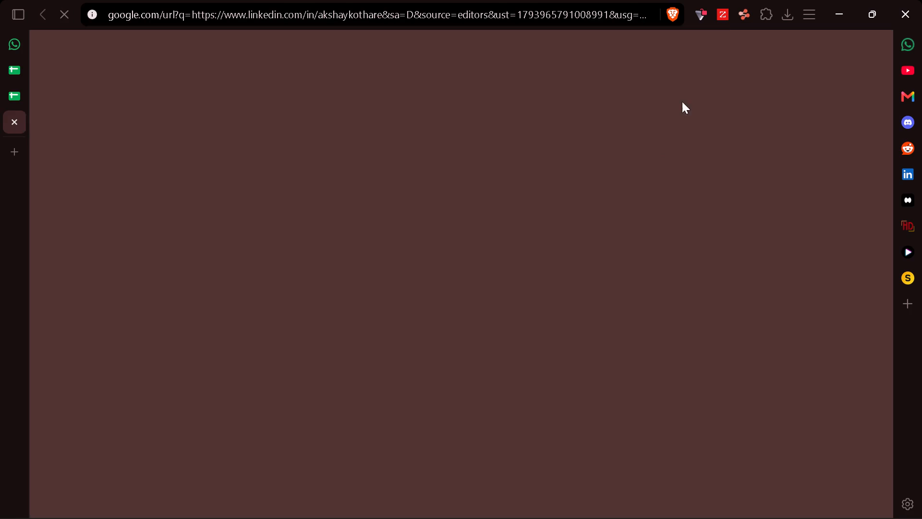
left_click(727, 13)
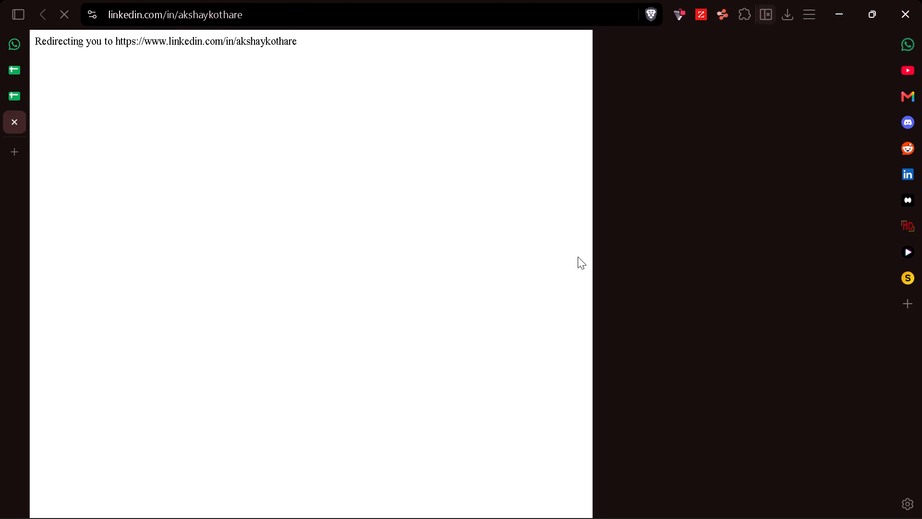
Send the row 4 contact a LinkedIn connection request without a note and copy the ZoomInfo business email into D4.
left_click(102, 383)
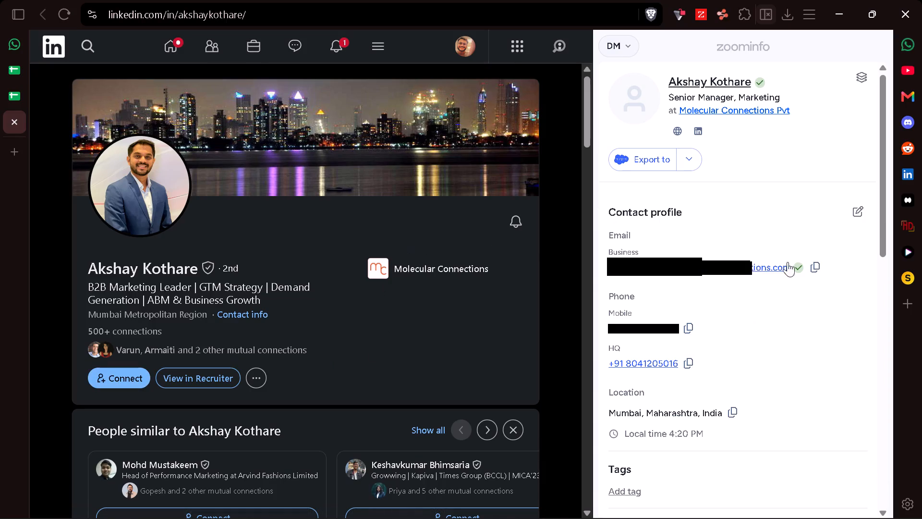
left_click(818, 266)
left_click(419, 203)
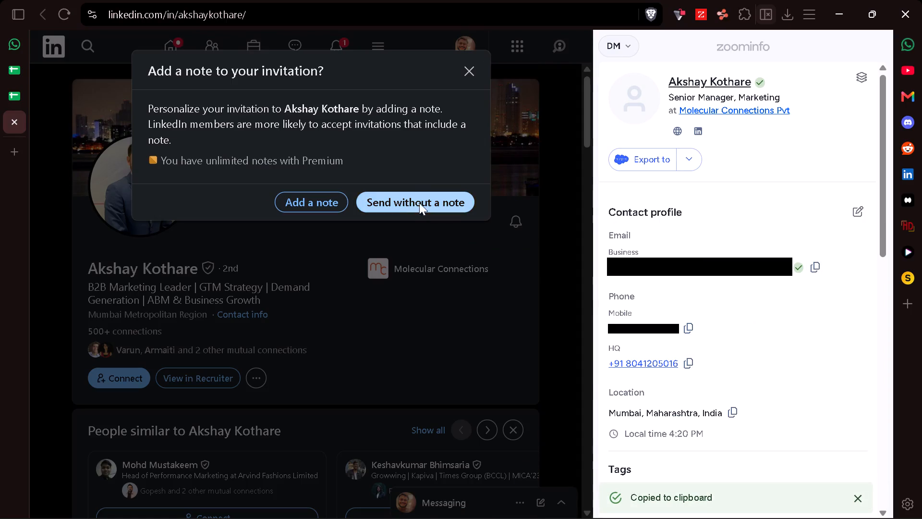
left_click(7, 101)
key("ctrl+v")
Copy the row 4 contact's mobile number from ZoomInfo into Phone cell E4 and delete the extra leading characters.
key("Right")
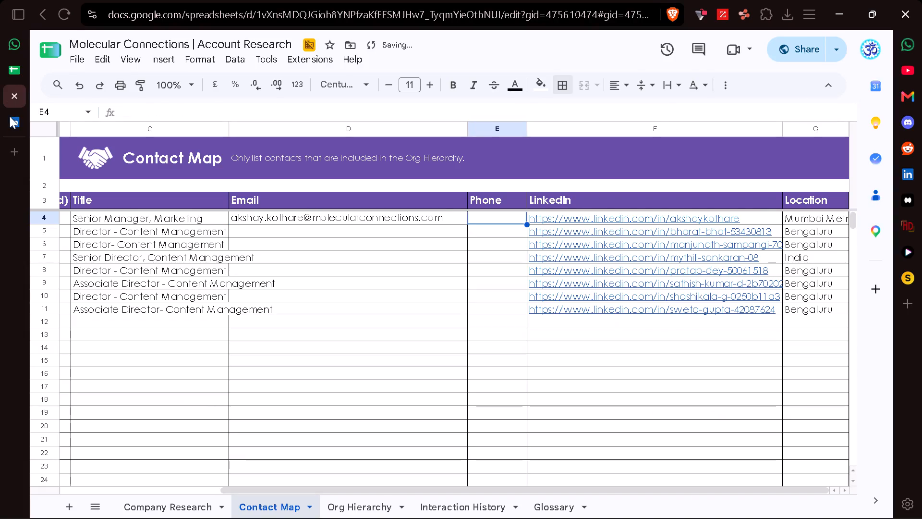
left_click(10, 116)
left_click(687, 328)
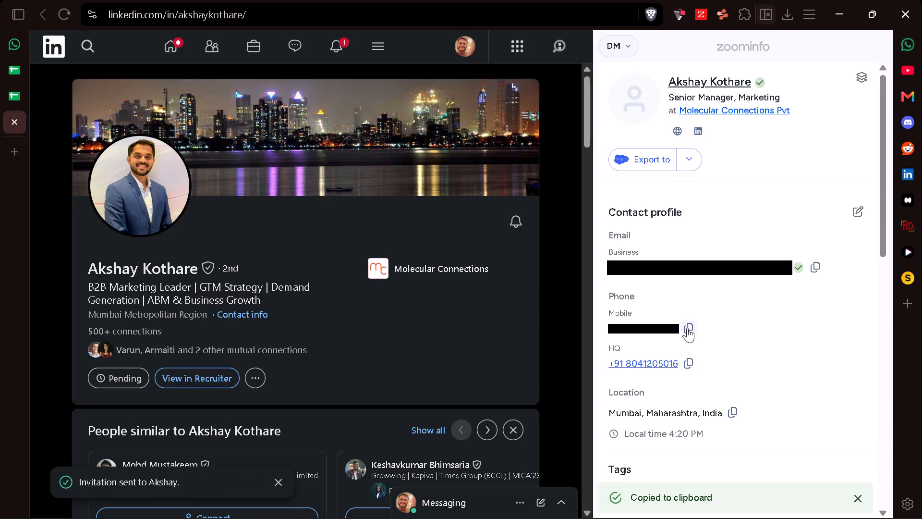
left_click(12, 118)
key("ctrl+v")
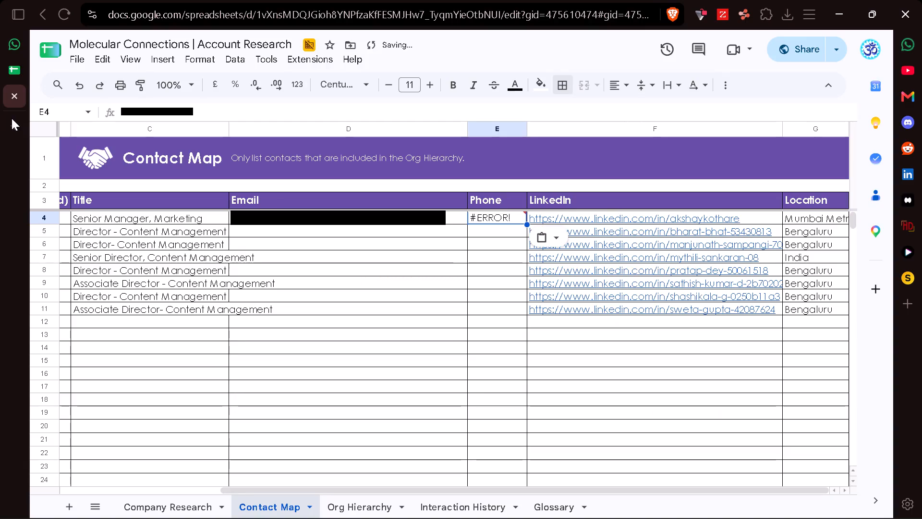
left_click(138, 108)
key("BackSpace")
key("BackSpace")
key("BackSpace")
key("BackSpace")
key("BackSpace")
key("BackSpace")
key("BackSpace")
key("BackSpace")
key("BackSpace")
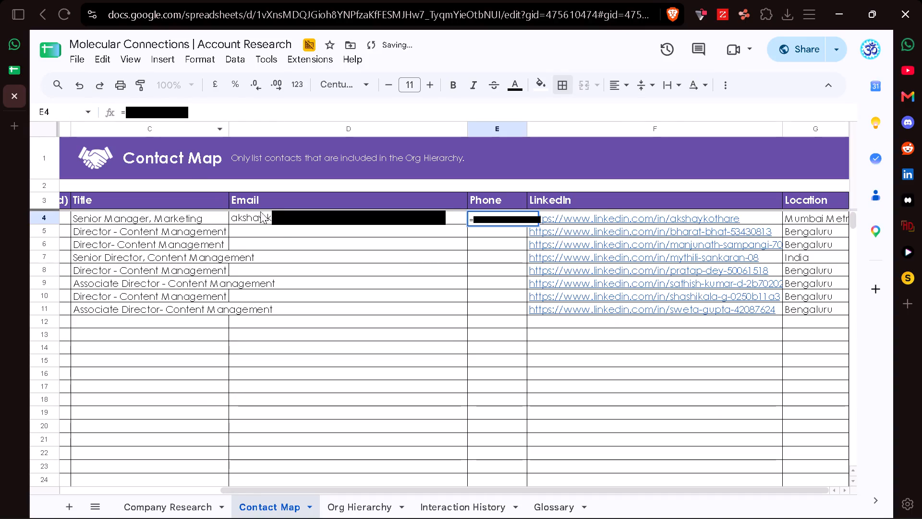
Open the row 5 contact's LinkedIn profile with ZoomInfo details and copy the business email into D5.
left_click(276, 225)
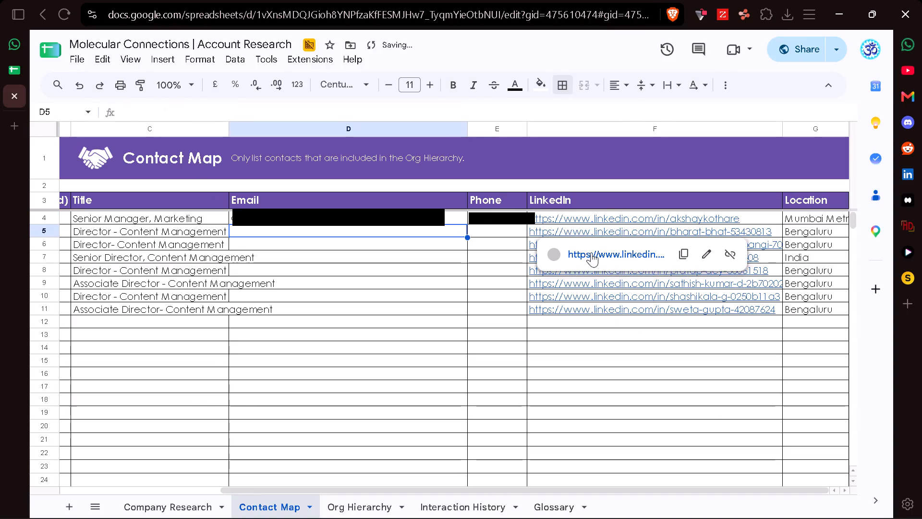
left_click(591, 252)
left_click(724, 22)
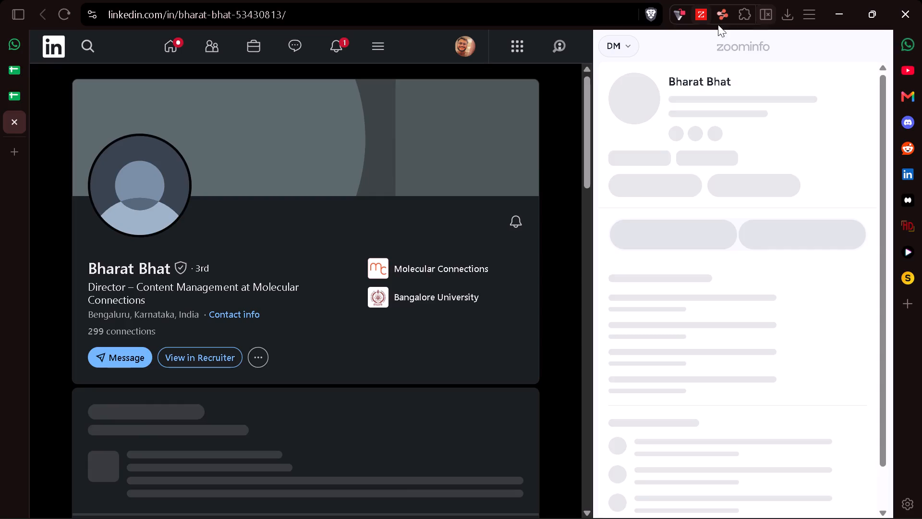
scroll(359, 318, "down", 5)
scroll(359, 318, "up", 4)
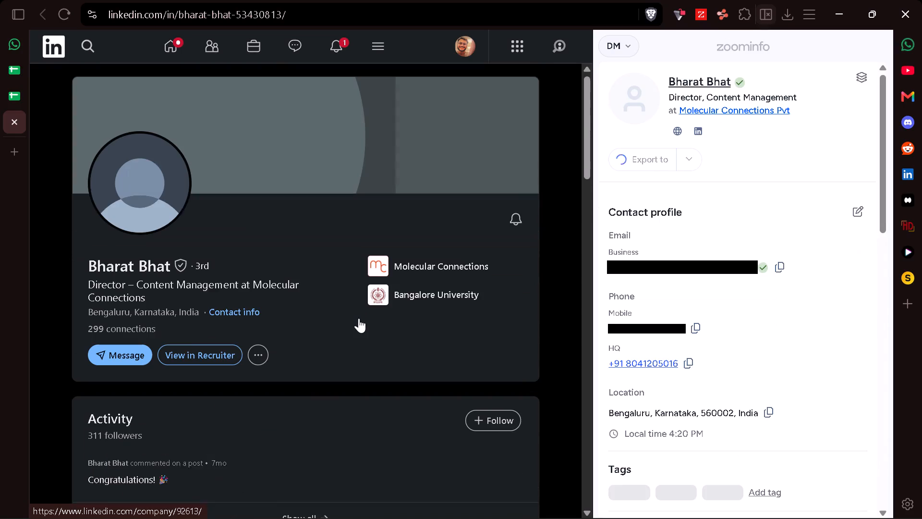
left_click(780, 267)
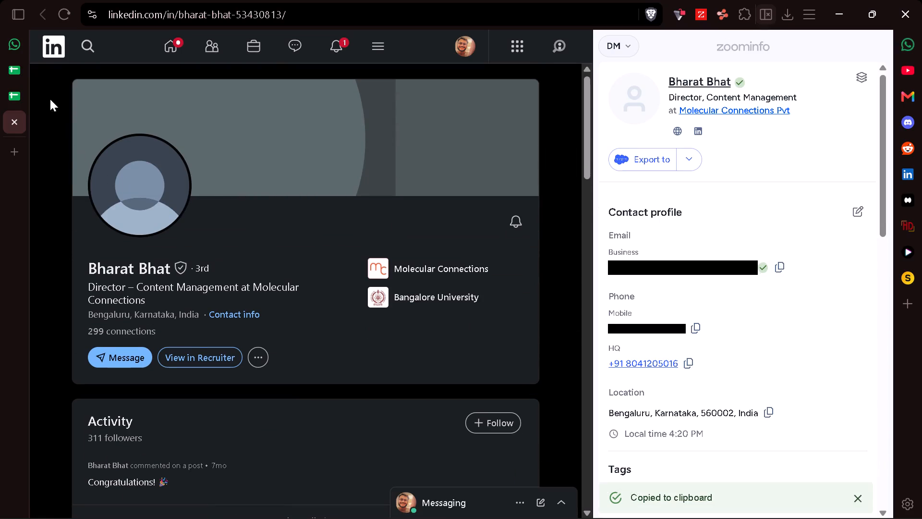
left_click(15, 99)
key("ctrl+v")
Copy the row 5 contact's mobile number from ZoomInfo into Phone cell E5 and delete the extra characters from the entry.
key("Right")
left_click(13, 130)
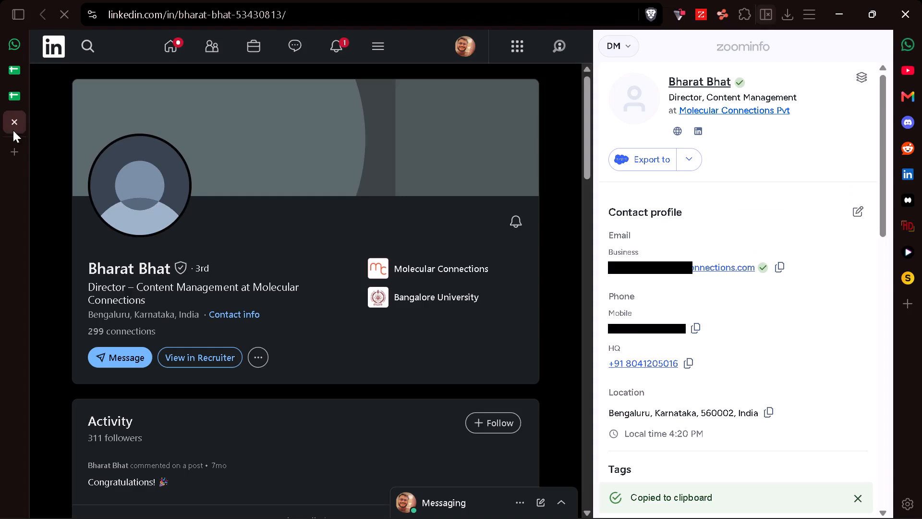
left_click(699, 330)
left_click(14, 120)
key("ctrl+v")
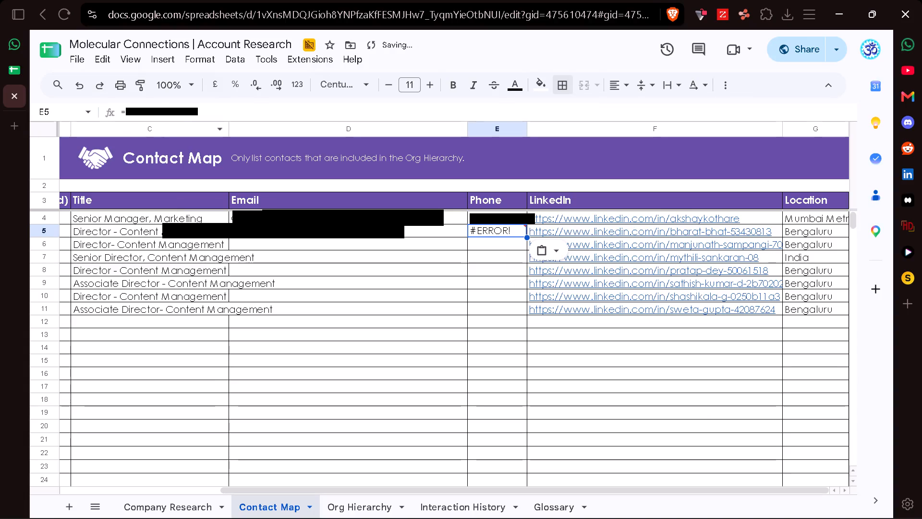
left_click(178, 110)
key("BackSpace")
key("Left")
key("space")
key("Left")
key("Left")
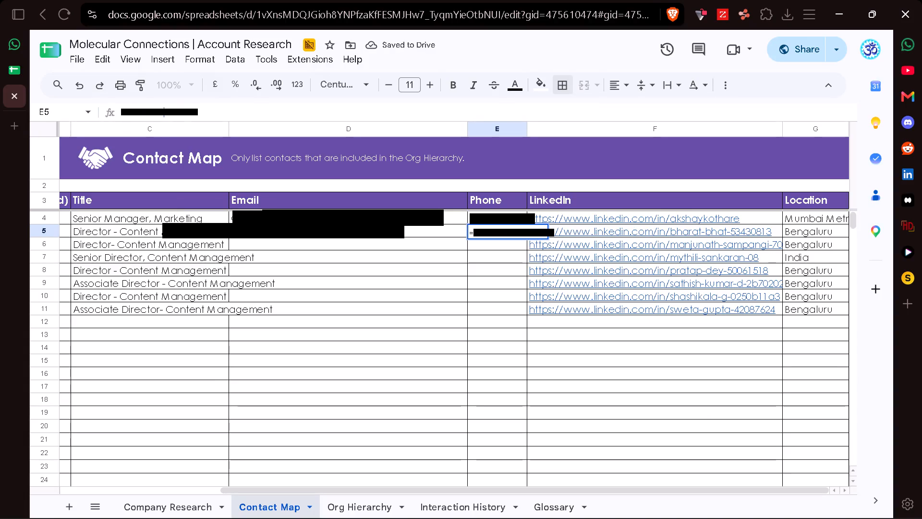
key("Left")
key("Left")
key("BackSpace")
key("Left")
key("Left")
key("BackSpace")
key("BackSpace")
key("BackSpace")
key("BackSpace")
key("BackSpace")
key("BackSpace")
key("BackSpace")
key("BackSpace")
key("BackSpace")
key("BackSpace")
key("BackSpace")
key("BackSpace")
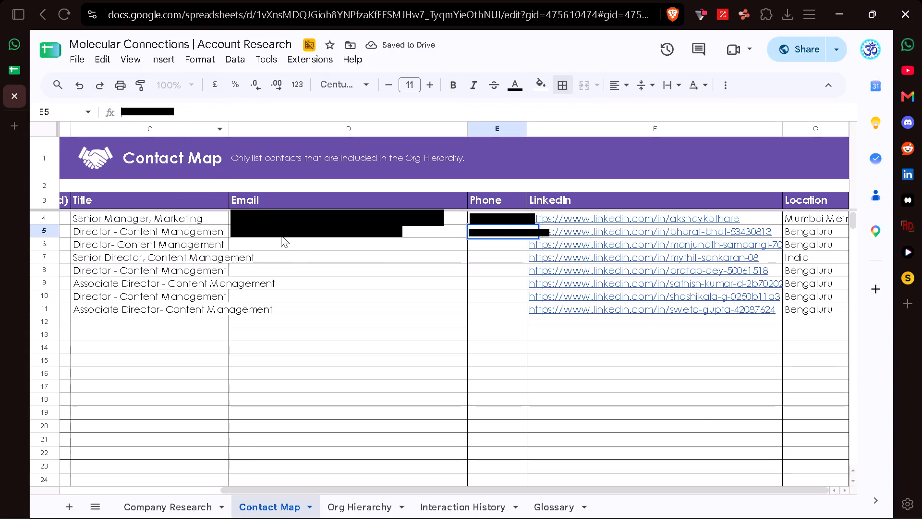
Open the row 6 contact's LinkedIn profile, copy the ZoomInfo business email into D6, and launch the SMARTe extension alongside.
left_click(298, 247)
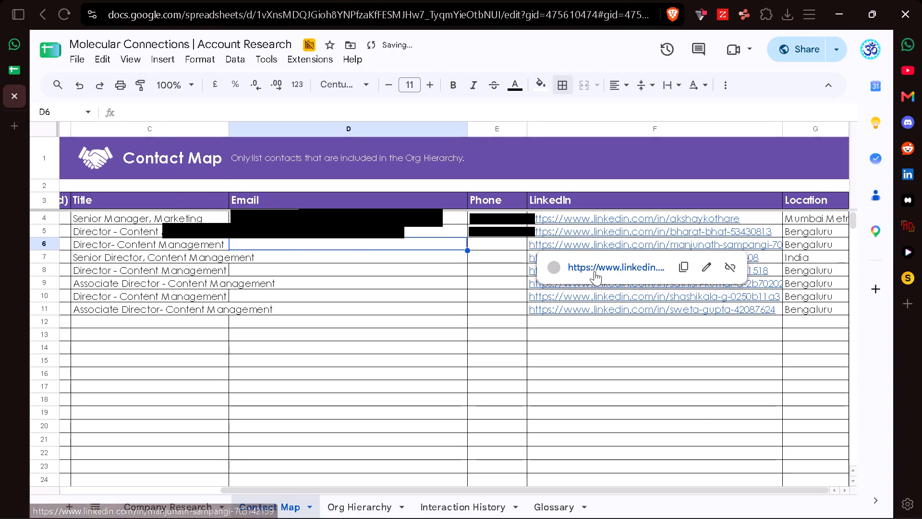
left_click(594, 271)
left_click(717, 15)
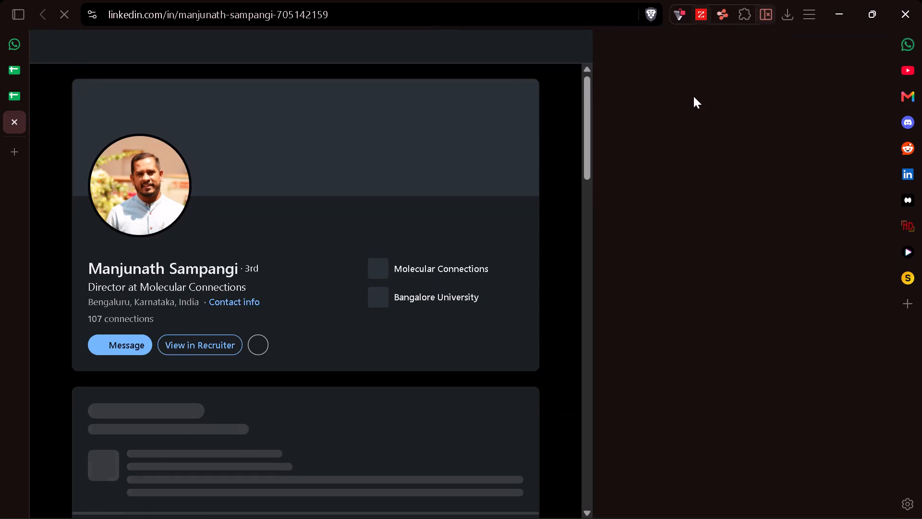
scroll(255, 395, "down", 2)
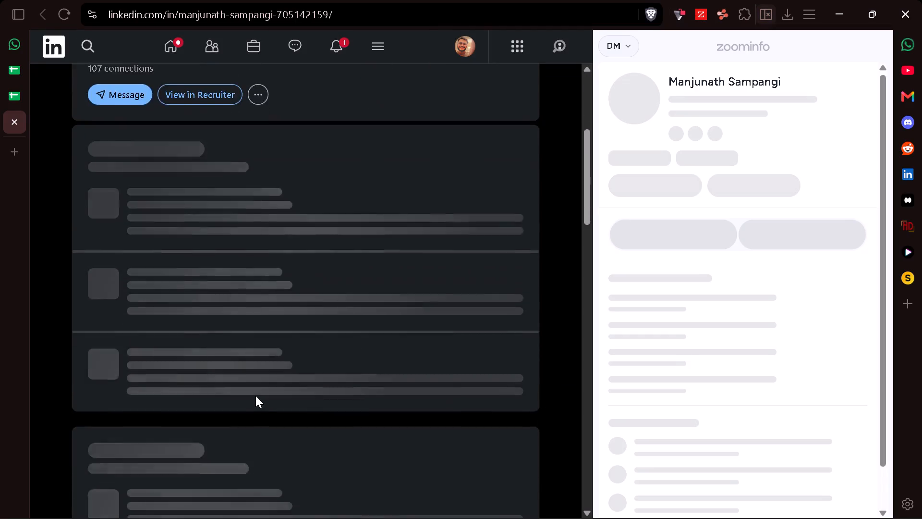
scroll(255, 395, "down", 2)
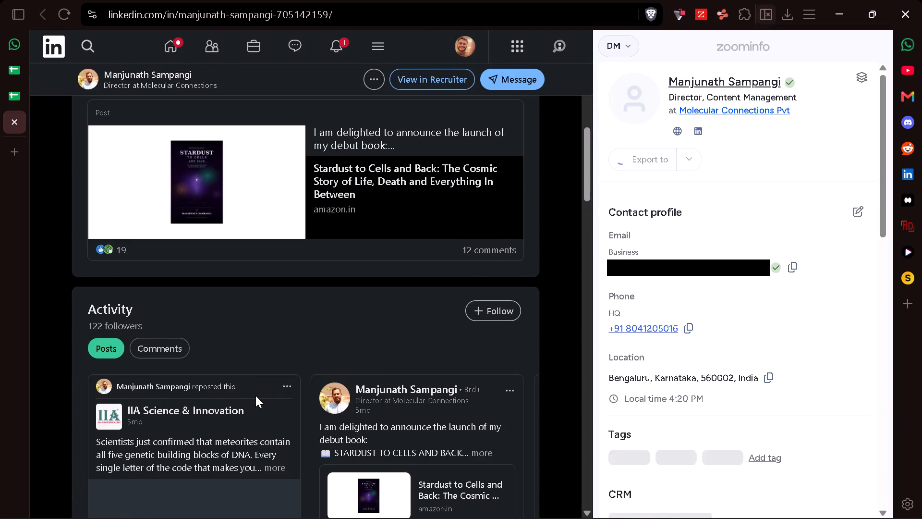
scroll(255, 395, "down", 9)
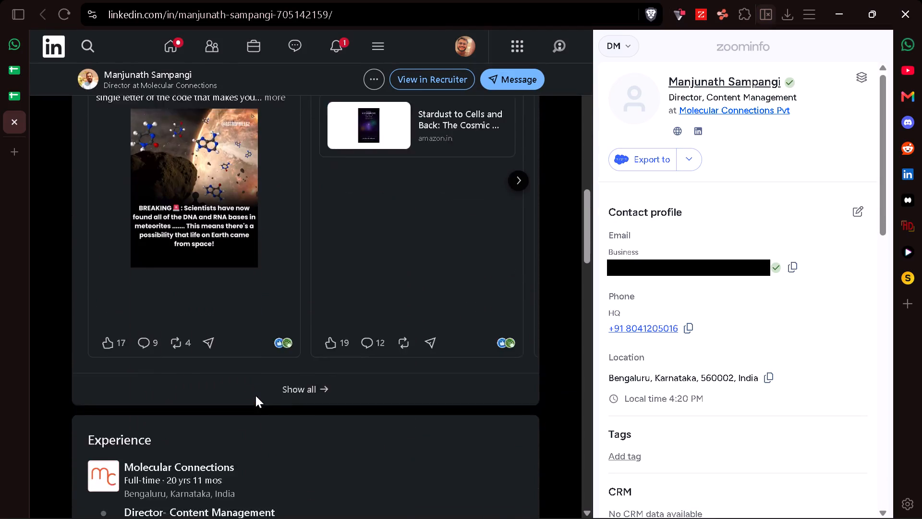
scroll(255, 395, "down", 1)
scroll(255, 395, "up", 11)
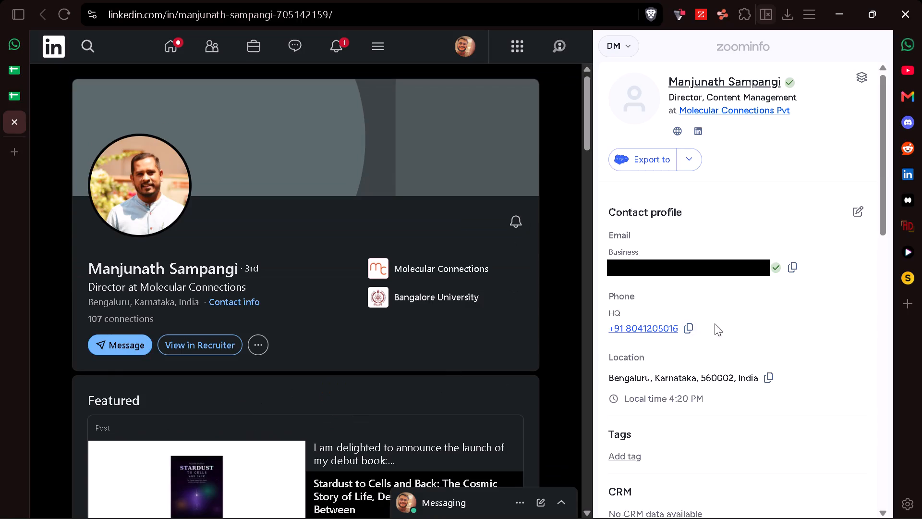
left_click(797, 263)
left_click(768, 10)
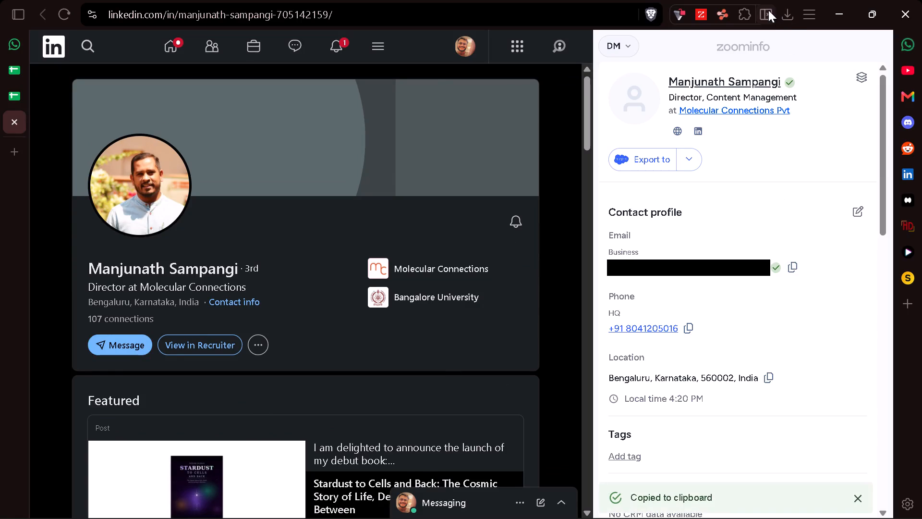
left_click(752, 12)
left_click(311, 89)
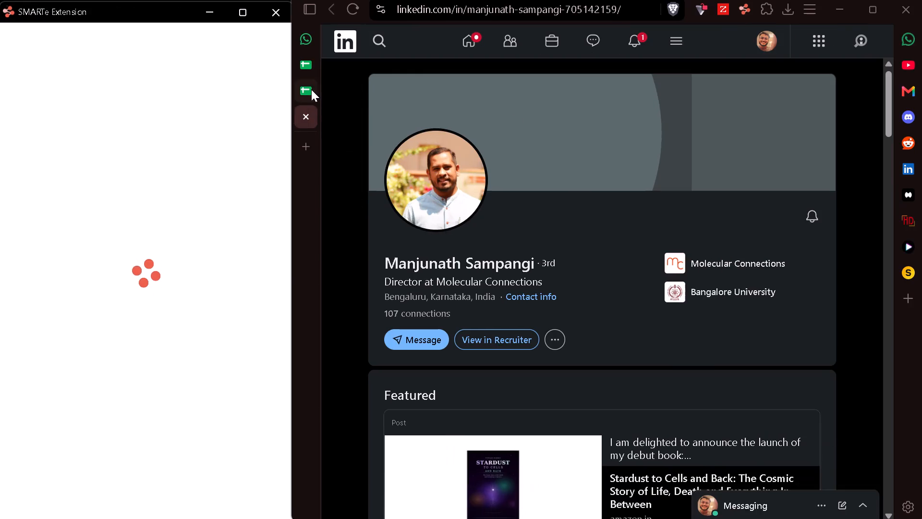
key("ctrl+v")
Reveal the row 6 contact's details in SMARTe, check for a mobile number, and enter nf in Phone cell E6.
left_click(309, 115)
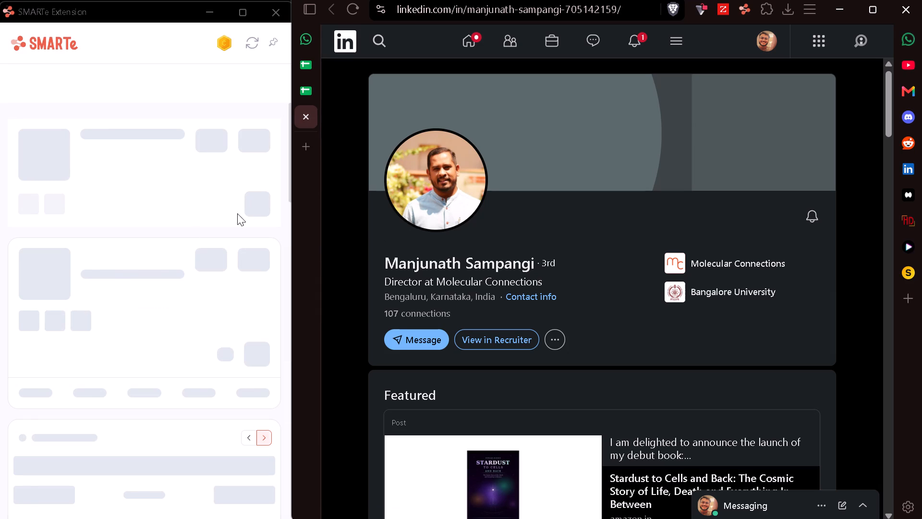
left_click(250, 208)
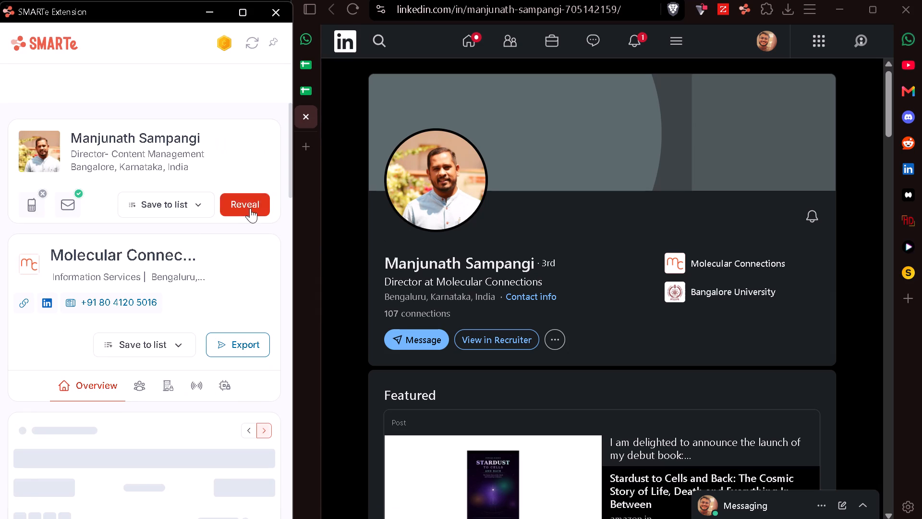
left_click(305, 86)
scroll(611, 318, "left", 2)
key("Right")
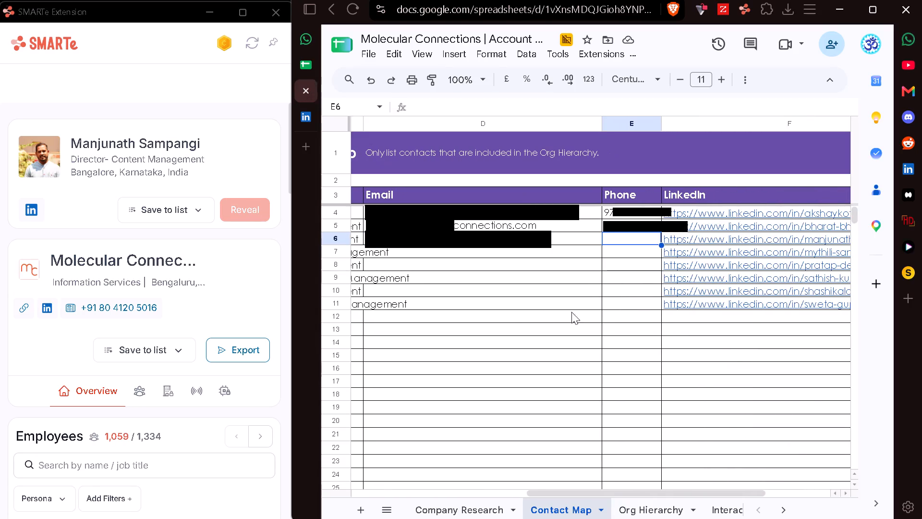
scroll(505, 310, "right", 1)
scroll(139, 303, "down", 3)
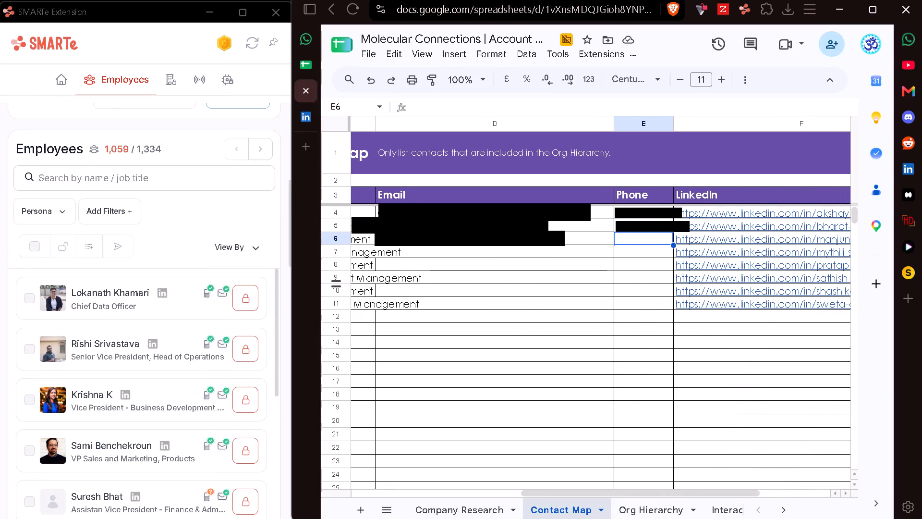
scroll(139, 303, "up", 7)
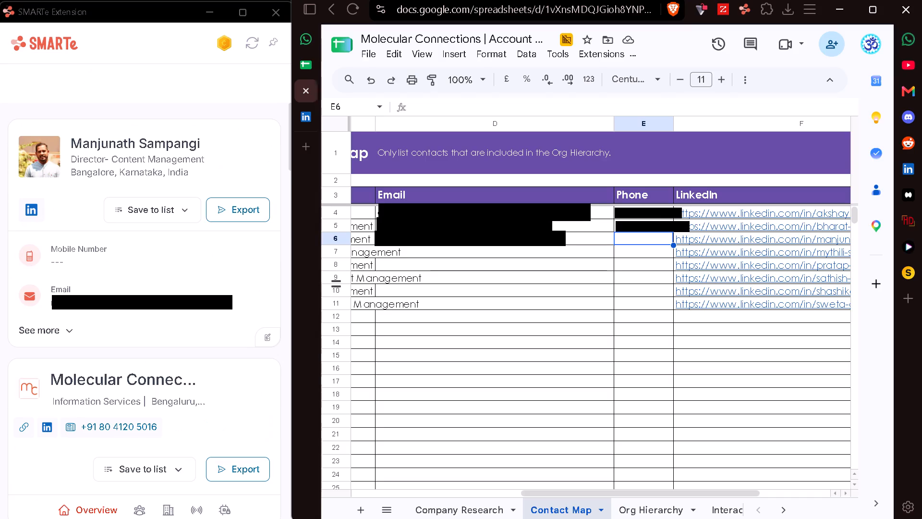
double_click(305, 120)
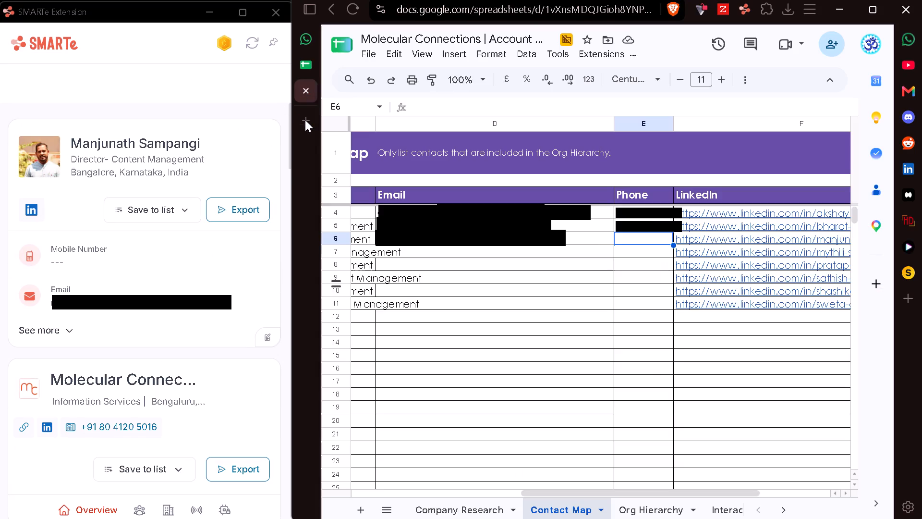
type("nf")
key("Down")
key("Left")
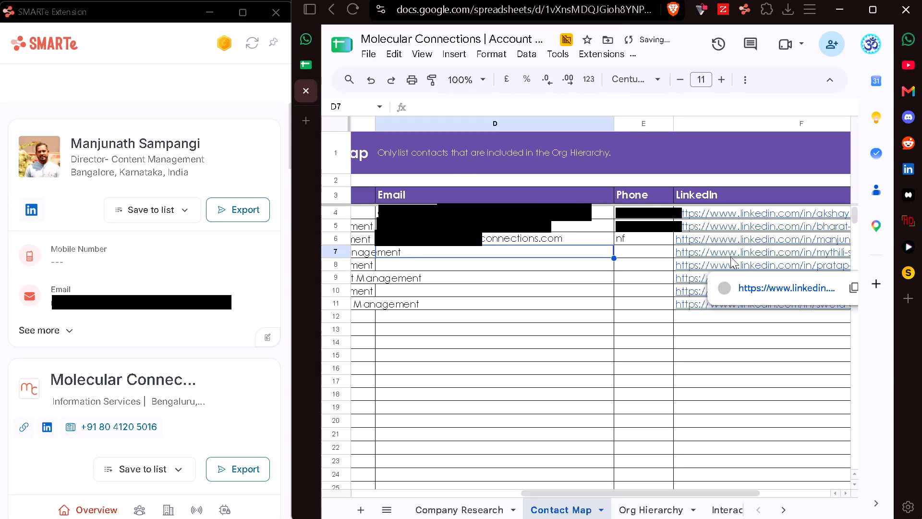
From the row 7 contact's LinkedIn profile, copy the ZoomInfo business email into D7 and reveal the contact's details in SMARTe.
left_click(748, 273)
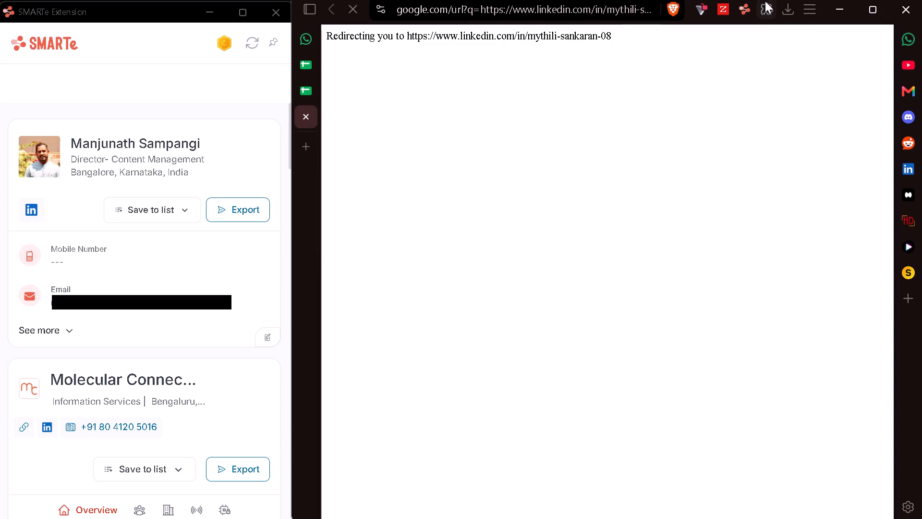
left_click(733, 6)
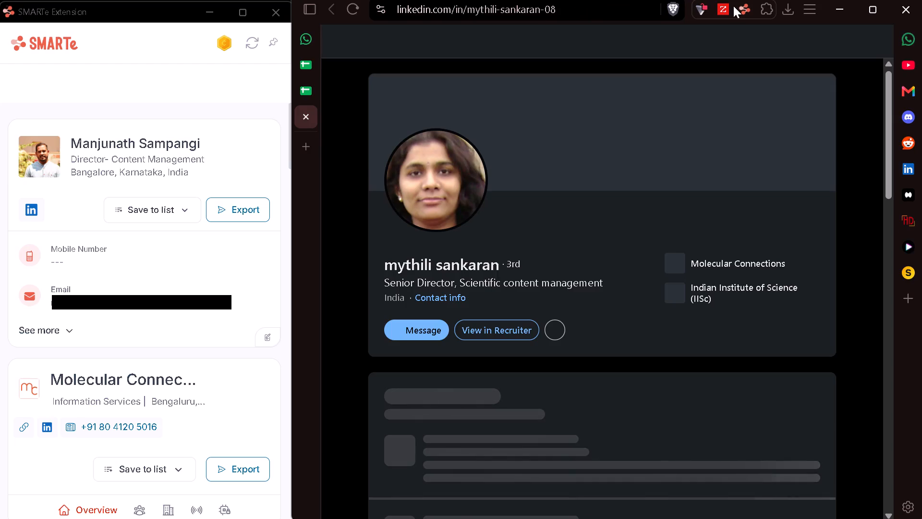
left_click(729, 7)
scroll(476, 382, "down", 1)
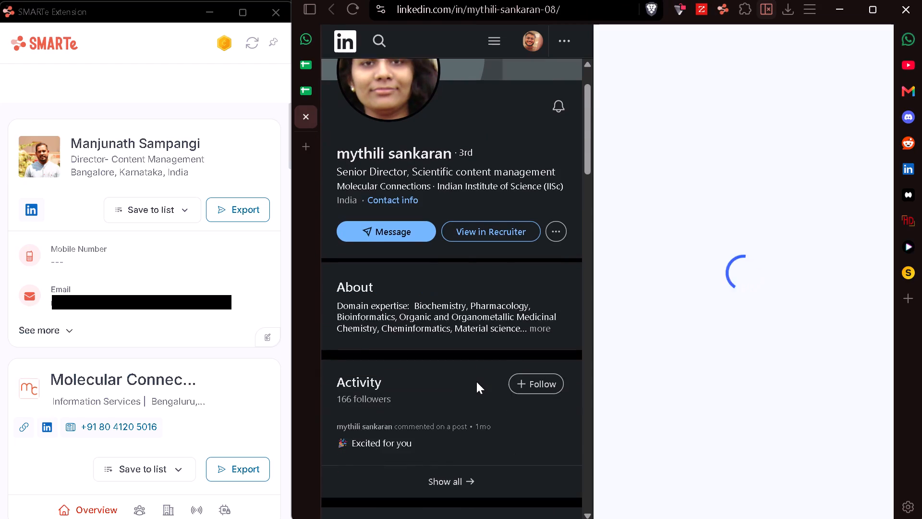
scroll(476, 382, "down", 1)
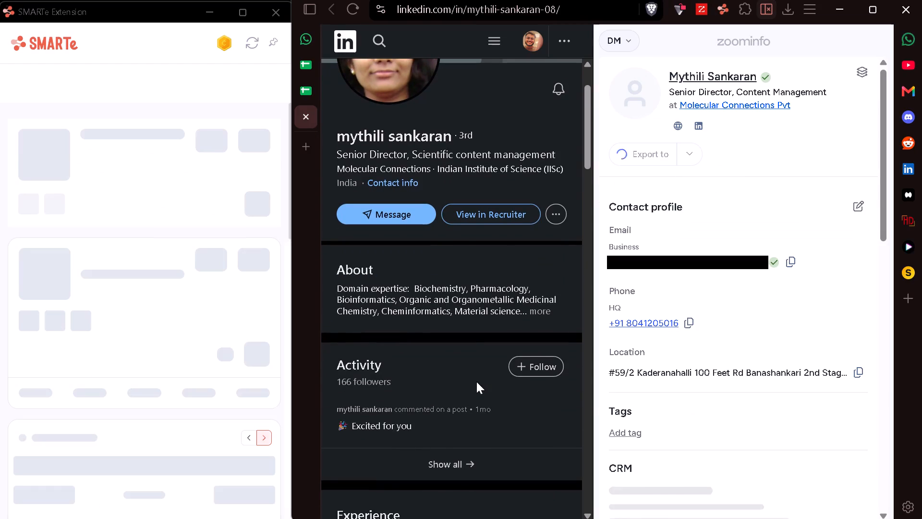
left_click(792, 264)
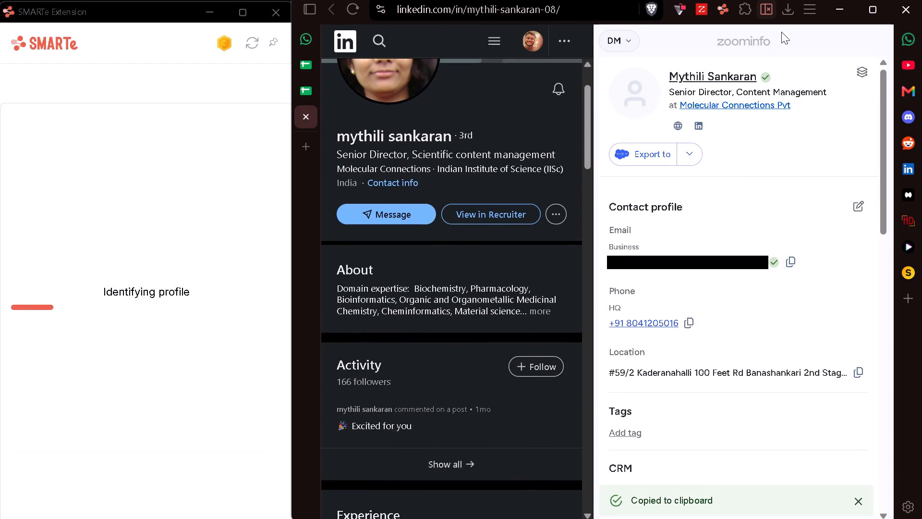
left_click(769, 4)
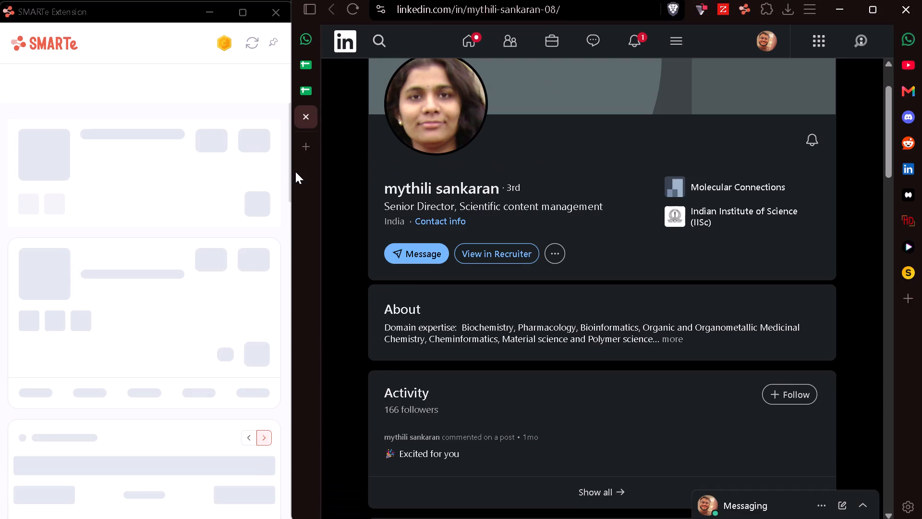
left_click(242, 208)
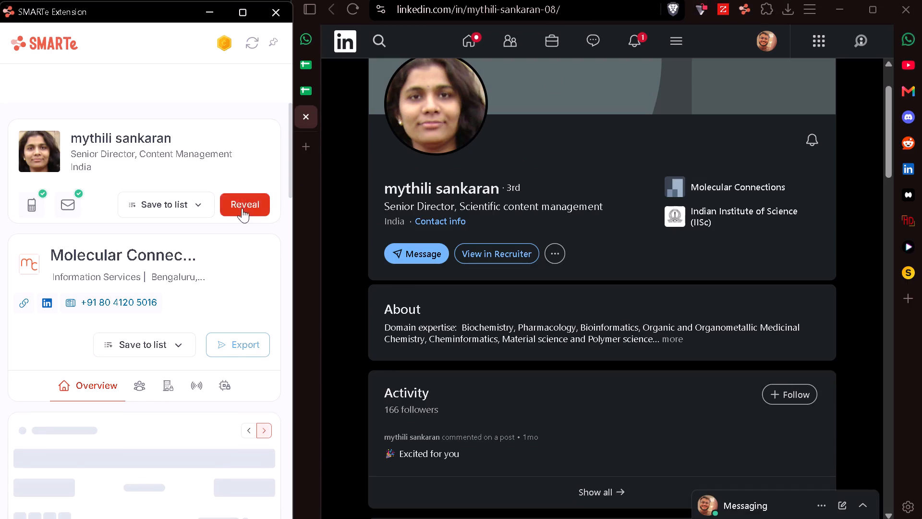
left_click(303, 98)
key("ctrl+v")
Check the row 7 contact's revealed SMARTe details for a mobile number and enter nf in Phone cell E7.
key("Right")
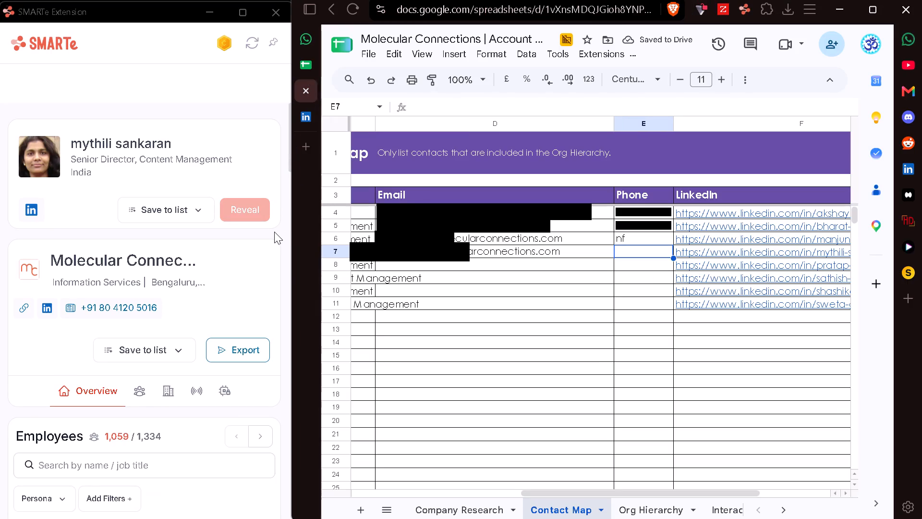
scroll(179, 238, "up", 1)
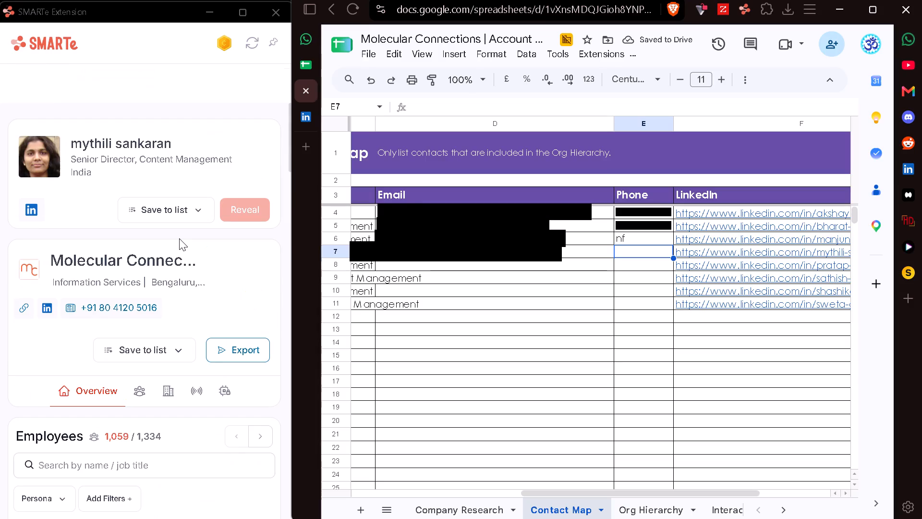
scroll(120, 374, "down", 6)
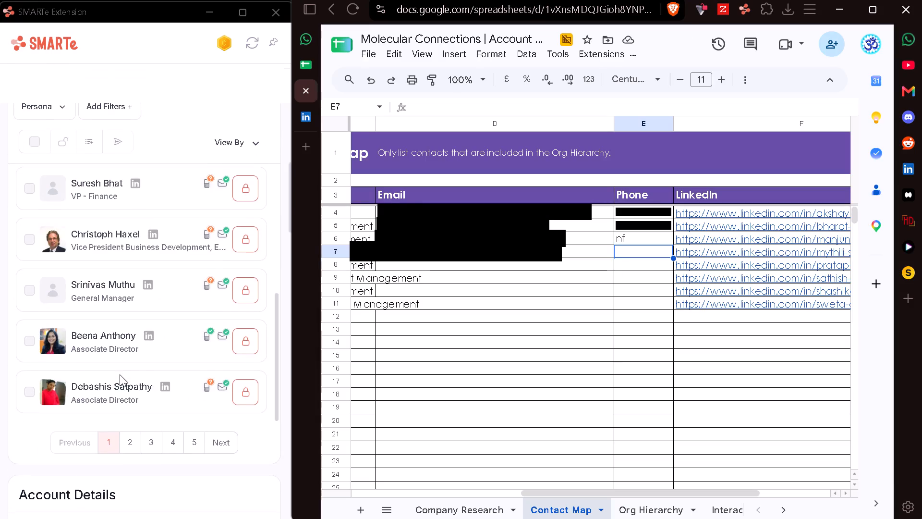
scroll(120, 374, "up", 8)
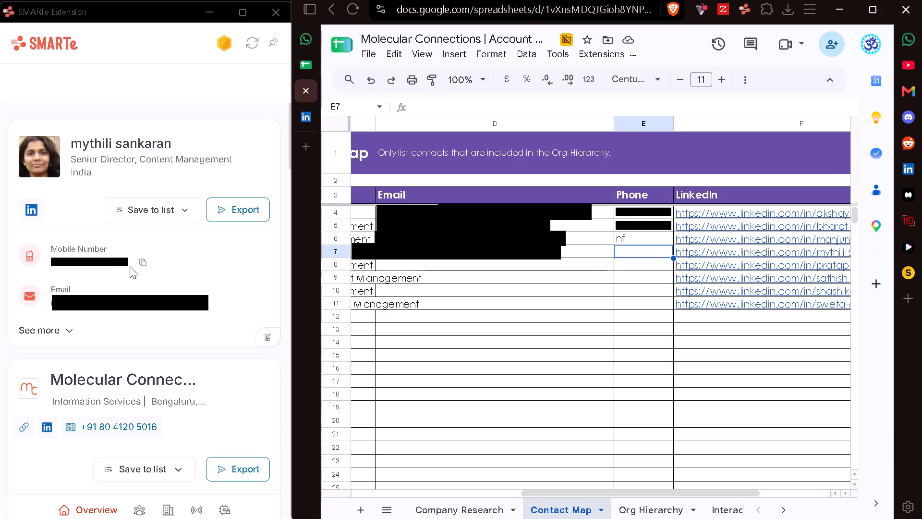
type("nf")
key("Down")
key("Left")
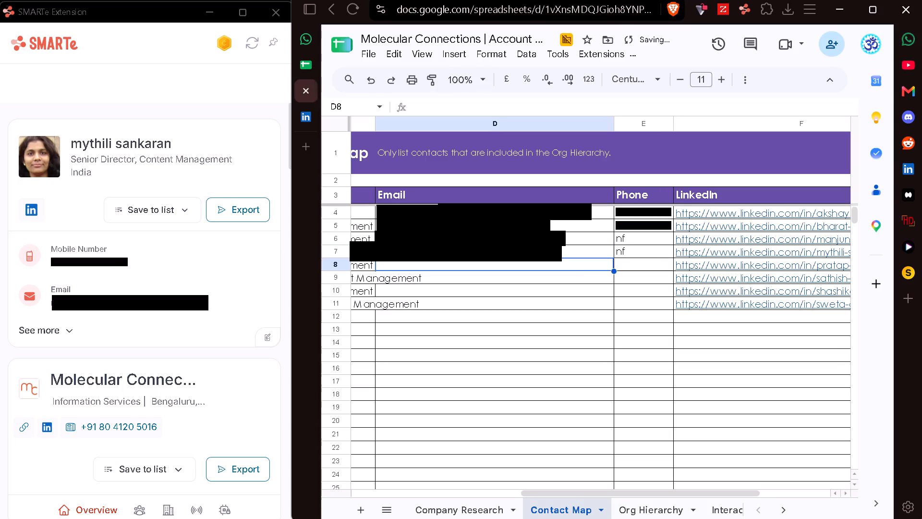
From the row 8 contact's LinkedIn profile, copy the ZoomInfo business email into D8 and reveal the contact's details in SMARTe.
left_click(751, 284)
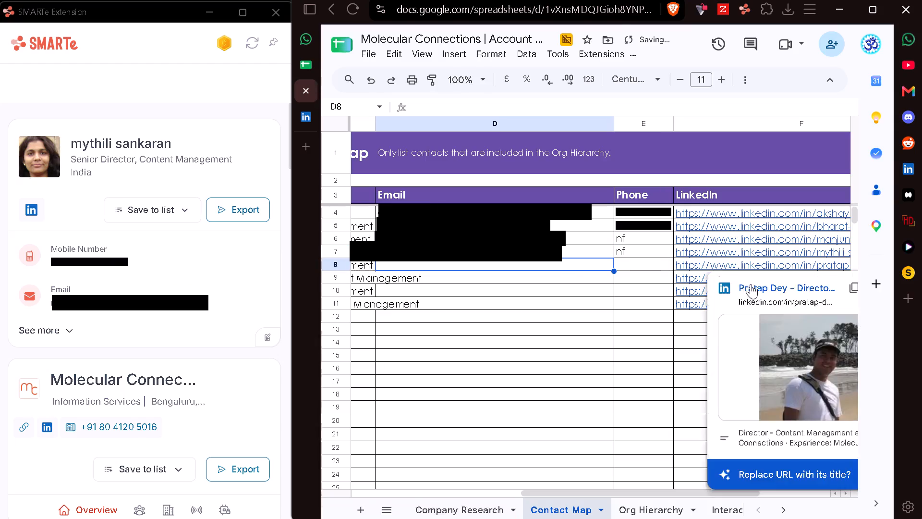
left_click(719, 4)
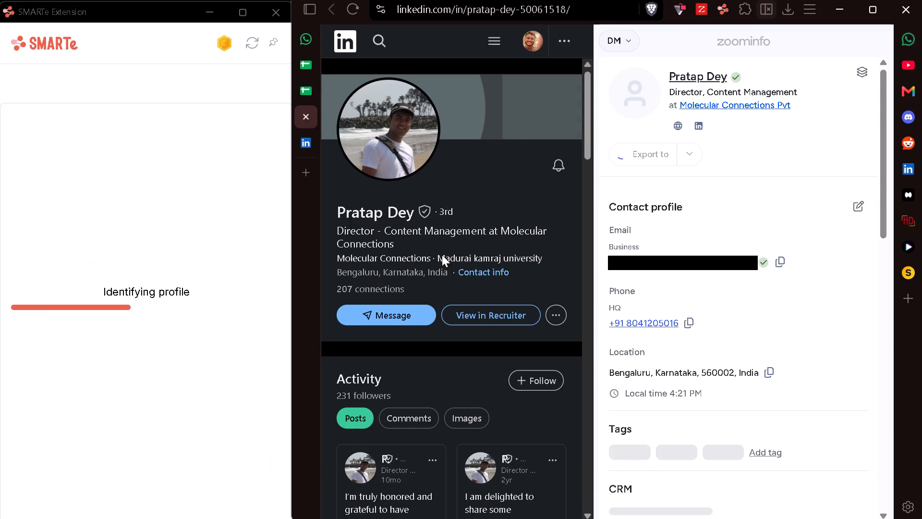
left_click(778, 265)
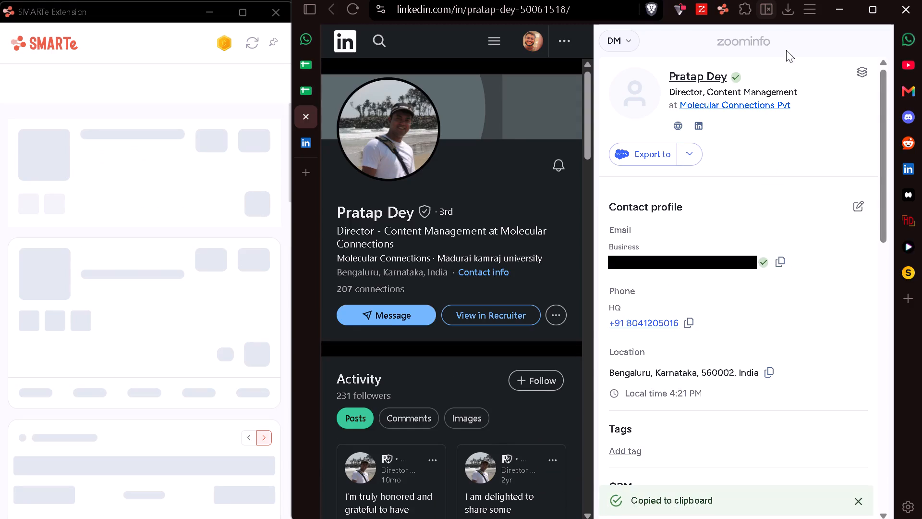
left_click(769, 15)
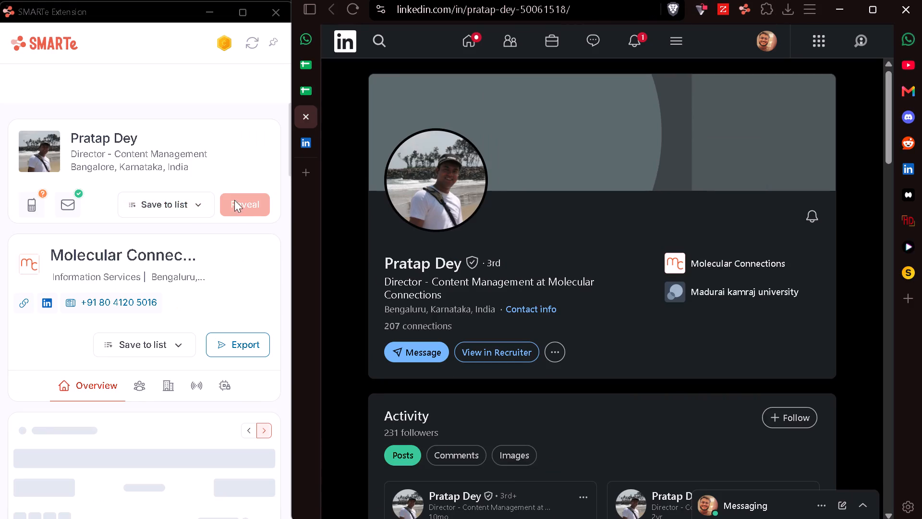
left_click(248, 205)
double_click(306, 138)
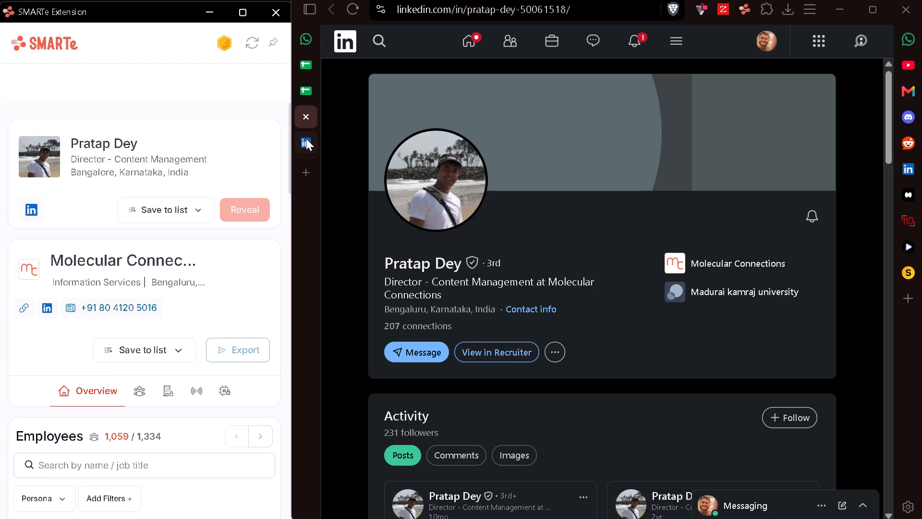
left_click(302, 97)
key("ctrl+v")
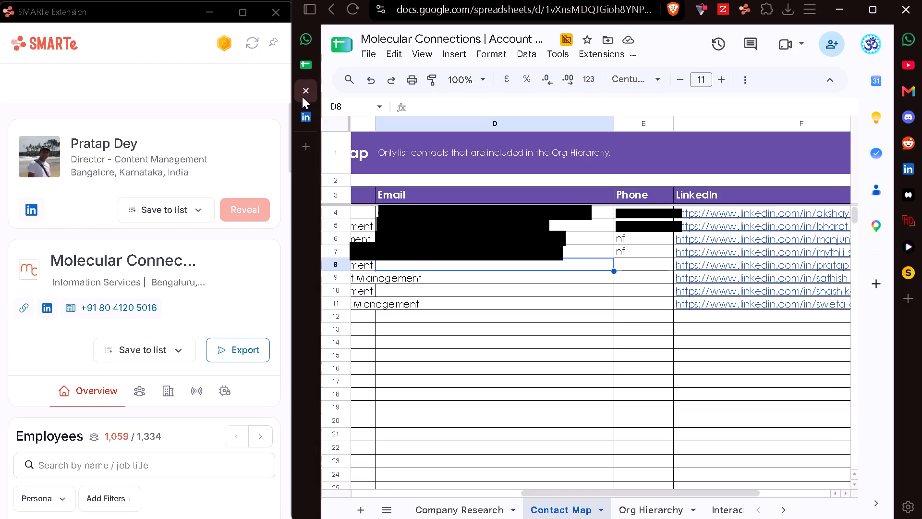
Copy the row 8 contact's revealed mobile number from SMARTe into Phone cell E8.
key("Right")
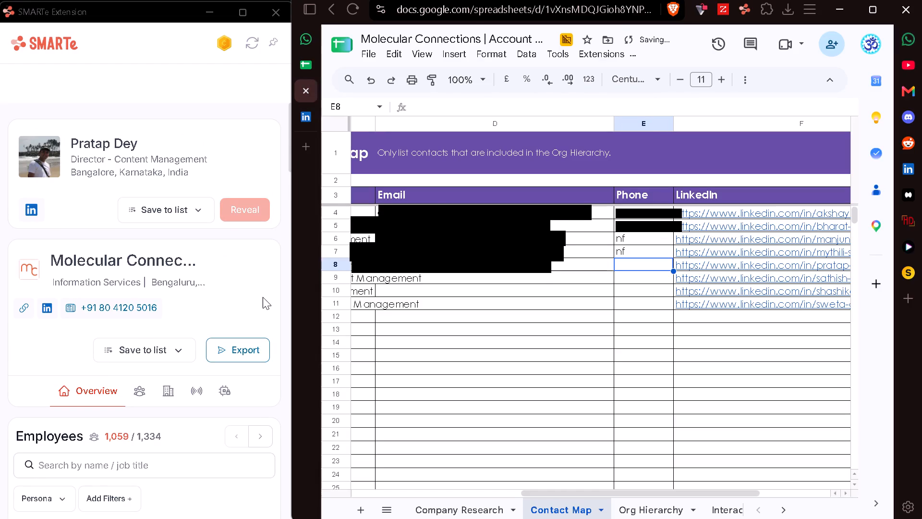
scroll(217, 291, "down", 4)
scroll(217, 291, "up", 5)
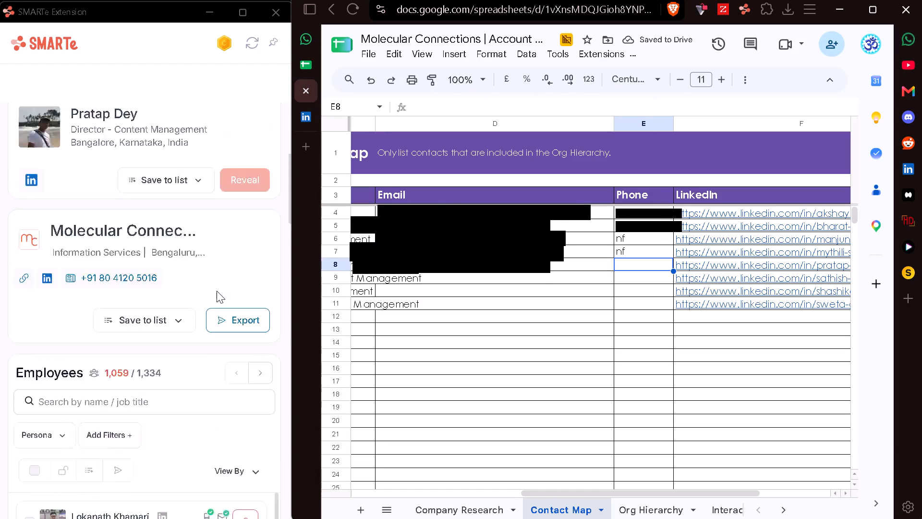
scroll(217, 291, "up", 1)
left_click(141, 260)
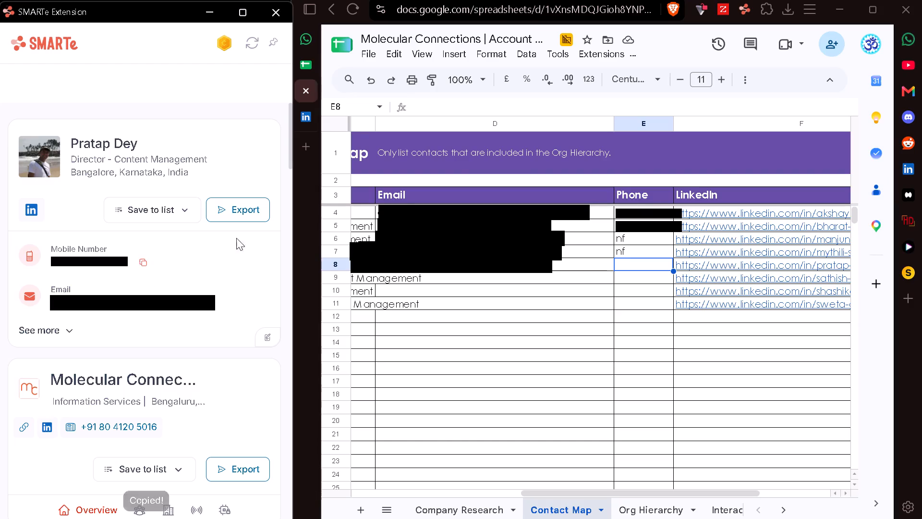
left_click(628, 264)
key("ctrl+v")
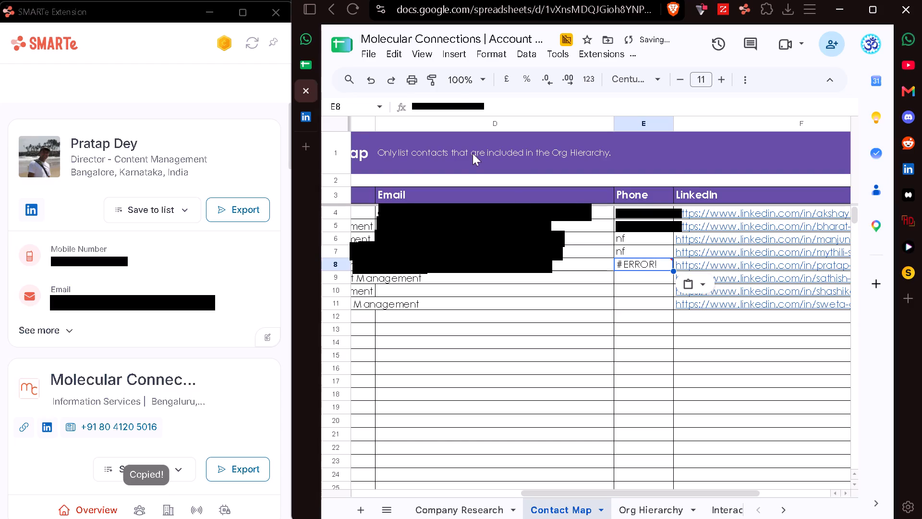
Edit the phone number in E8 to remove its country-code prefix and leave only the plain number.
left_click(428, 101)
key("BackSpace")
key("Right")
key("BackSpace")
key("BackSpace")
key("BackSpace")
key("BackSpace")
key("BackSpace")
key("BackSpace")
key("BackSpace")
key("BackSpace")
key("BackSpace")
key("BackSpace")
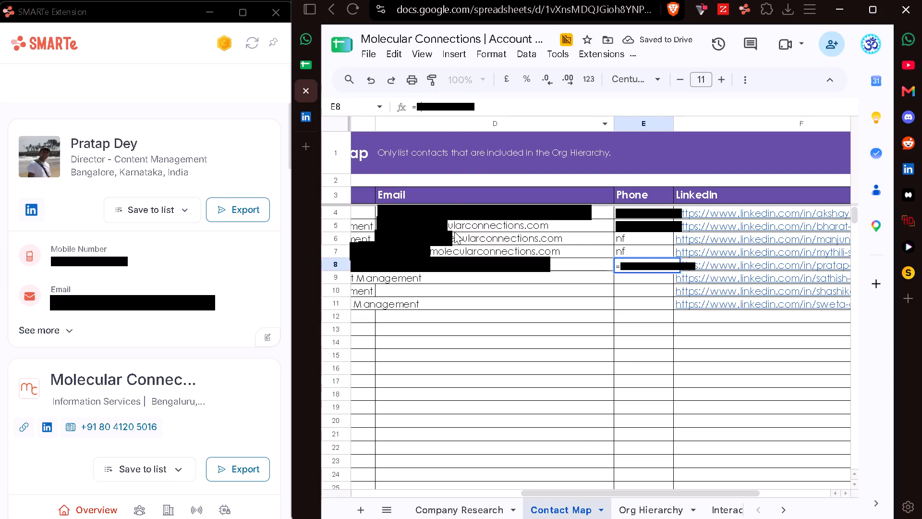
left_click(455, 272)
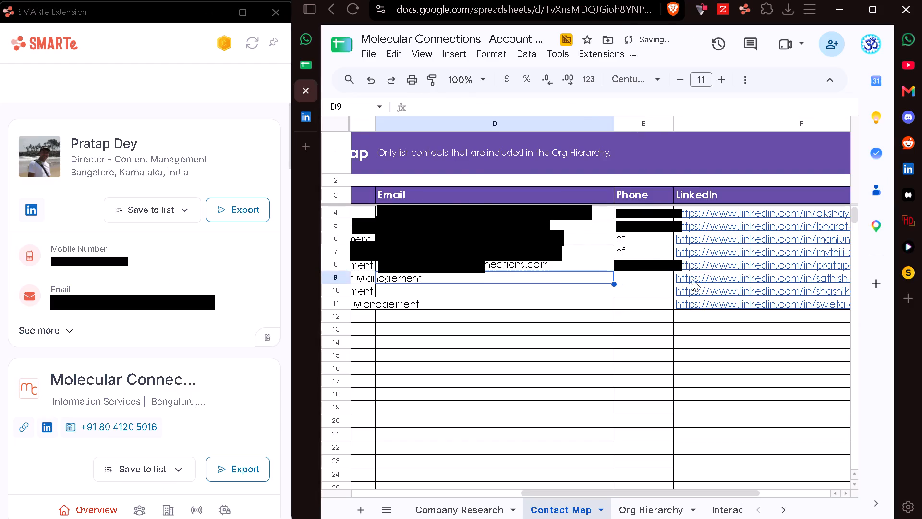
Check the row 9 contact, an Associate Director - Content Management, on LinkedIn and delete that contact's row from the Contact Map.
left_click(693, 278)
left_click(752, 301)
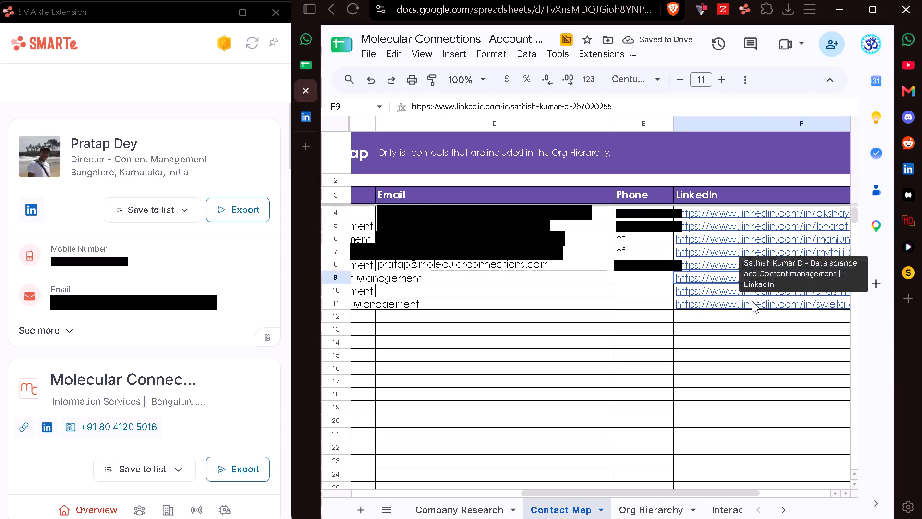
left_click(721, 13)
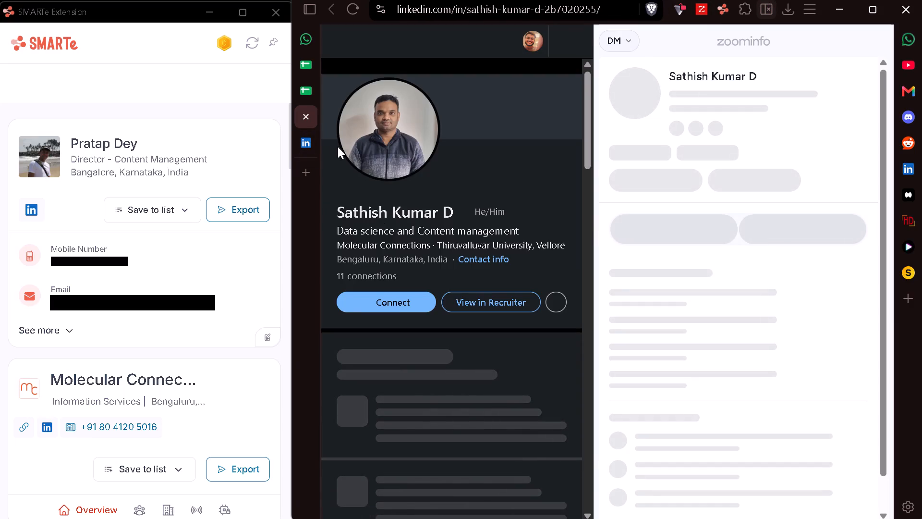
left_click(310, 119)
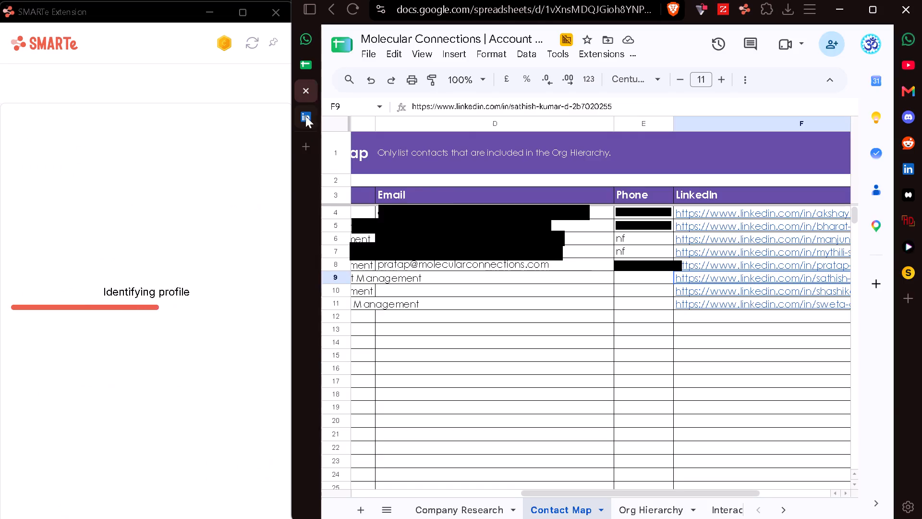
double_click(305, 116)
scroll(431, 247, "right", 7)
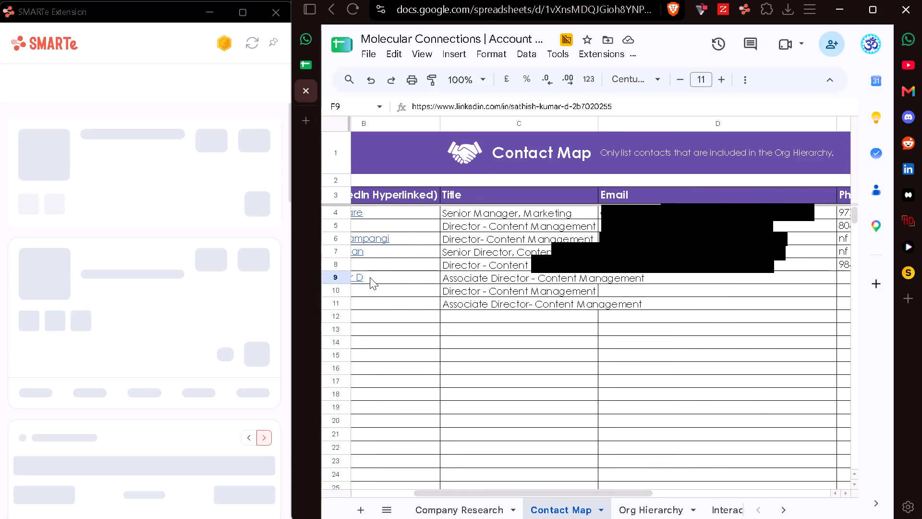
left_click(342, 278)
right_click(342, 278)
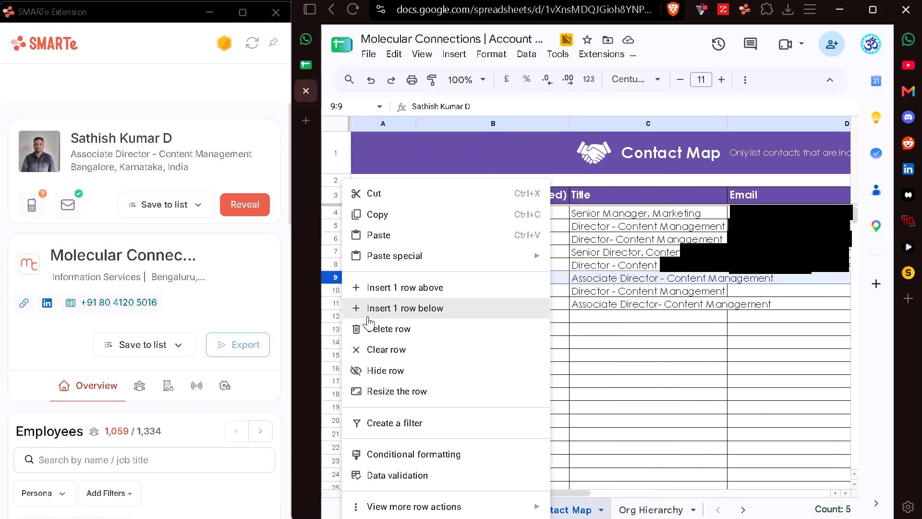
left_click(374, 329)
Check the Director - Content Management contact now in row 9 on LinkedIn and delete that contact's row from the Contact Map.
scroll(622, 289, "left", 4)
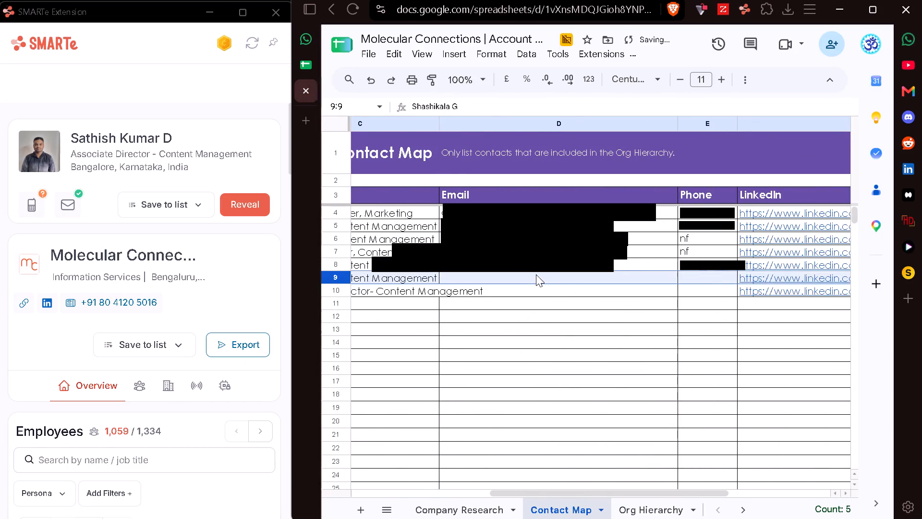
left_click(536, 274)
scroll(536, 274, "left", 1)
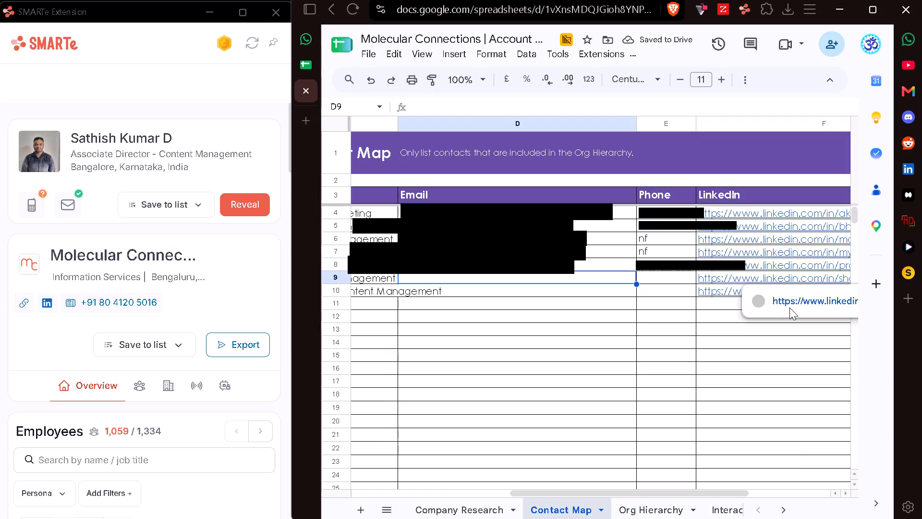
left_click(789, 308)
left_click(785, 303)
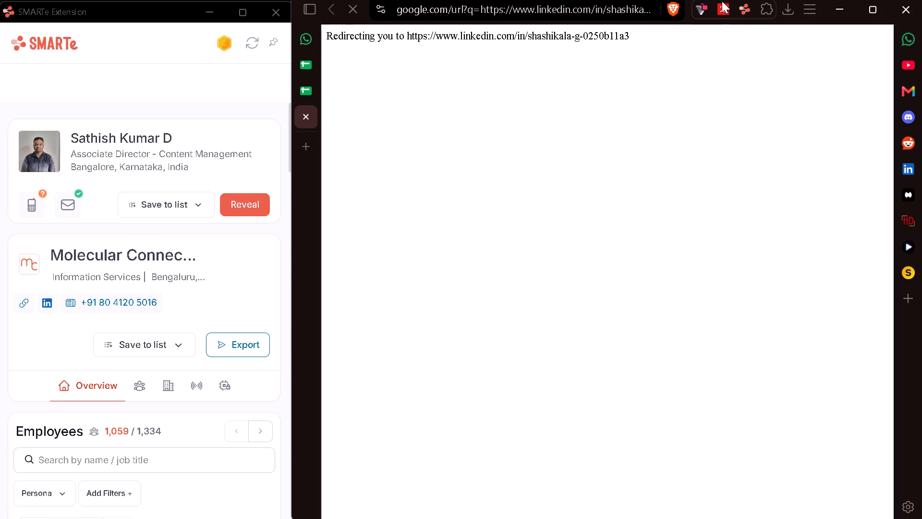
left_click(721, 1)
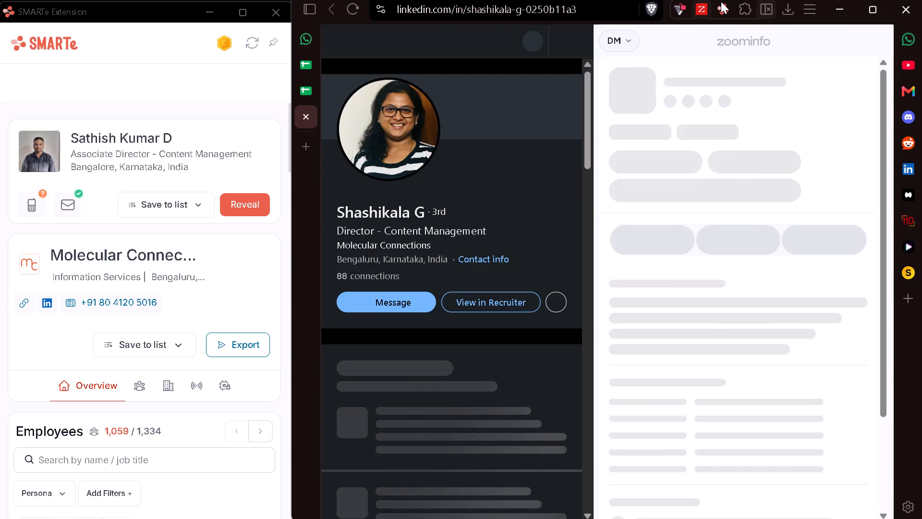
left_click(305, 115)
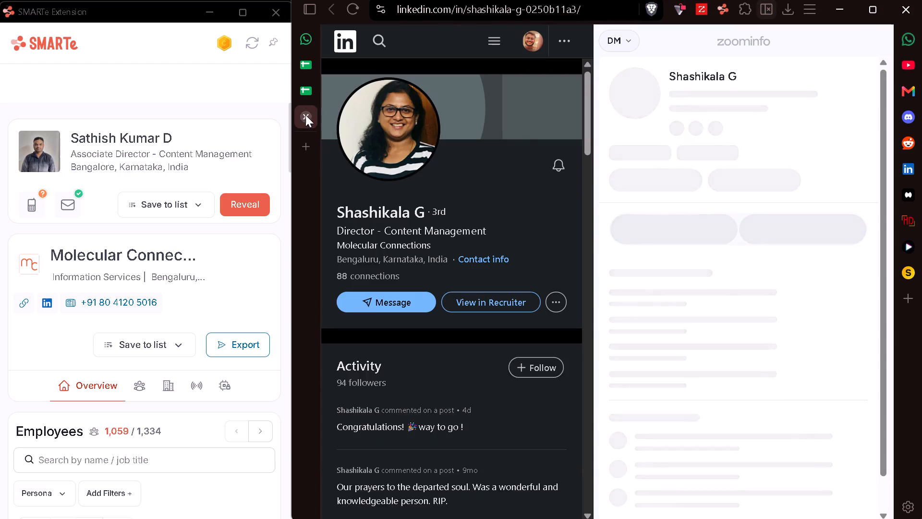
scroll(451, 316, "right", 7)
left_click(344, 278)
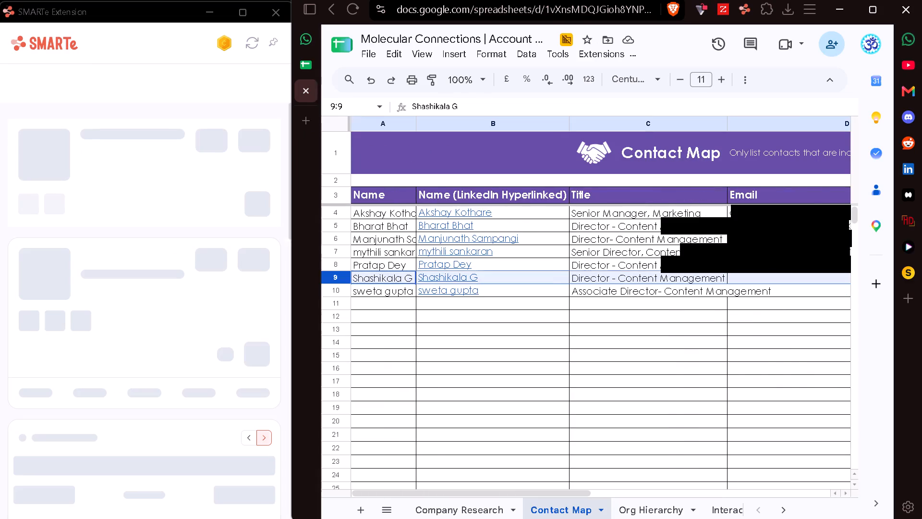
right_click(344, 278)
left_click(368, 338)
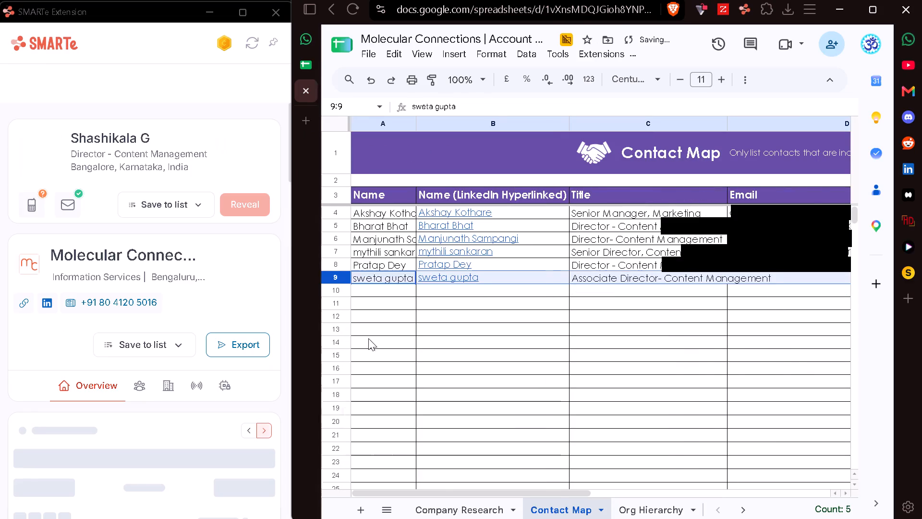
From the remaining row 9 contact's LinkedIn profile, copy the ZoomInfo business email into D9, checking SMARTe and closing its window.
scroll(561, 281, "left", 4)
left_click(533, 277)
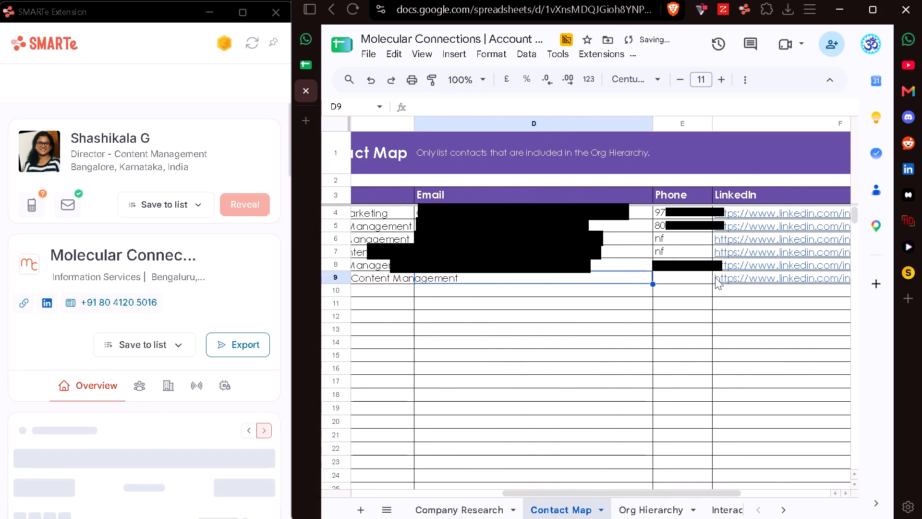
left_click(794, 301)
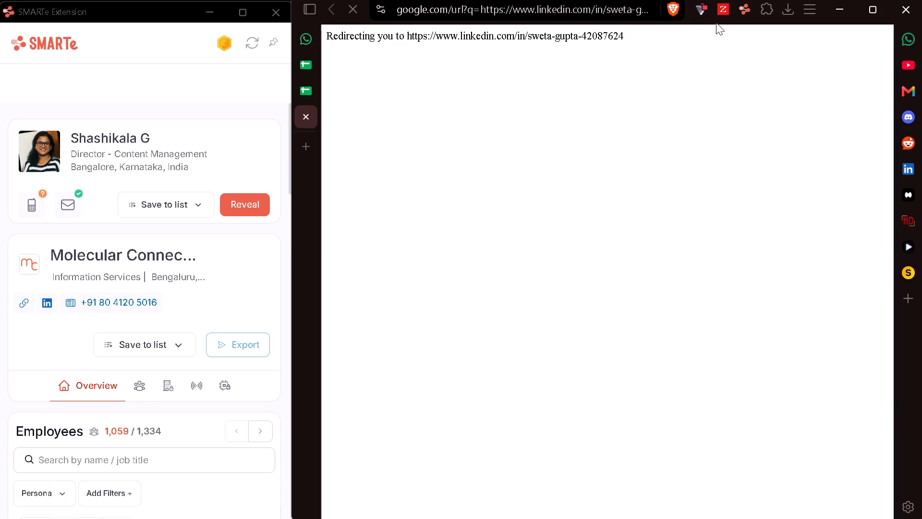
left_click(721, 4)
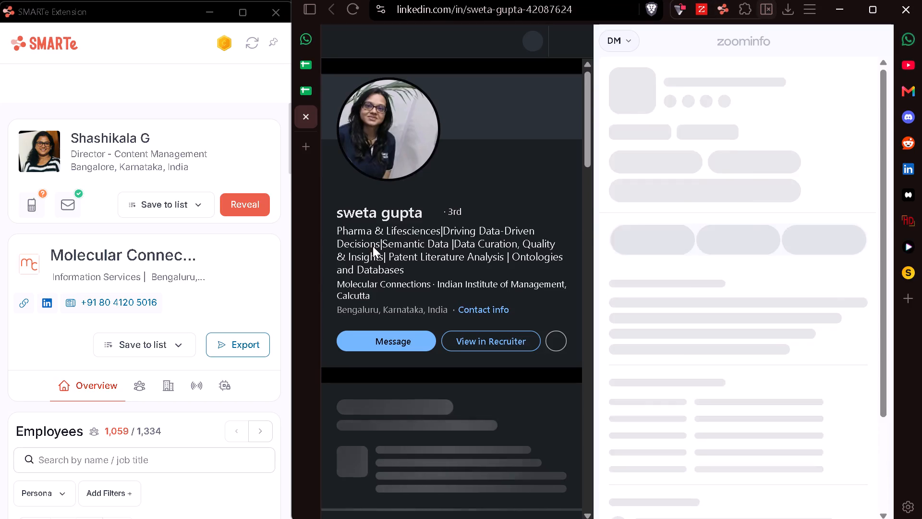
scroll(373, 246, "down", 3)
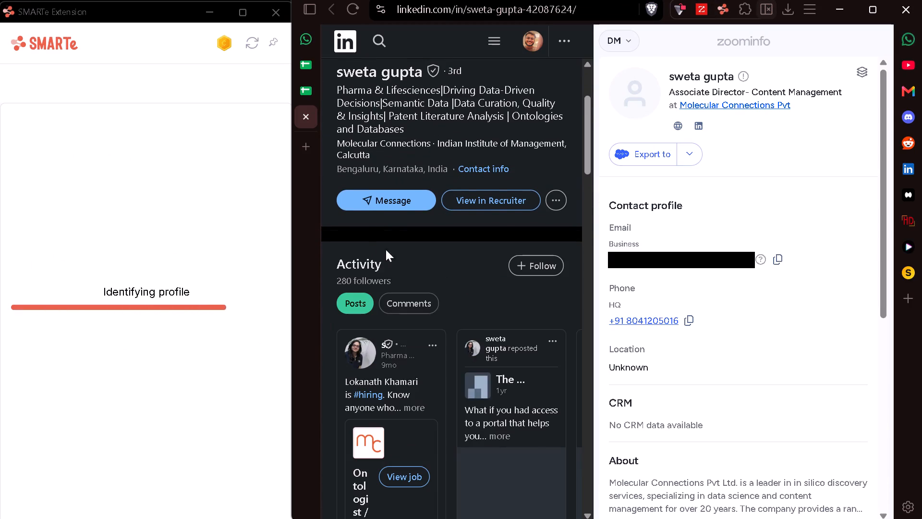
scroll(425, 301, "down", 1)
left_click(778, 259)
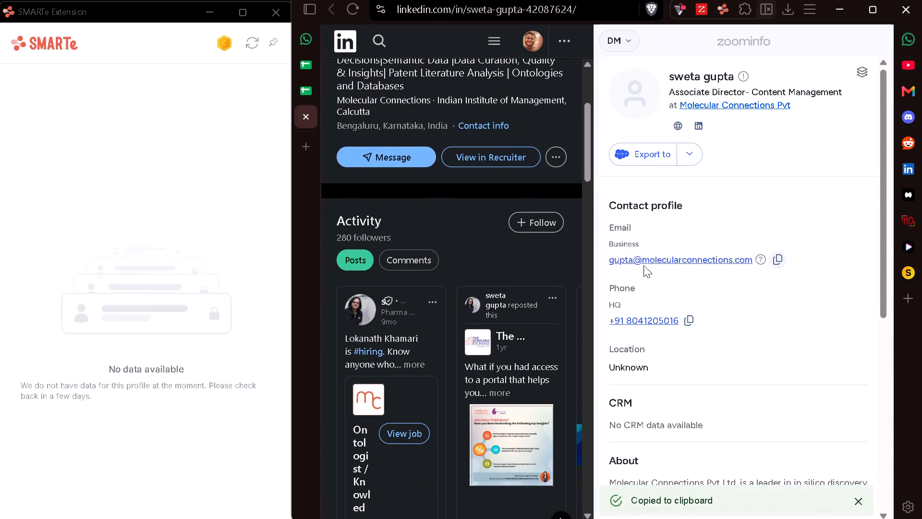
scroll(389, 323, "down", 3)
scroll(421, 244, "down", 2)
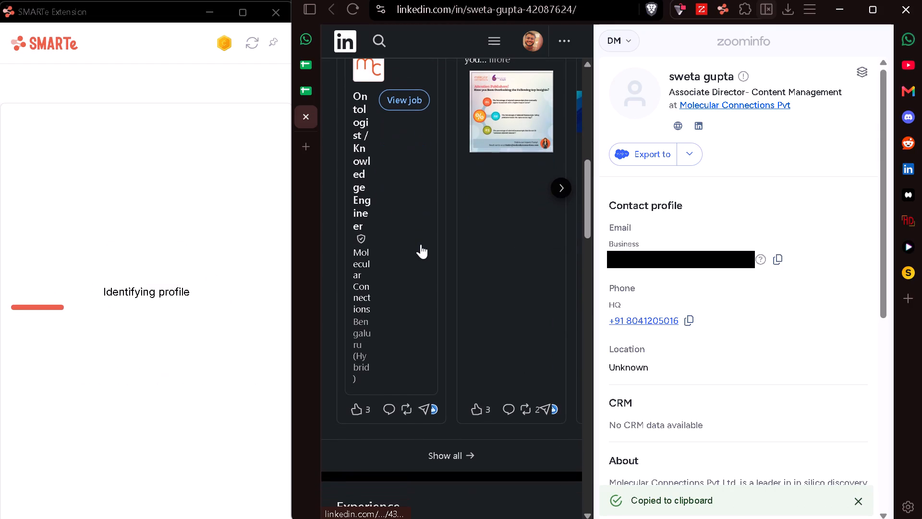
scroll(421, 244, "down", 3)
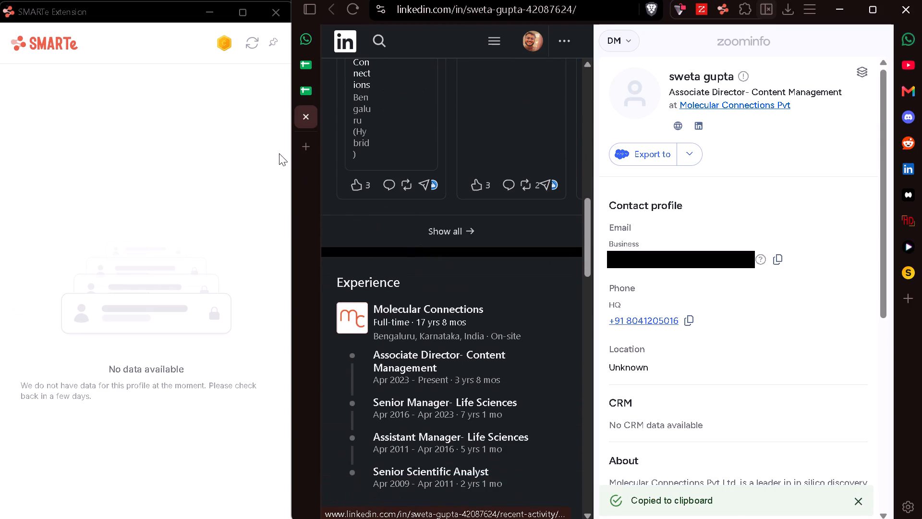
left_click(272, 11)
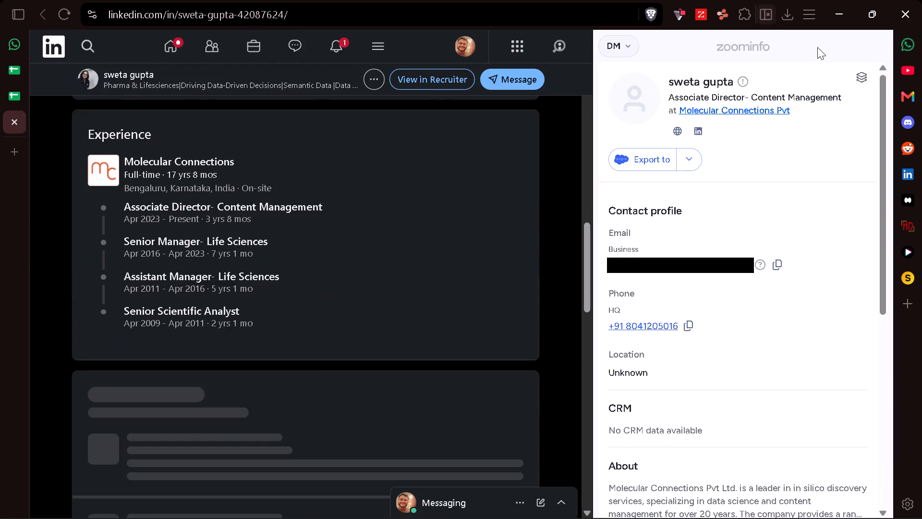
left_click(11, 118)
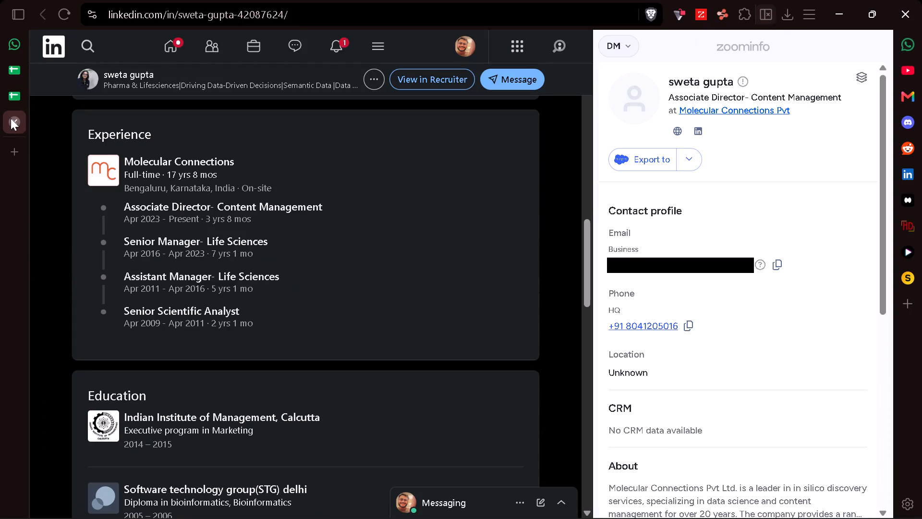
key("ctrl+v")
Enter nf in Phone cell E9.
key("Right")
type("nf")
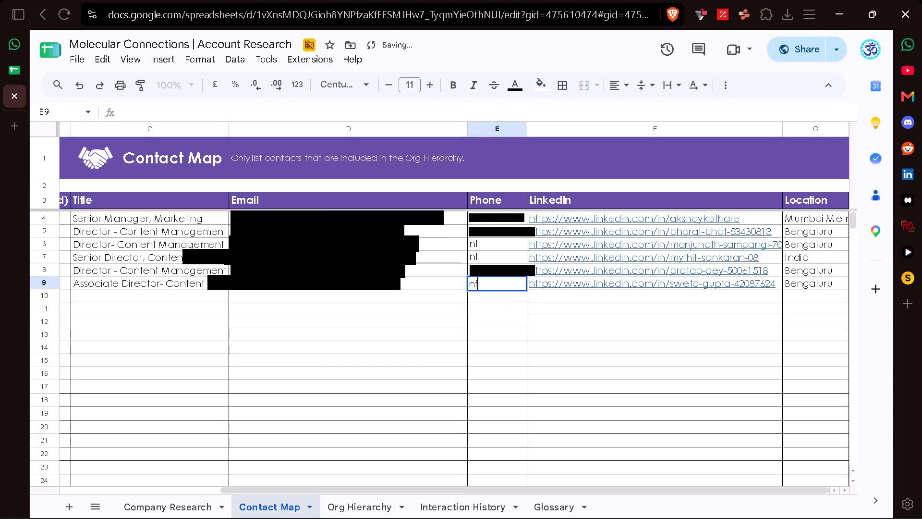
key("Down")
Select the whole Contact Map sheet and auto-fit its column widths to their contents.
scroll(286, 338, "right", 5)
scroll(286, 338, "up", 2)
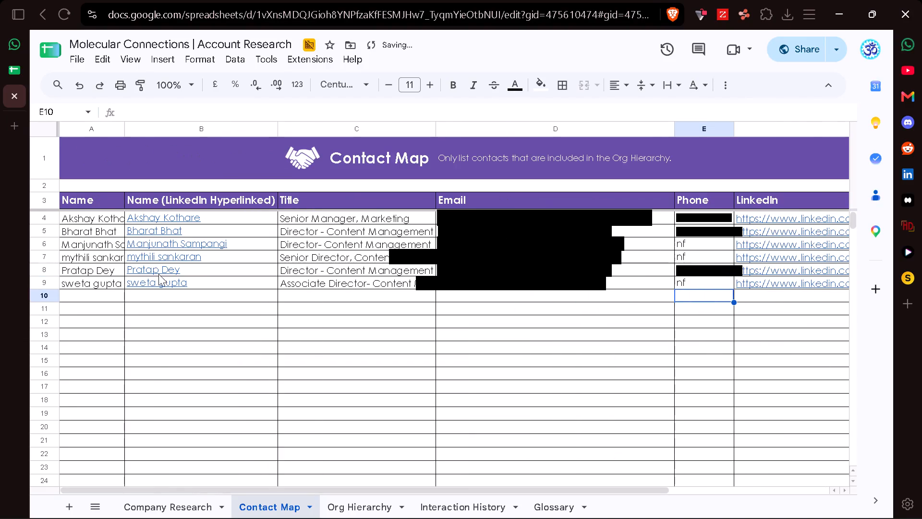
left_click(43, 131)
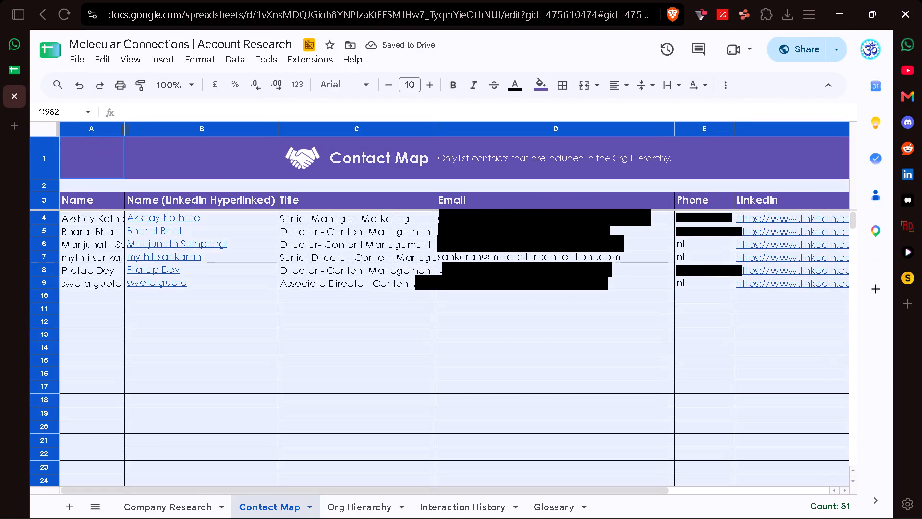
double_click(126, 130)
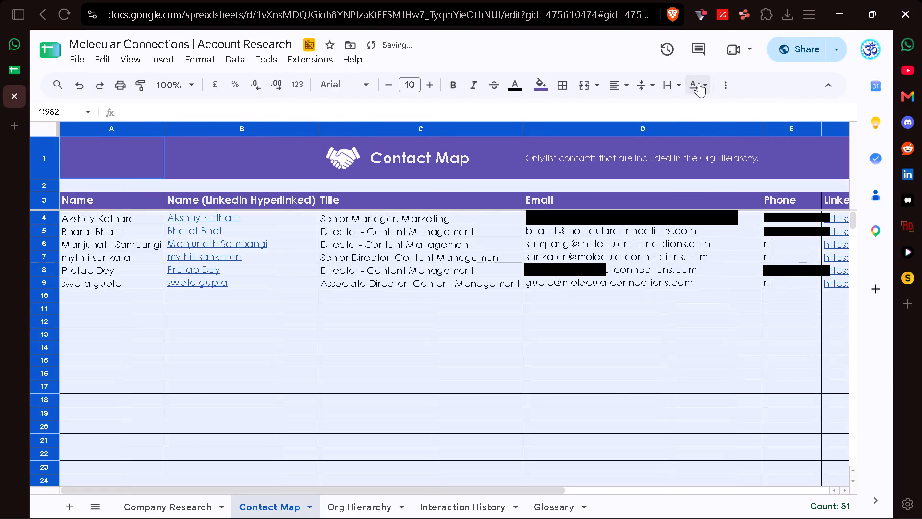
Set the vertical alignment of all Contact Map cells to middle and clear the whole-sheet selection.
left_click(643, 82)
left_click(671, 112)
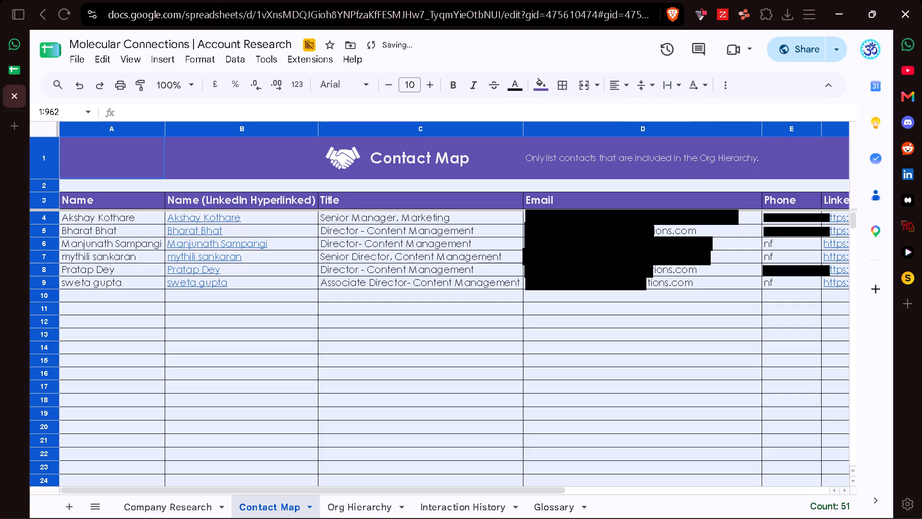
scroll(632, 333, "left", 5)
scroll(632, 333, "right", 7)
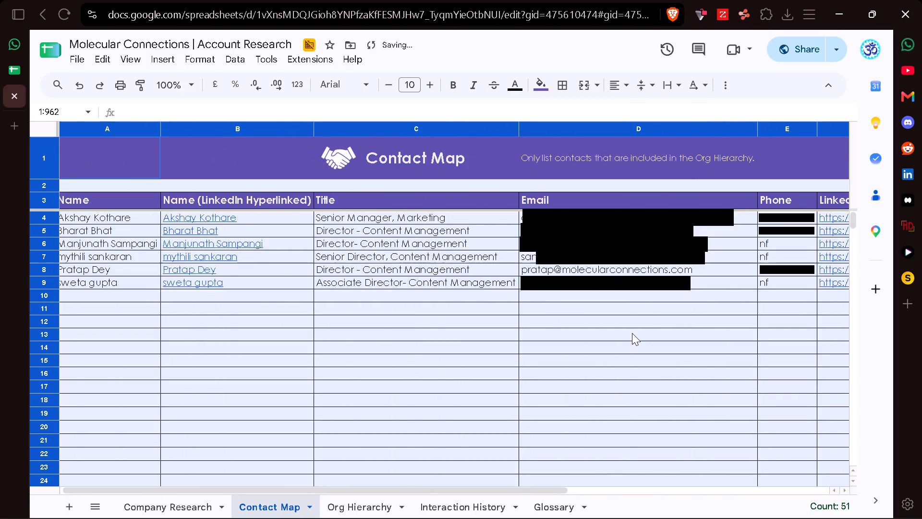
scroll(545, 315, "left", 7)
scroll(545, 315, "right", 7)
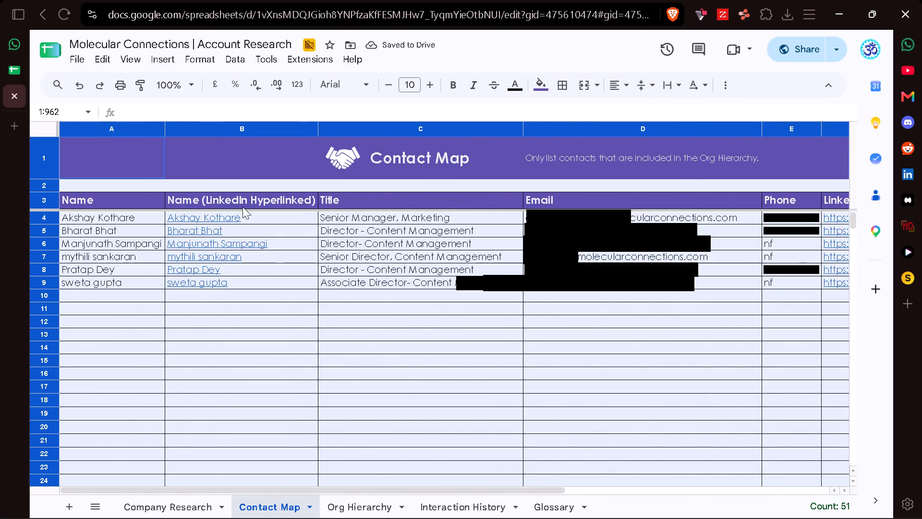
left_click(121, 157)
Copy the Molecular Connections sheet's sharing link and insert it as a titled file chip in AR Master Sheet cell B150.
left_click(802, 42)
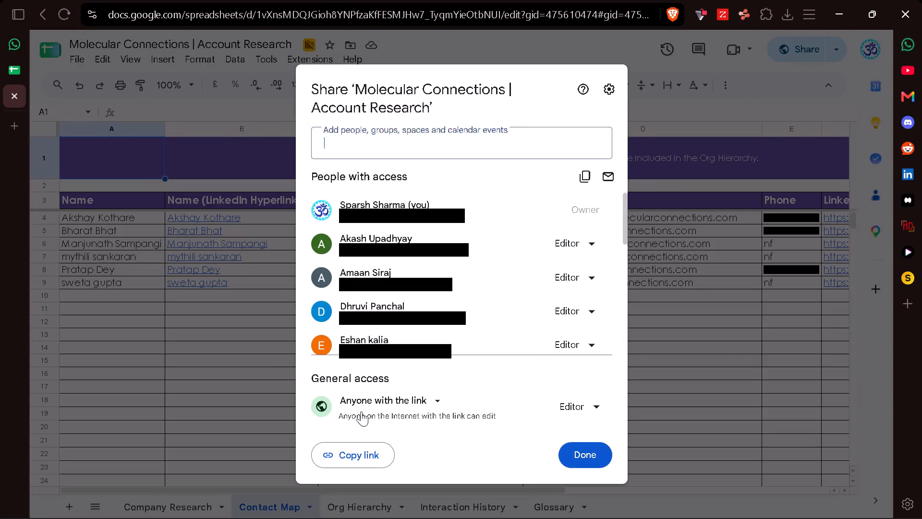
left_click(359, 447)
left_click(567, 456)
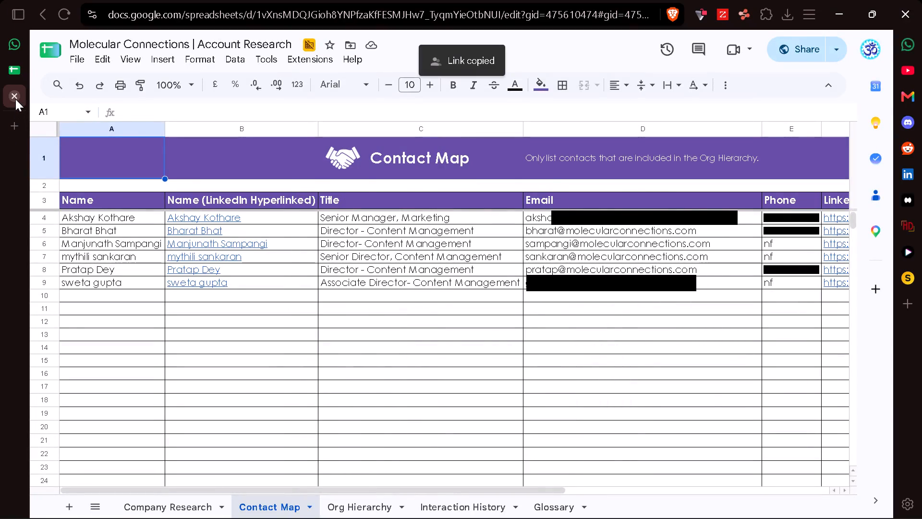
left_click(13, 71)
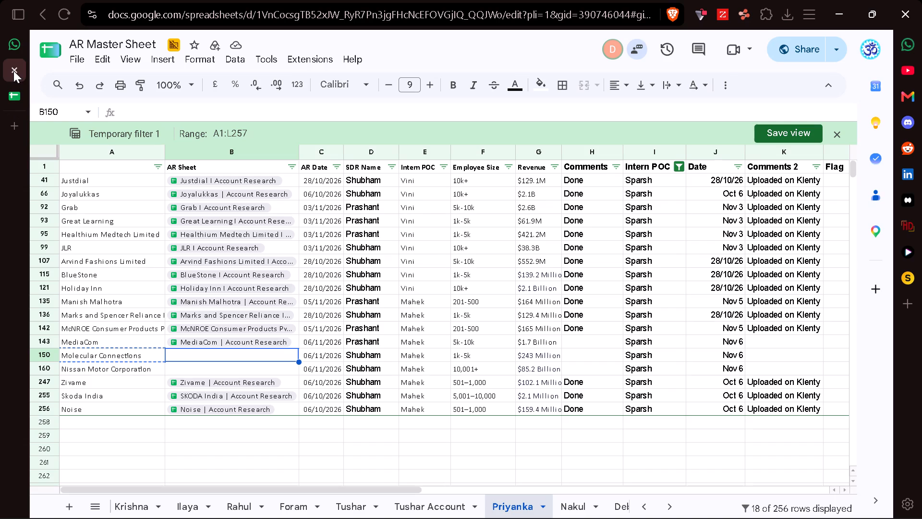
key("ctrl+v")
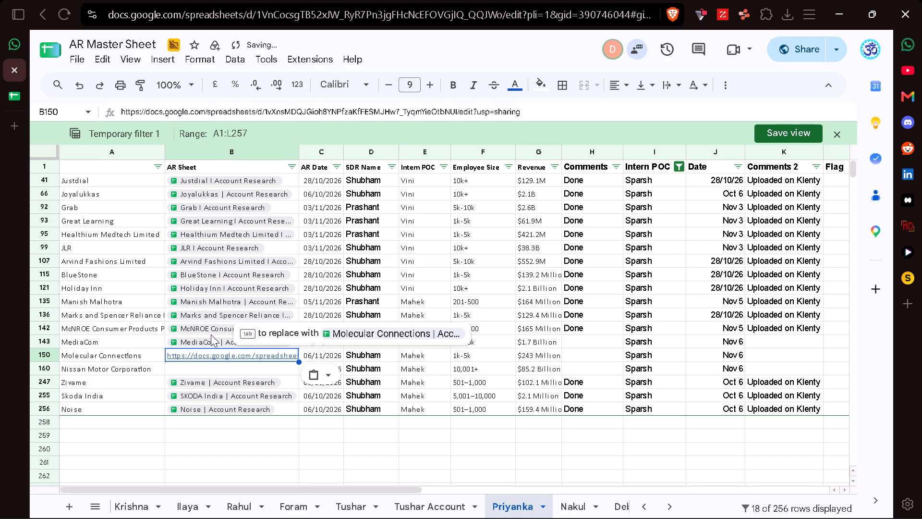
key("Tab")
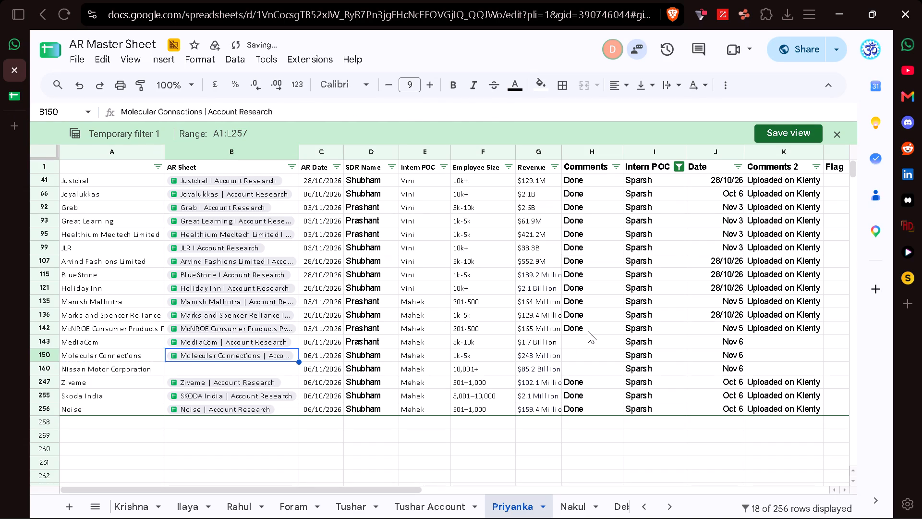
Fill the Comments value Done from the McNROE row down to the MediaCom and Molecular Connections rows.
left_click(589, 331)
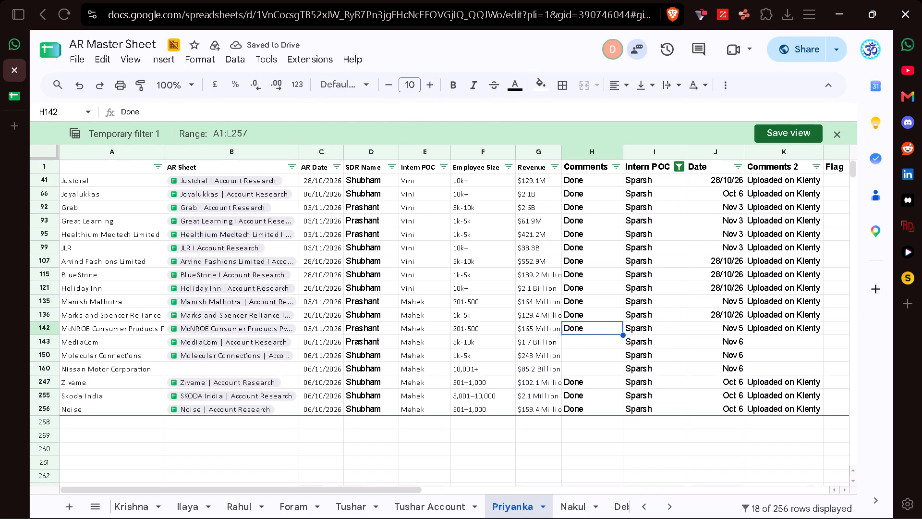
left_click_drag(624, 334, 623, 354)
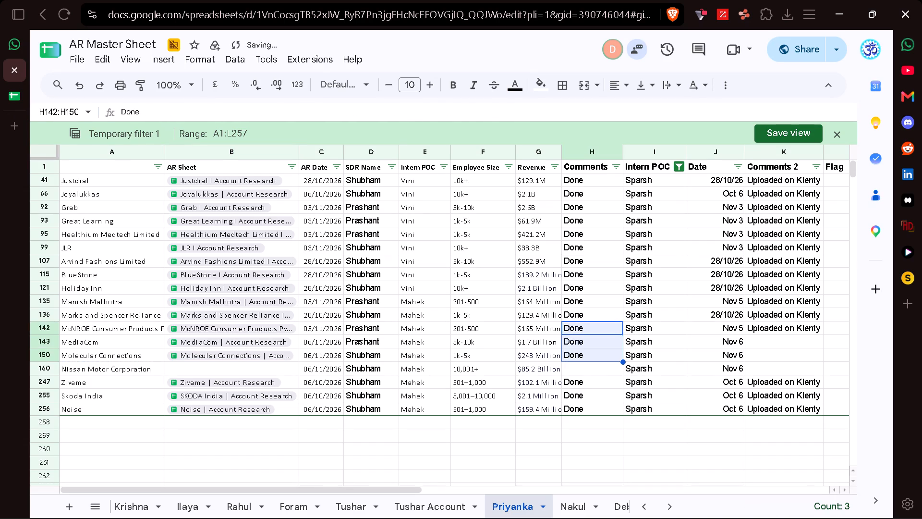
left_click(585, 369)
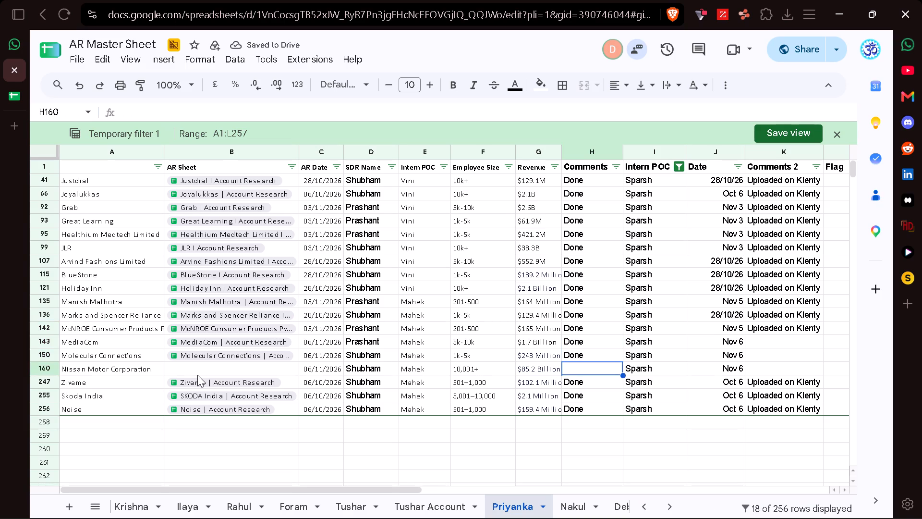
Copy the Nissan Motor Corporation name, duplicate the Molecular Connections sheet as Nissan Motor Corporation | Account Research, and close the original's browser tab.
left_click(197, 375)
left_click(97, 367)
key("ctrl+c")
key("Right")
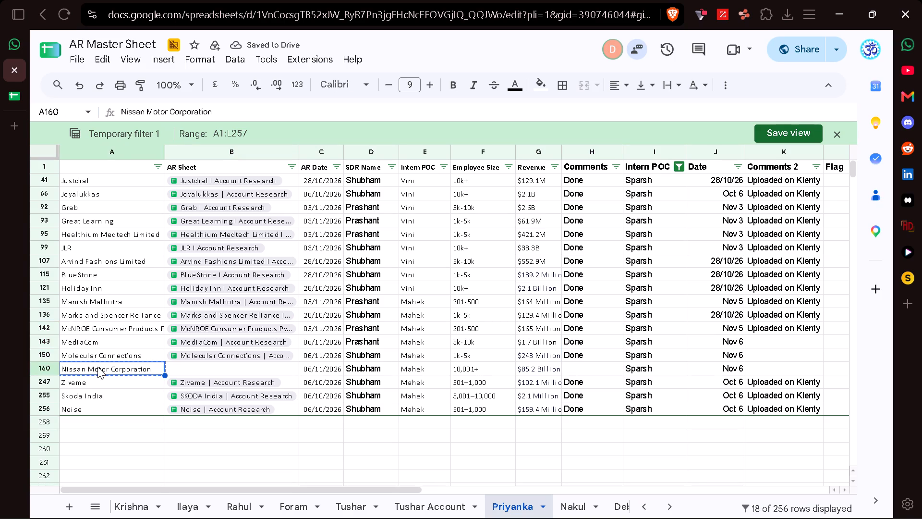
left_click(13, 101)
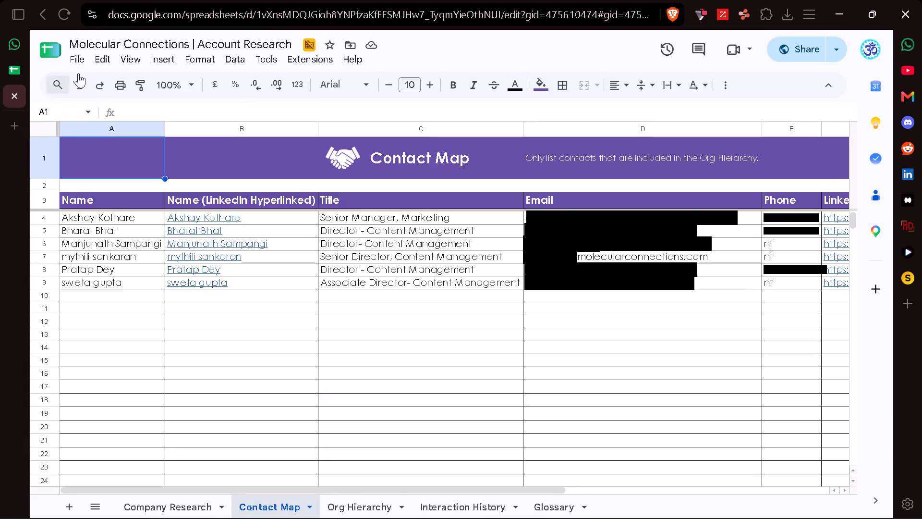
left_click(78, 59)
left_click(113, 148)
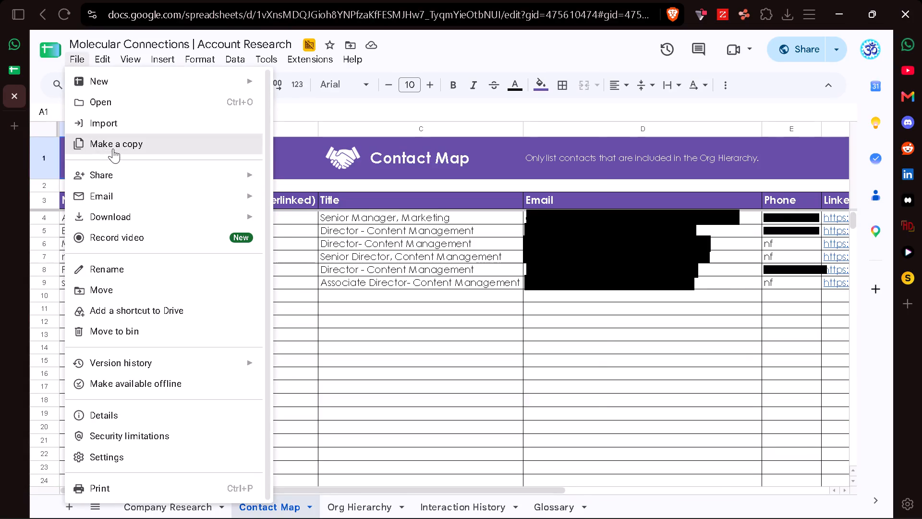
left_click(497, 182)
key("BackSpace")
key("BackSpace")
key("BackSpace")
key("BackSpace")
key("BackSpace")
key("BackSpace")
key("BackSpace")
key("BackSpace")
key("BackSpace")
key("BackSpace")
key("BackSpace")
key("BackSpace")
key("BackSpace")
key("BackSpace")
key("BackSpace")
key("BackSpace")
key("BackSpace")
key("BackSpace")
key("BackSpace")
key("BackSpace")
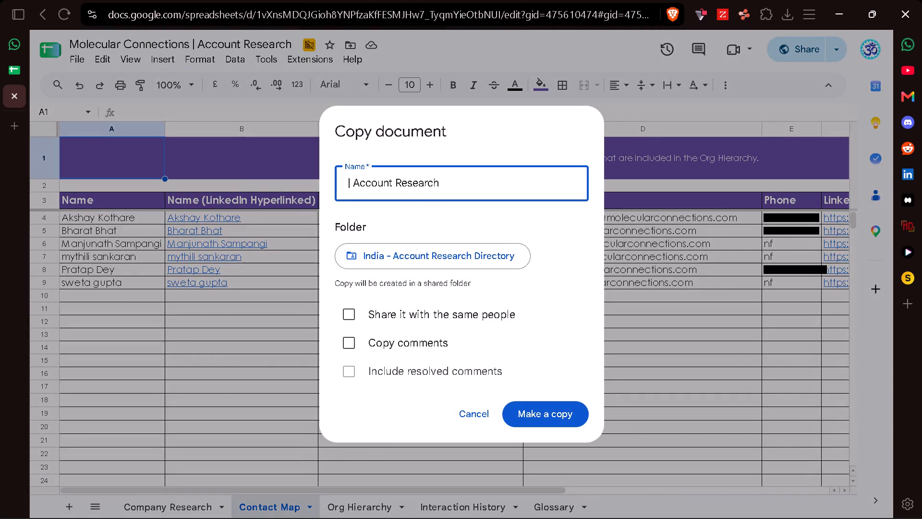
key("ctrl+v")
left_click(561, 410)
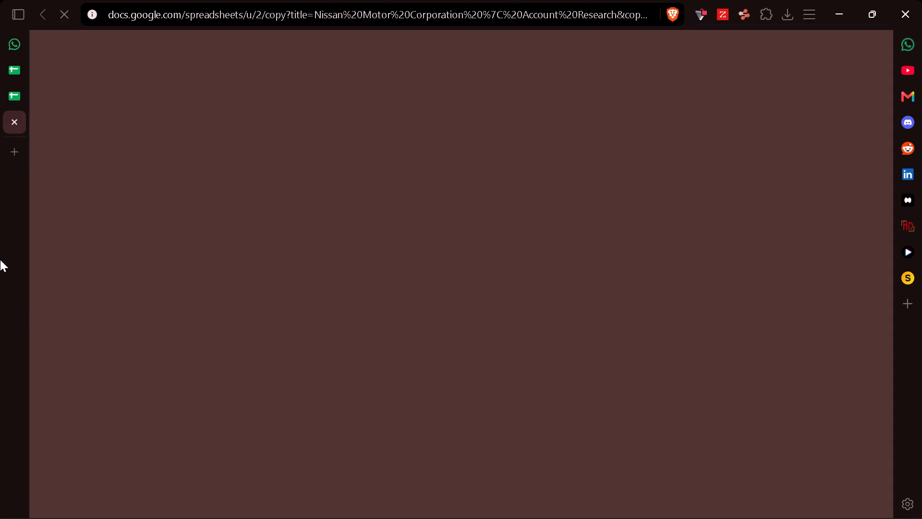
double_click(13, 95)
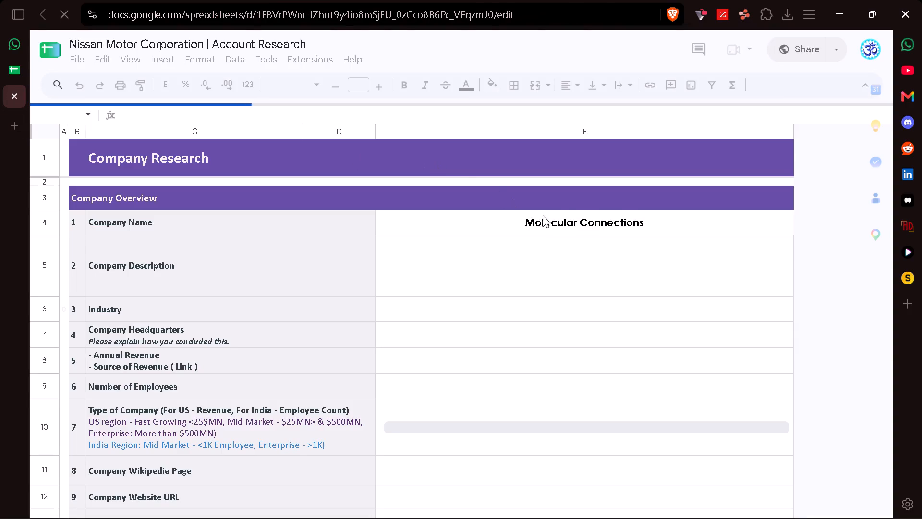
Set Company Name in E4 of the Company Research sheet to Nissan Motor Corporation.
left_click(547, 221)
key("BackSpace")
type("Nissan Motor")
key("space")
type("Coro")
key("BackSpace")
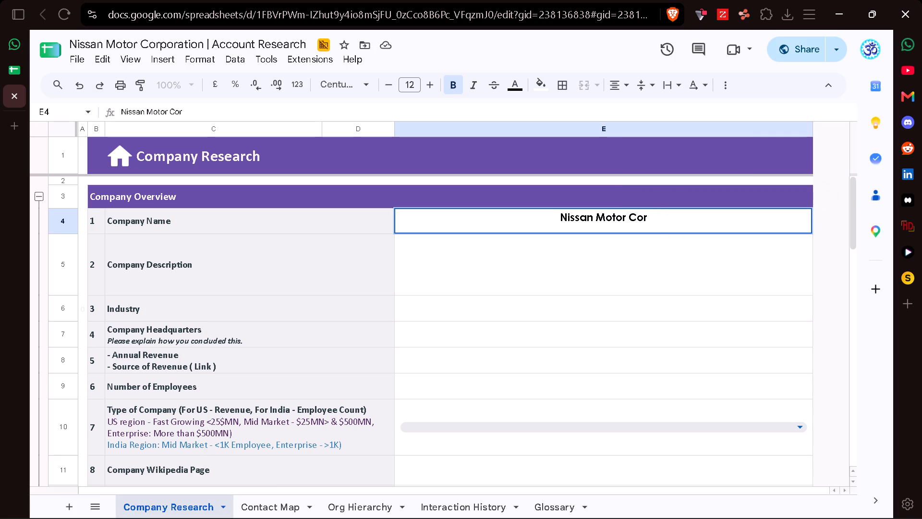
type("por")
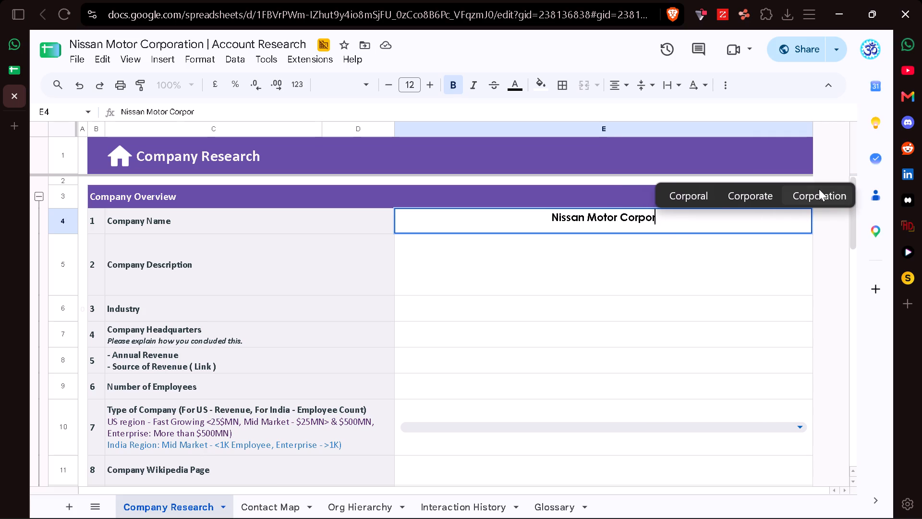
left_click(819, 189)
key("Return")
Clear the copied Molecular Connections contacts from A4:G9 of the Contact Map sheet and return to cell A4.
left_click(264, 490)
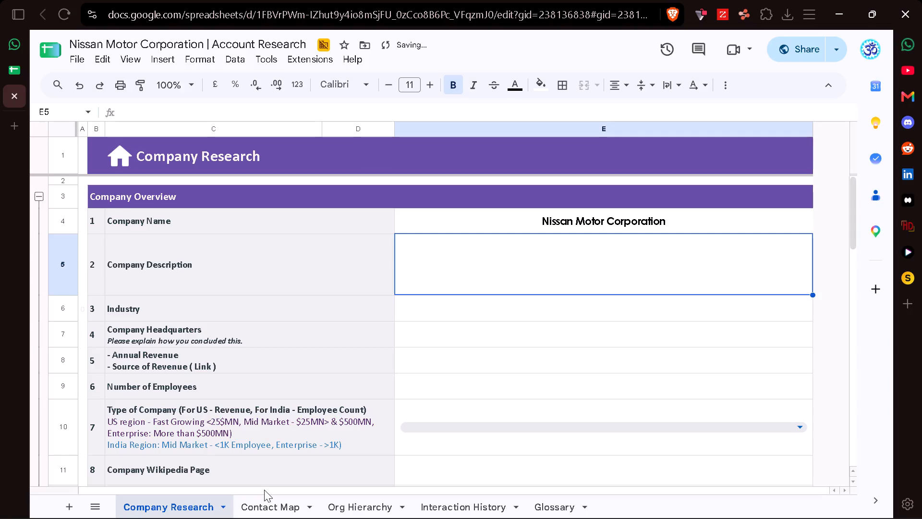
left_click(278, 510)
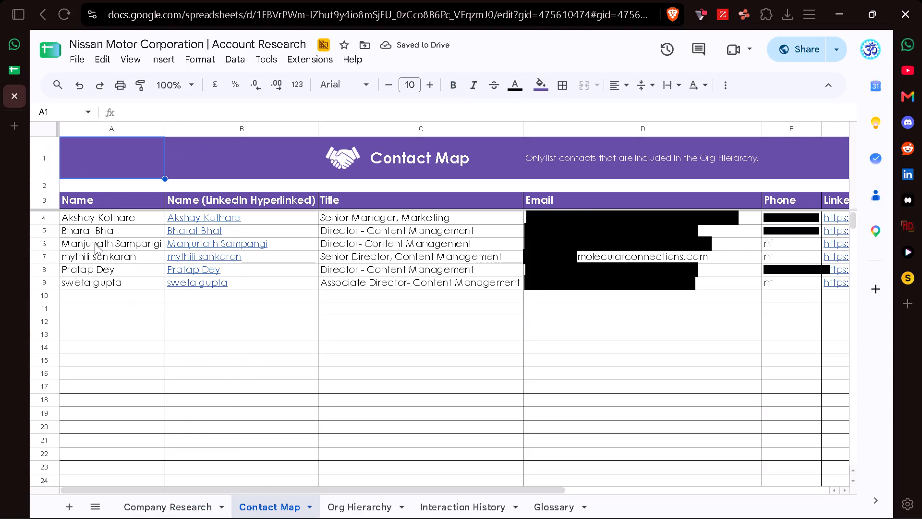
left_click(107, 224)
key("ctrl+shift+Down")
key("ctrl+shift+Right")
key("ctrl+shift+Right")
key("BackSpace")
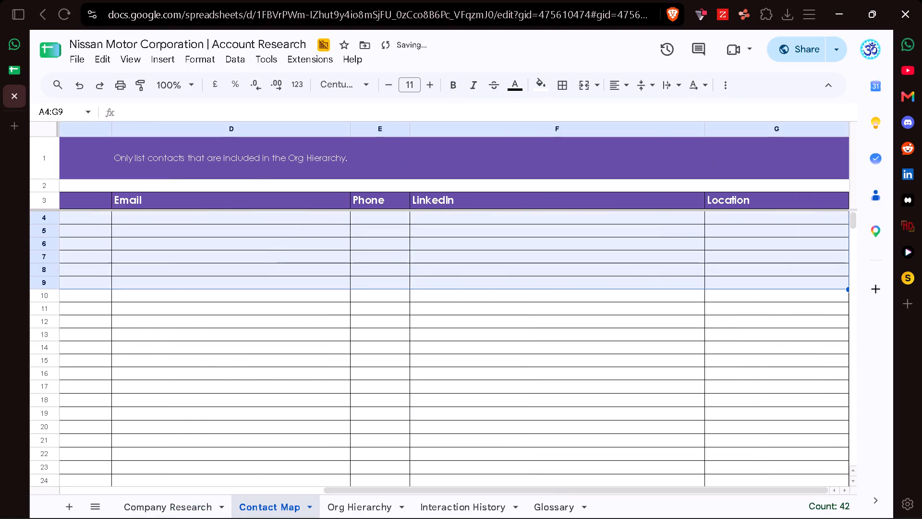
scroll(102, 224, "right", 7)
left_click(85, 222)
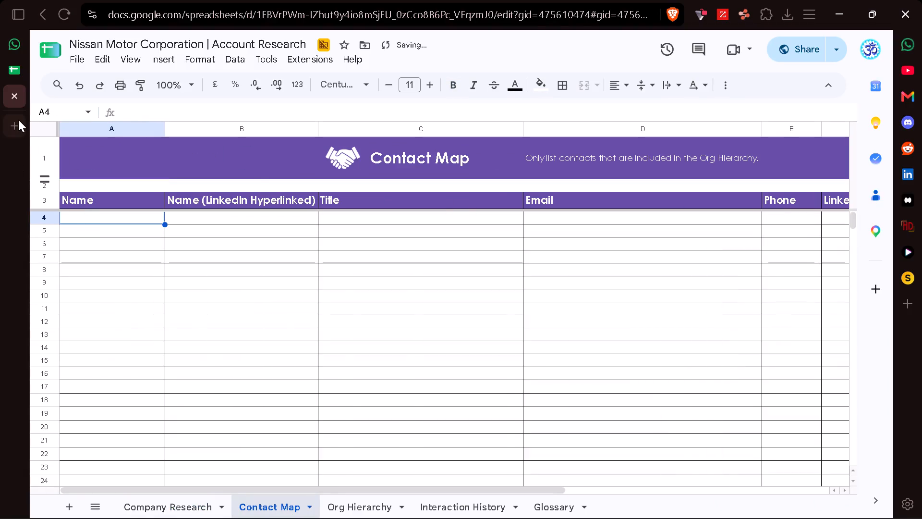
Open LinkedIn Recruiter in a new browser tab, close the feed tab, and create a project named AR for Nissan Motor Corporation.
left_click(18, 120)
left_click(907, 172)
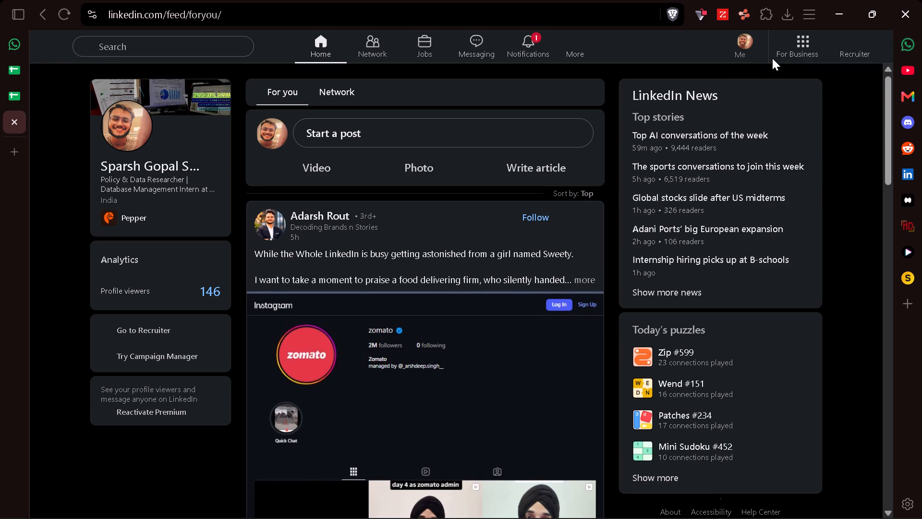
left_click(845, 48)
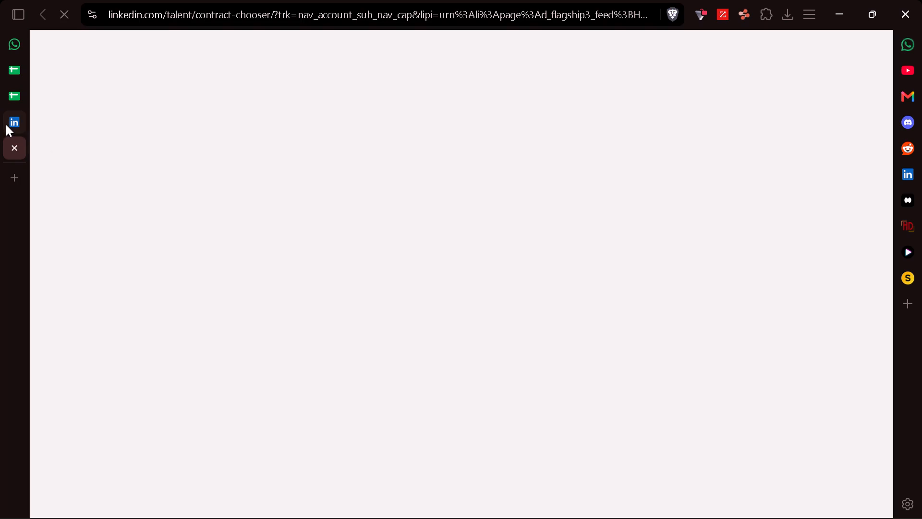
double_click(12, 122)
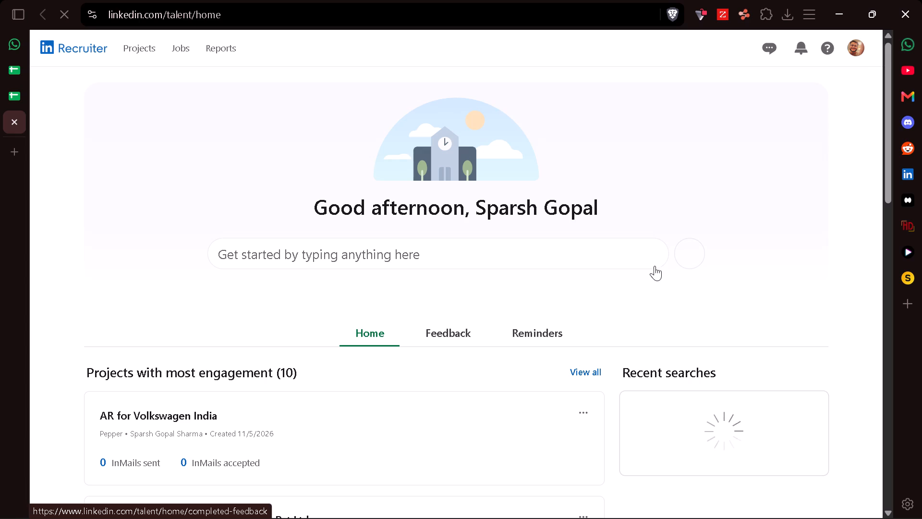
left_click(685, 260)
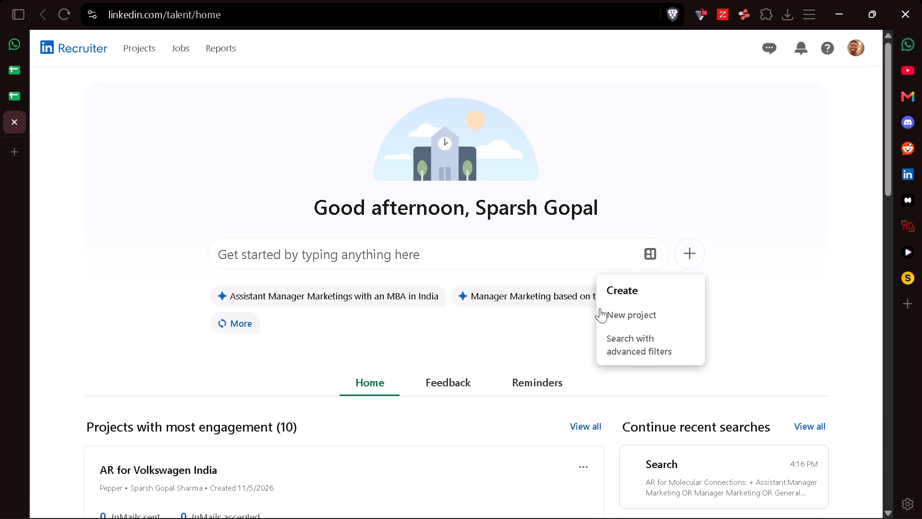
left_click(627, 315)
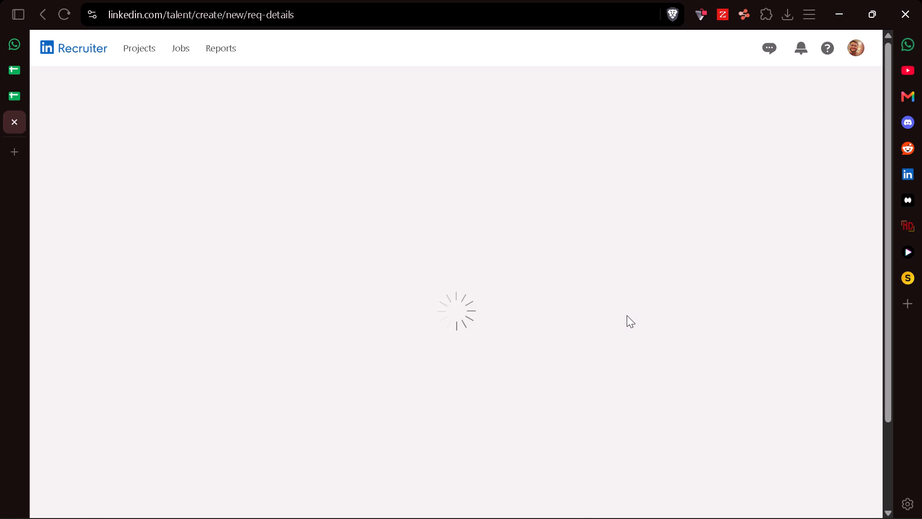
left_click(189, 214)
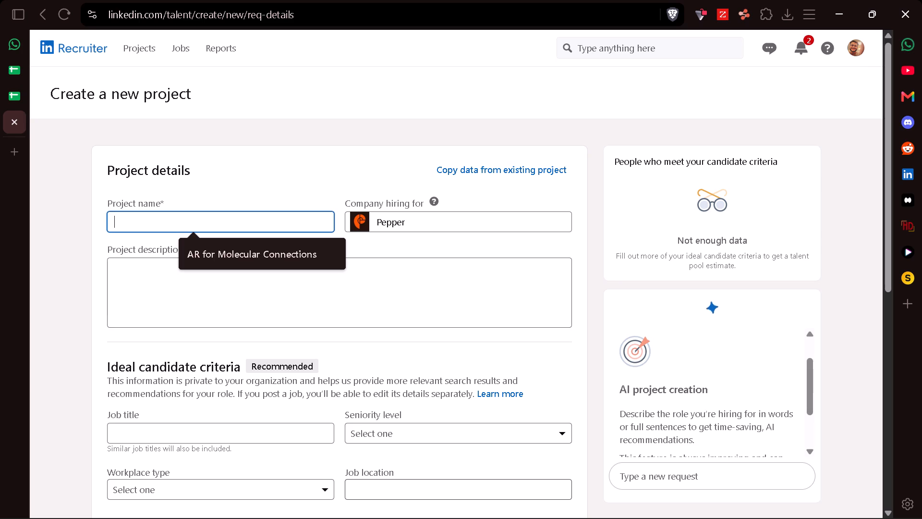
left_click(325, 253)
left_click(183, 224)
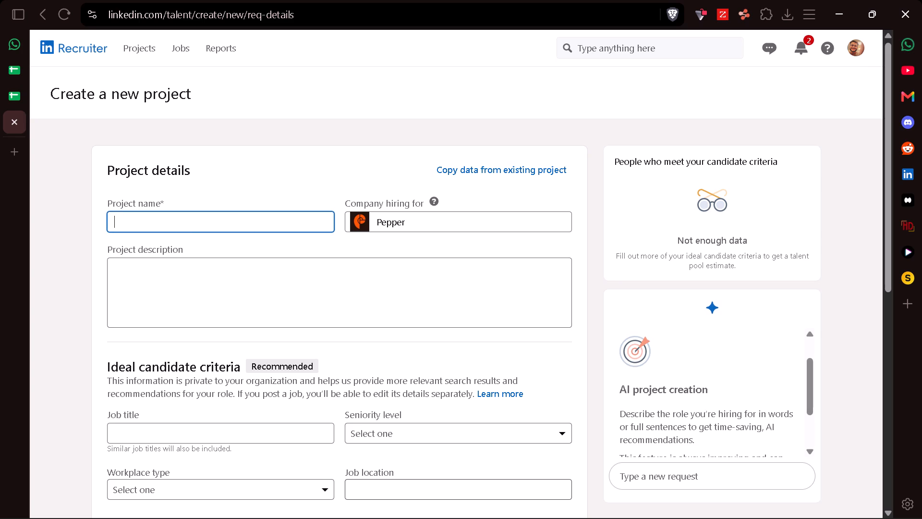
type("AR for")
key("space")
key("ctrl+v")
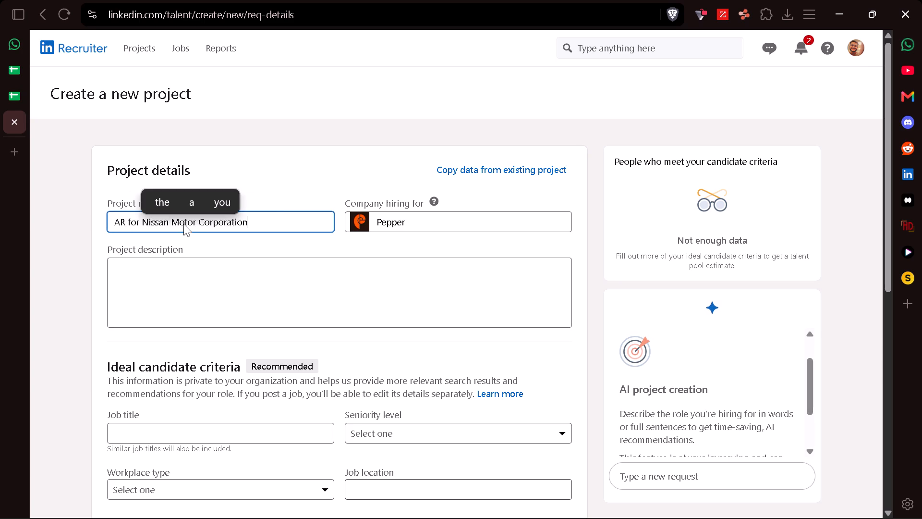
scroll(362, 382, "down", 5)
left_click(520, 432)
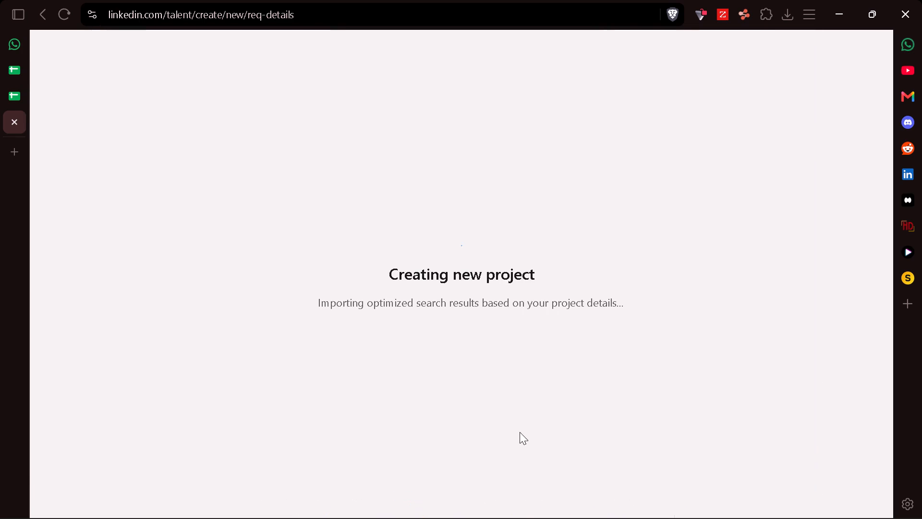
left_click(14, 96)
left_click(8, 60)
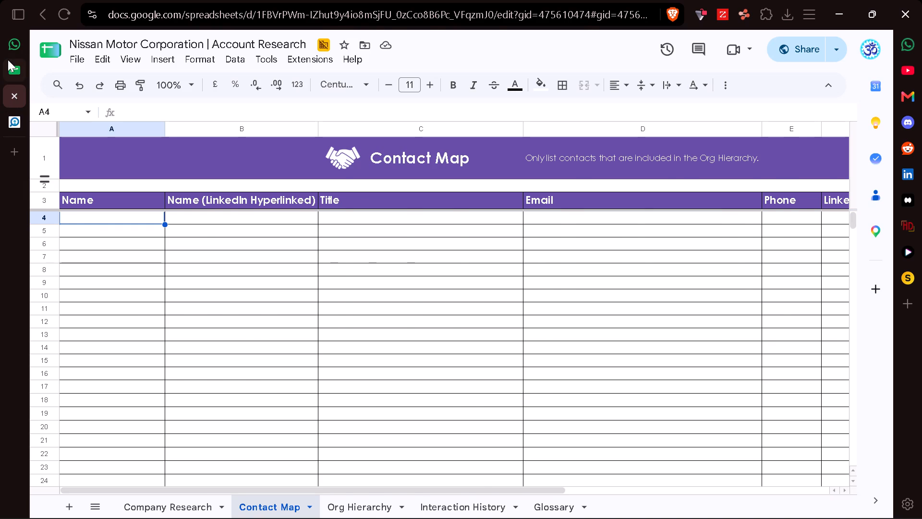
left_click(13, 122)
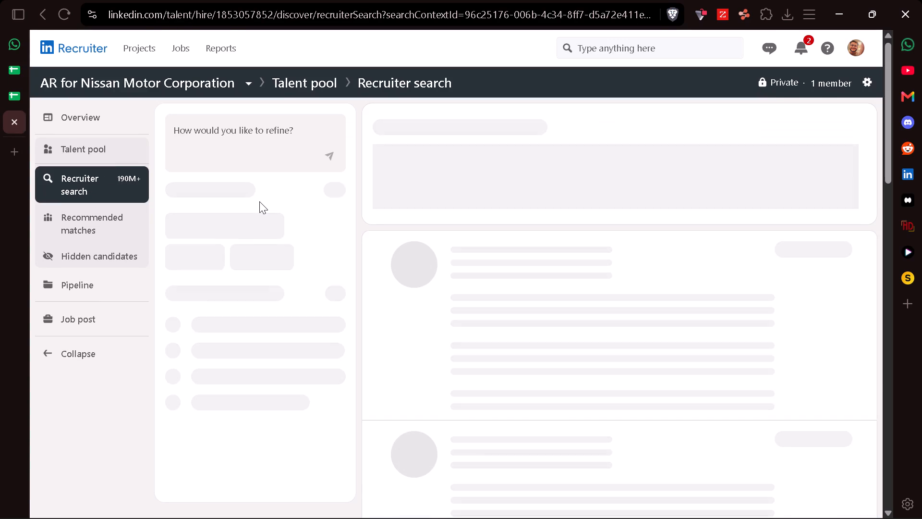
Apply the saved custom filter main to the Nissan project's Recruiter search.
left_click(329, 189)
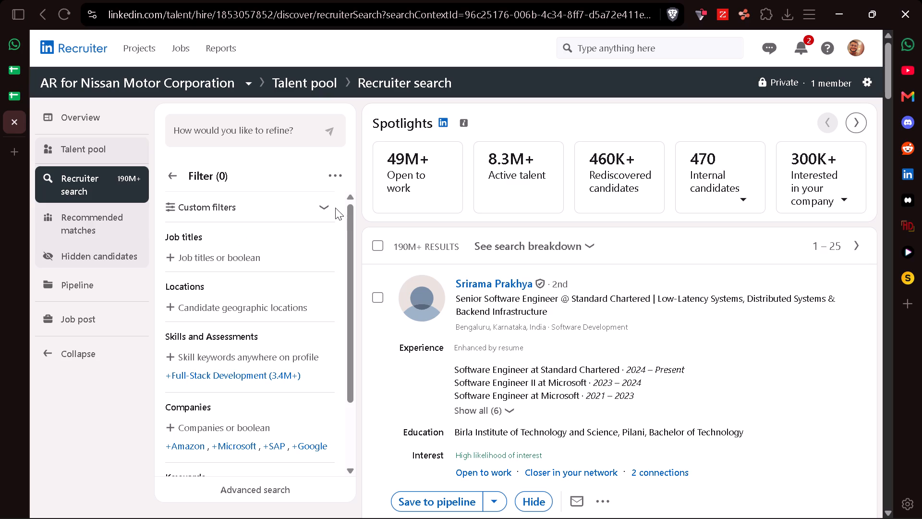
left_click(326, 208)
left_click(183, 236)
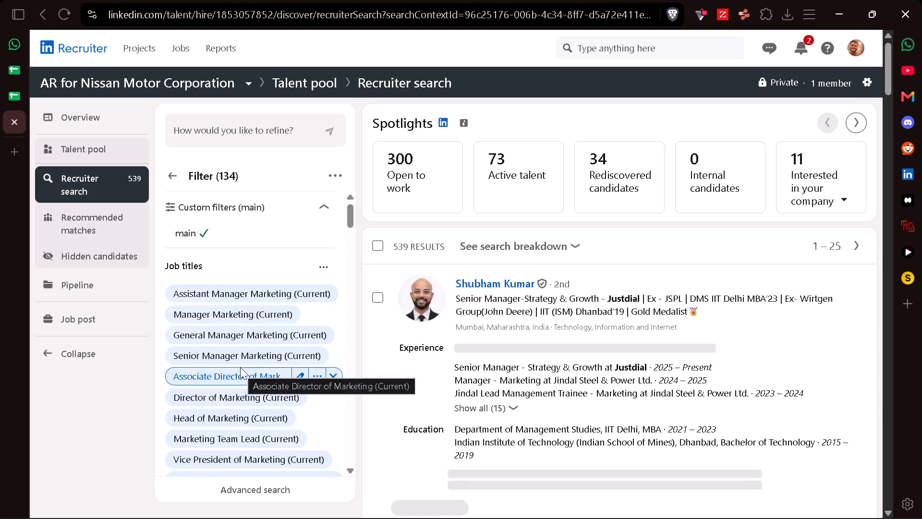
Remove Justdial from the search's Companies filter.
scroll(240, 367, "down", 16)
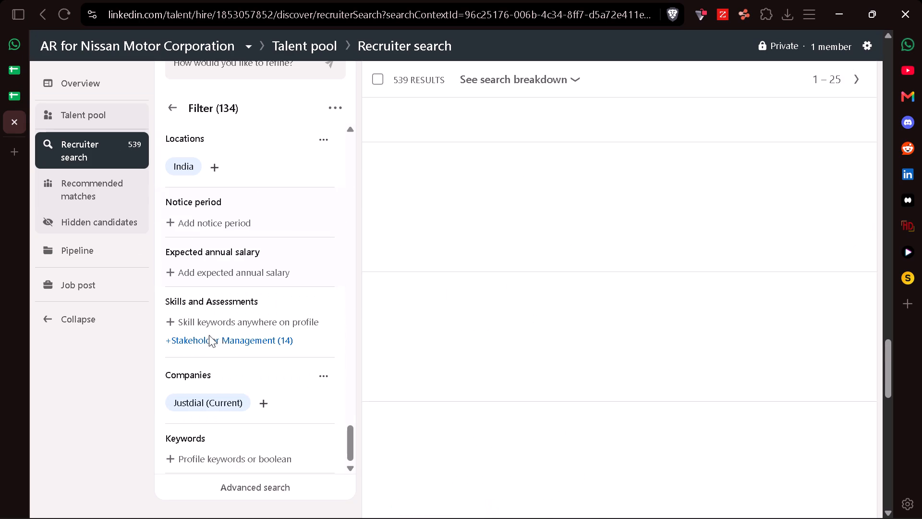
left_click(244, 399)
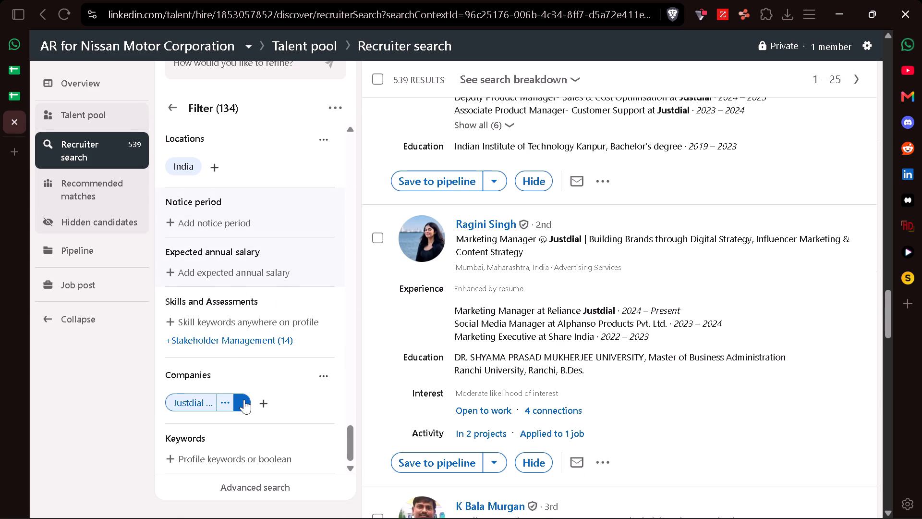
Add Nissan Motor Corporation to the search's Companies filter and restrict it to Current.
left_click(209, 341)
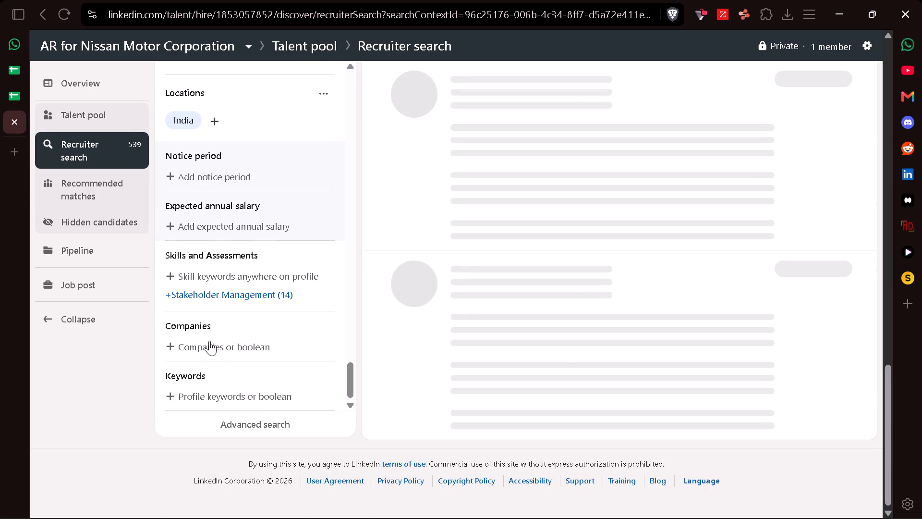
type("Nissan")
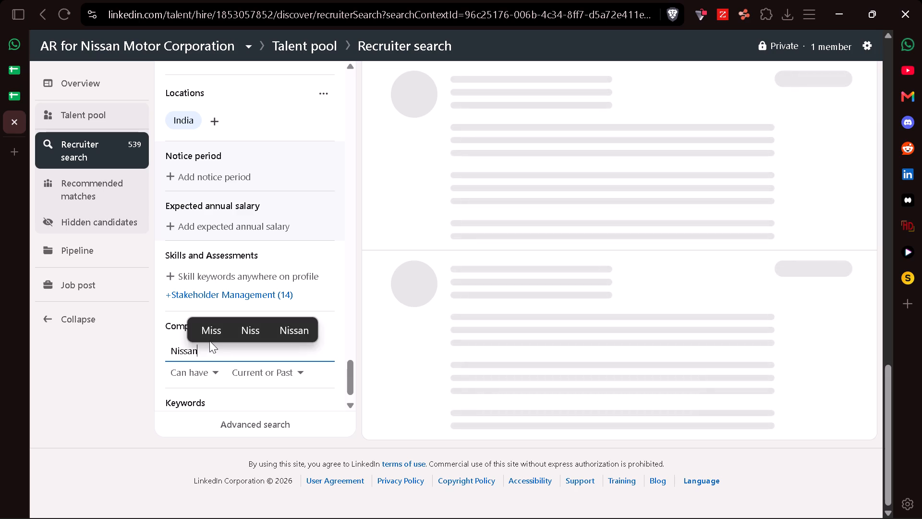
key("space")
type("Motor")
scroll(209, 318, "down", 2)
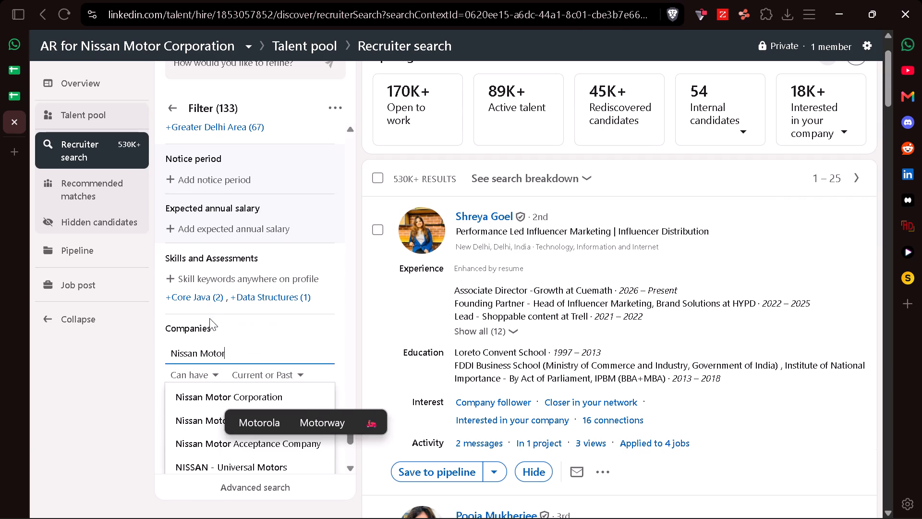
left_click(199, 393)
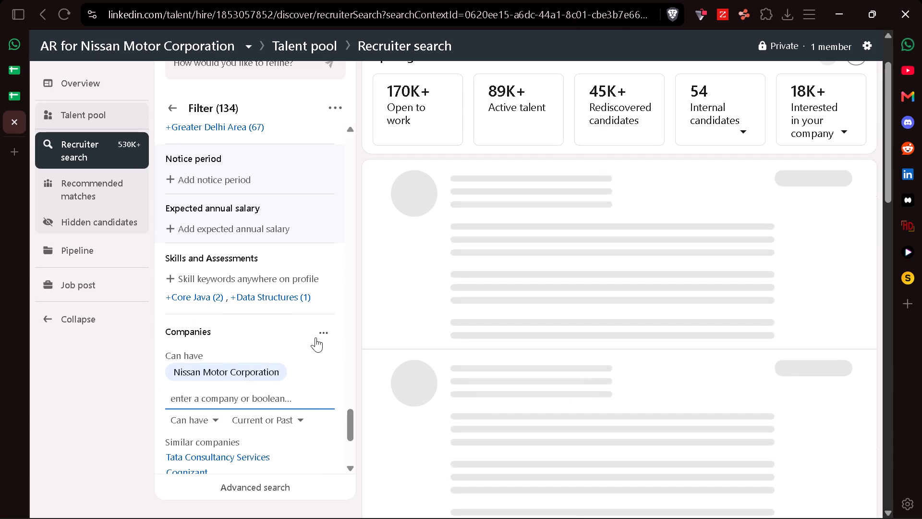
left_click(315, 337)
left_click(399, 403)
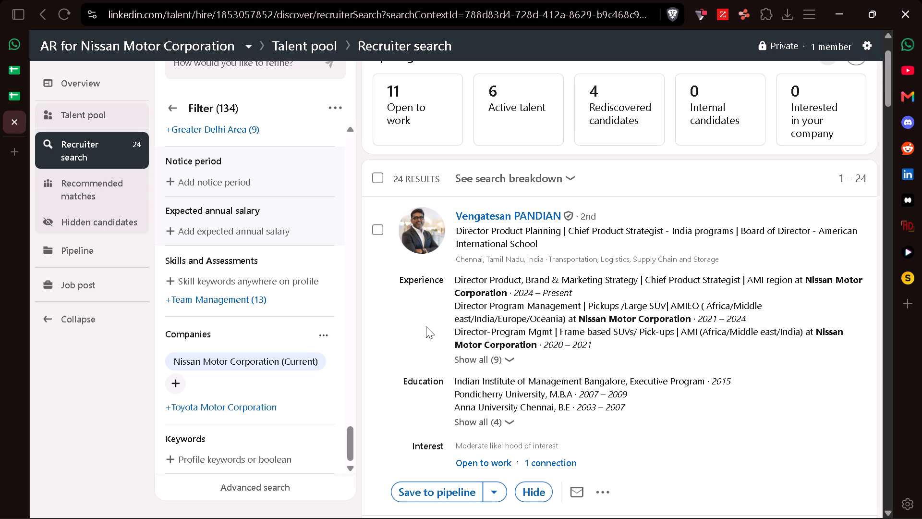
Save the Director - Marketing & Corporate Strategy at Nissan Motor Corporation in Gurugram to the project pipeline.
scroll(426, 326, "down", 1)
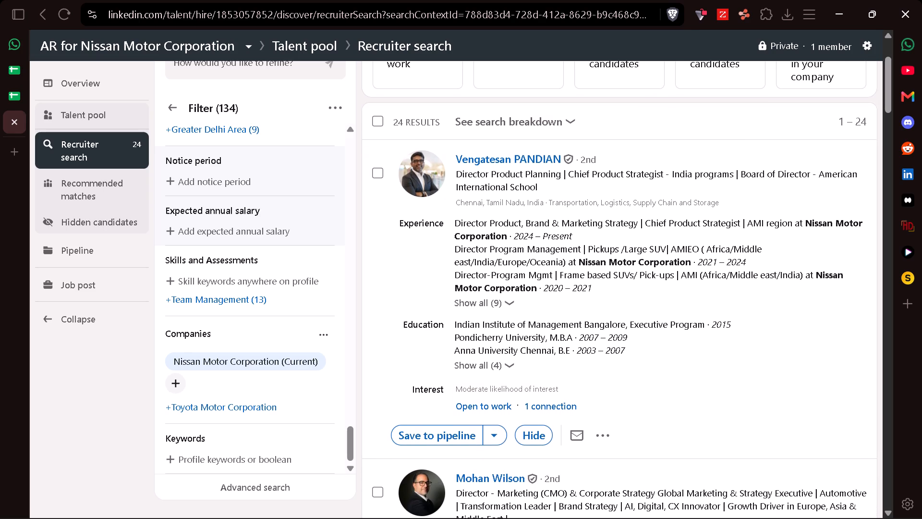
scroll(426, 326, "down", 1)
scroll(429, 383, "down", 1)
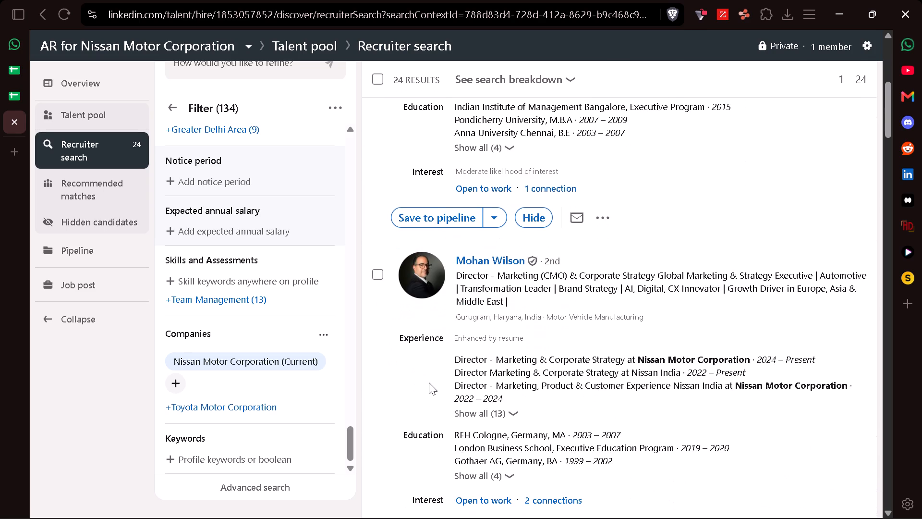
scroll(429, 383, "down", 2)
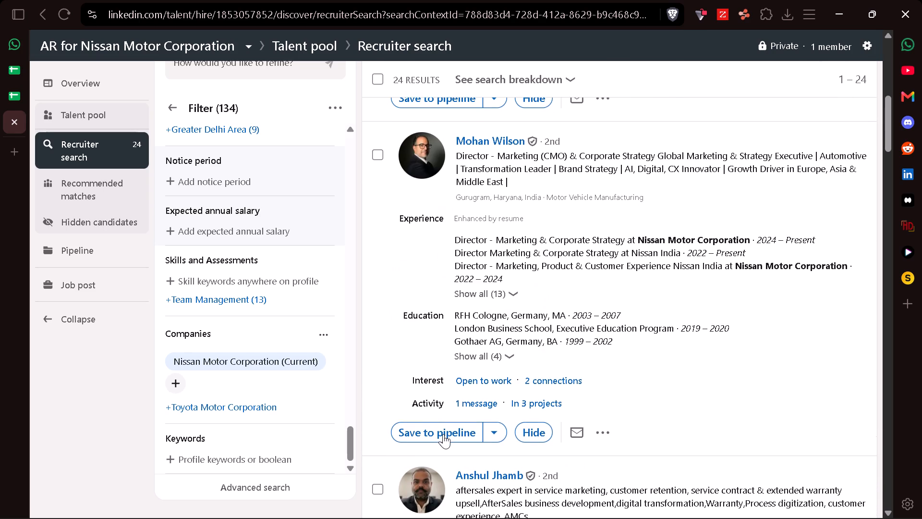
left_click(443, 434)
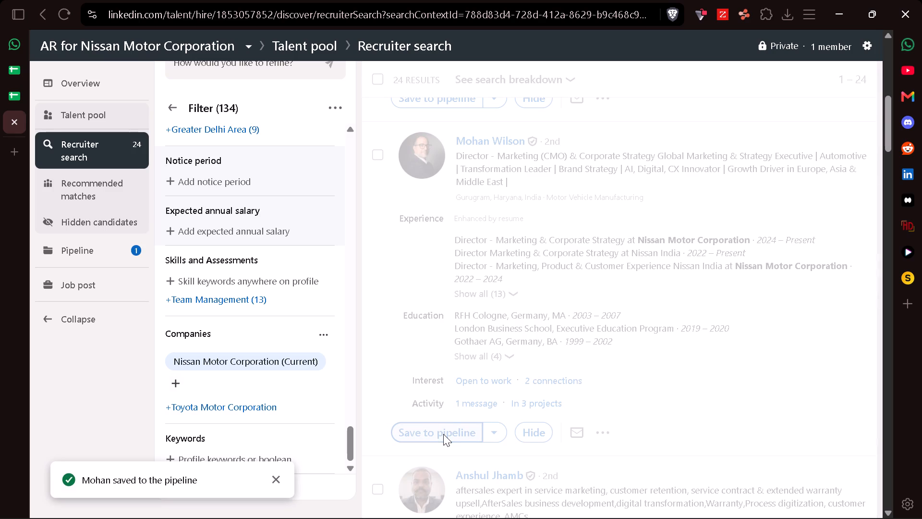
Save the Senior Brand Manager at Nissan Motor Corporation to the project pipeline.
scroll(443, 434, "down", 4)
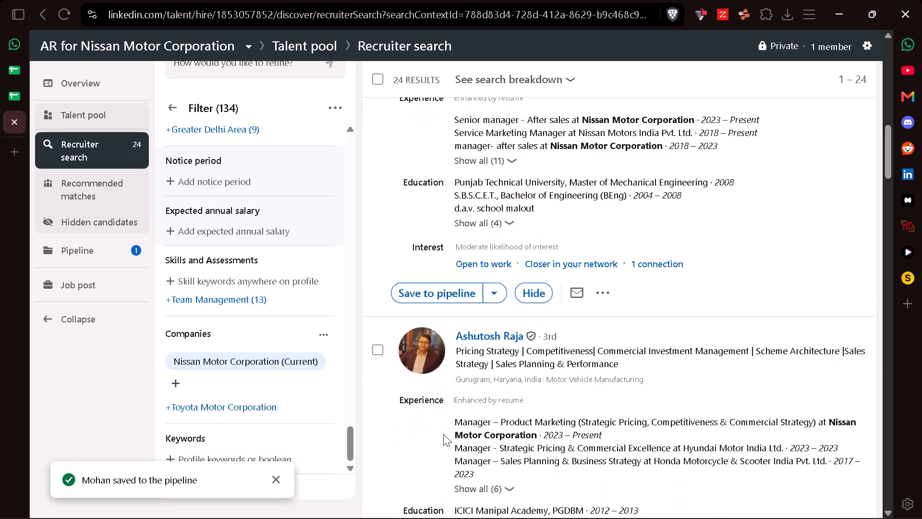
scroll(443, 434, "down", 2)
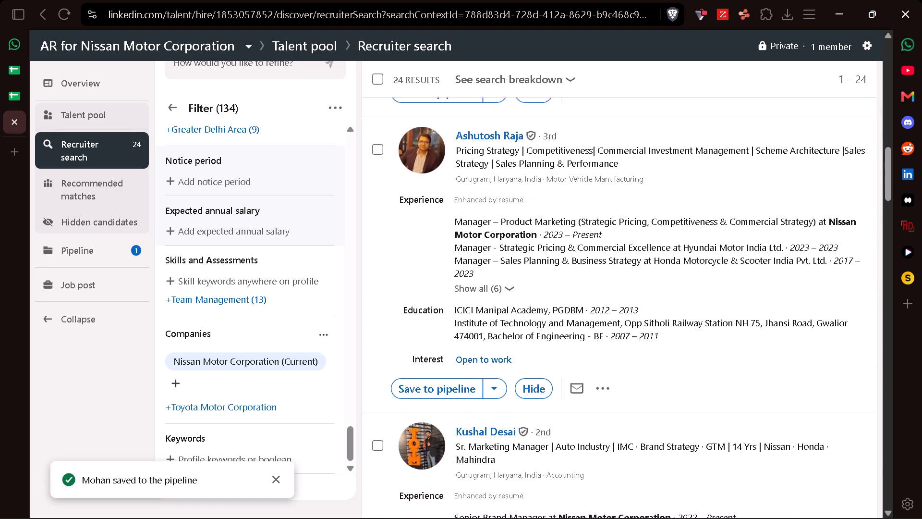
scroll(443, 434, "down", 4)
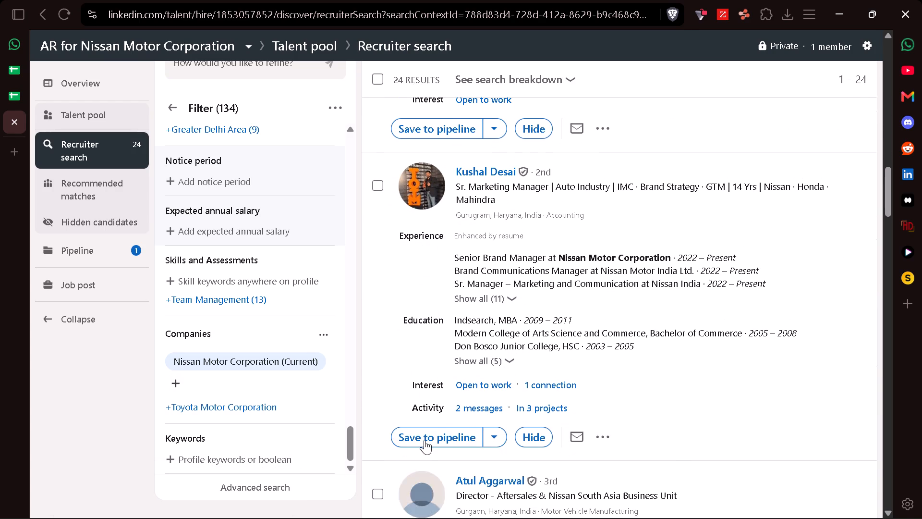
left_click(425, 440)
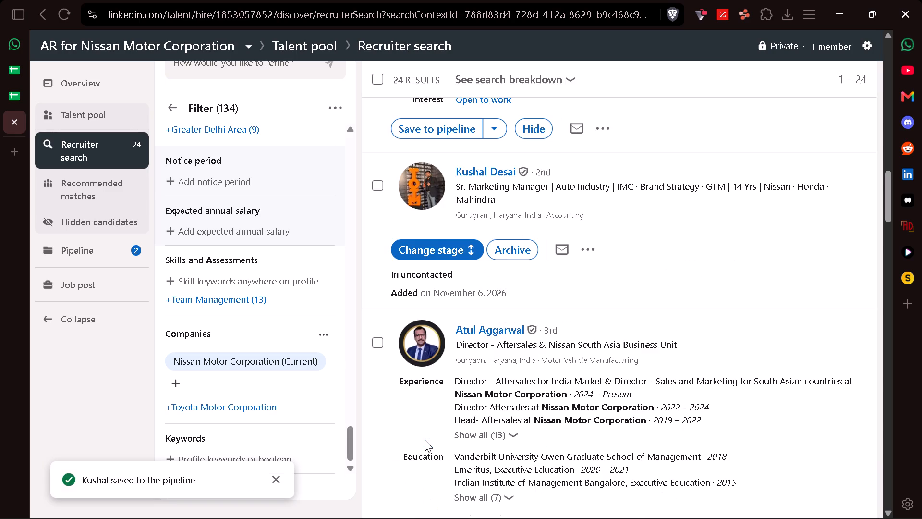
Review the following candidates and save the Senior Marketing Manager-Nissan India from Gurugram to the project pipeline.
scroll(425, 440, "down", 2)
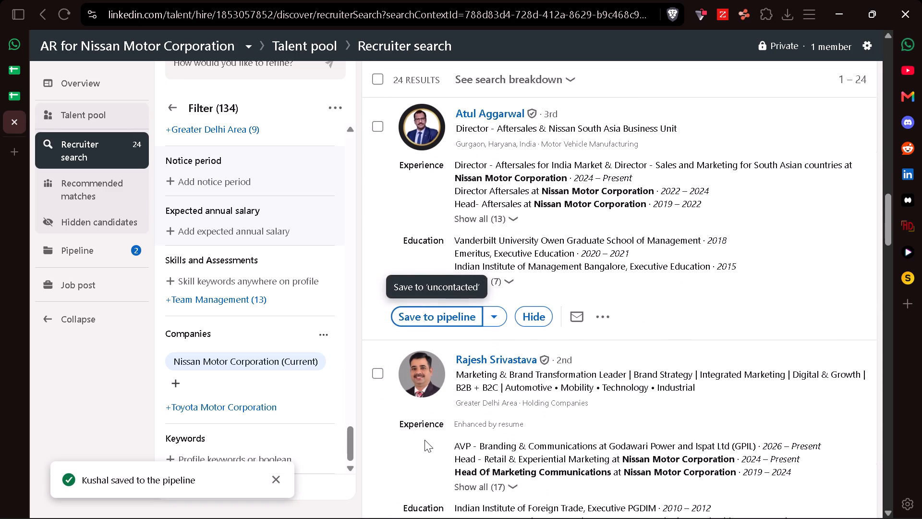
scroll(425, 440, "down", 2)
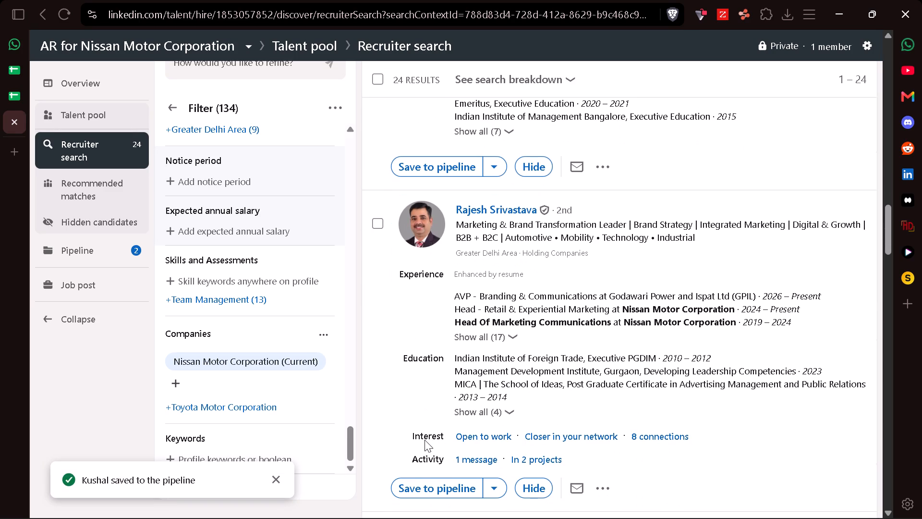
scroll(425, 440, "down", 1)
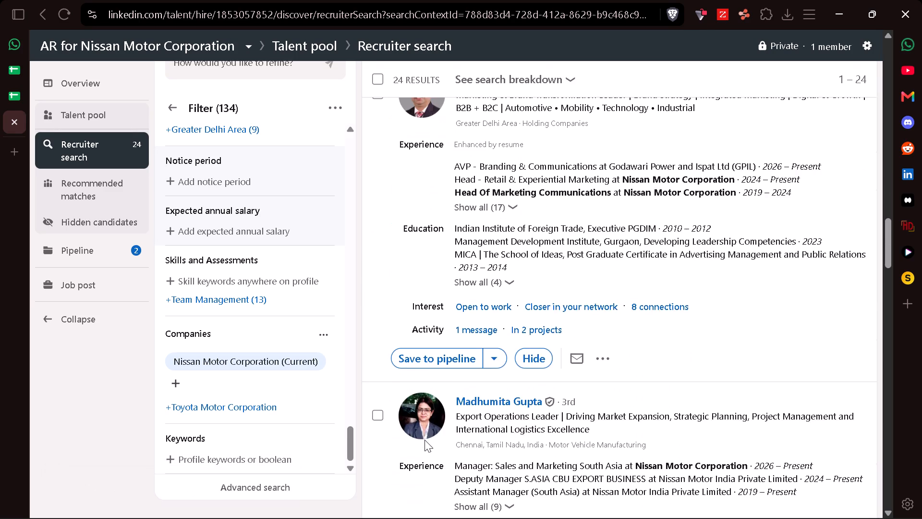
scroll(425, 440, "down", 3)
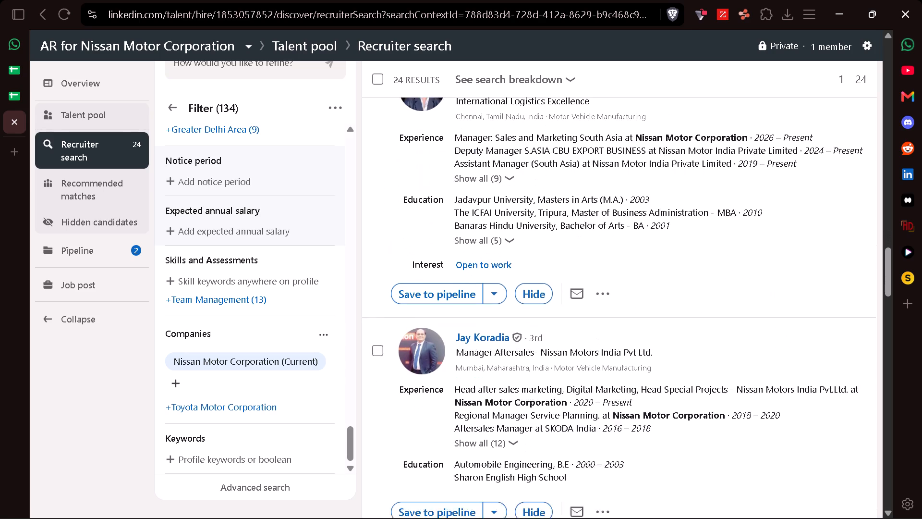
scroll(425, 440, "down", 2)
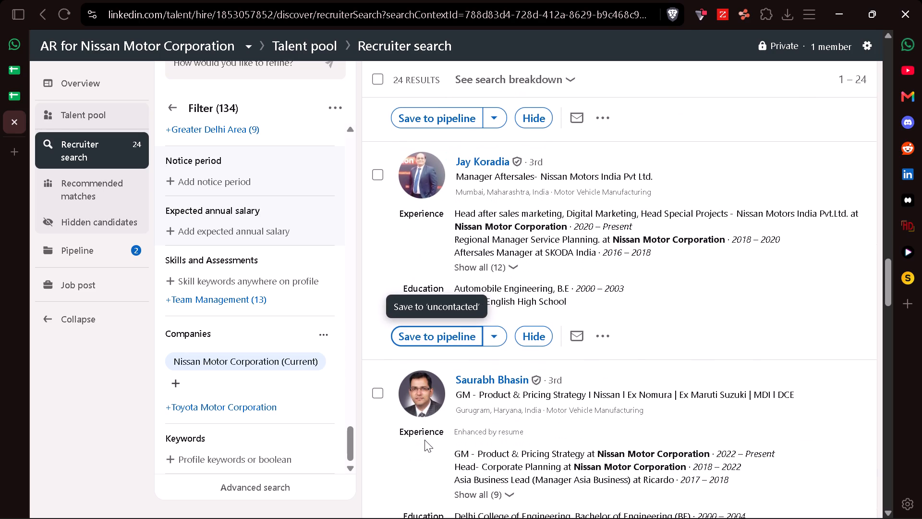
scroll(425, 440, "down", 1)
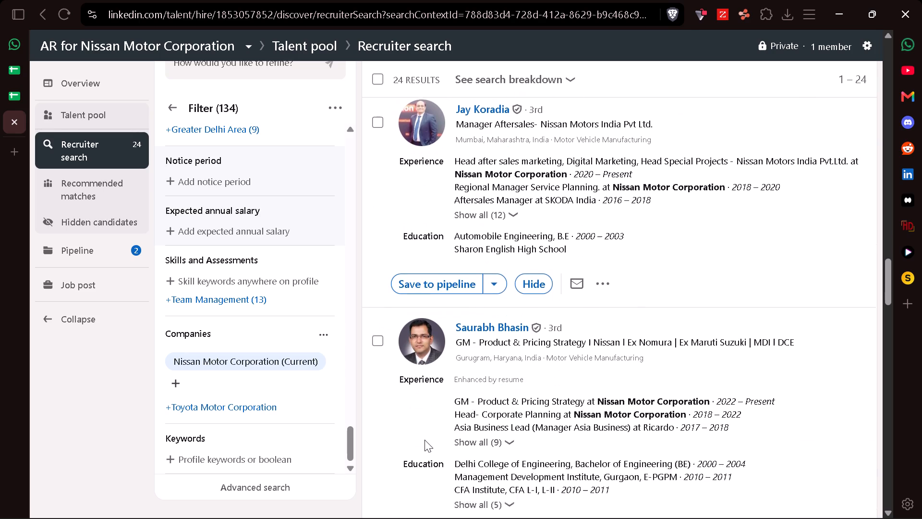
scroll(425, 440, "down", 3)
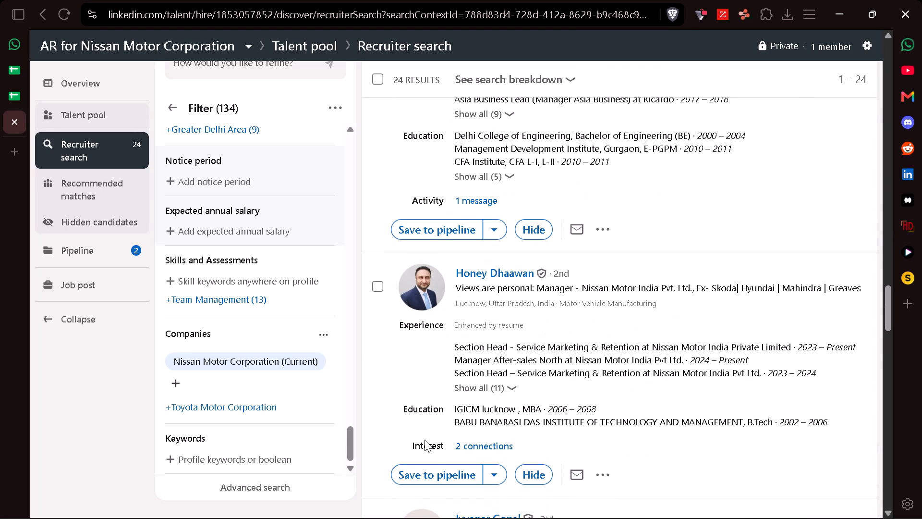
scroll(425, 440, "down", 3)
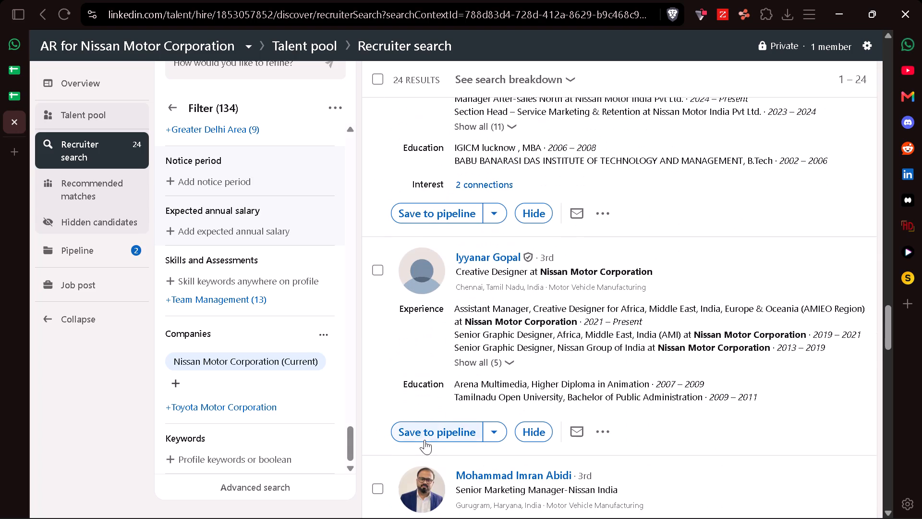
scroll(425, 440, "down", 2)
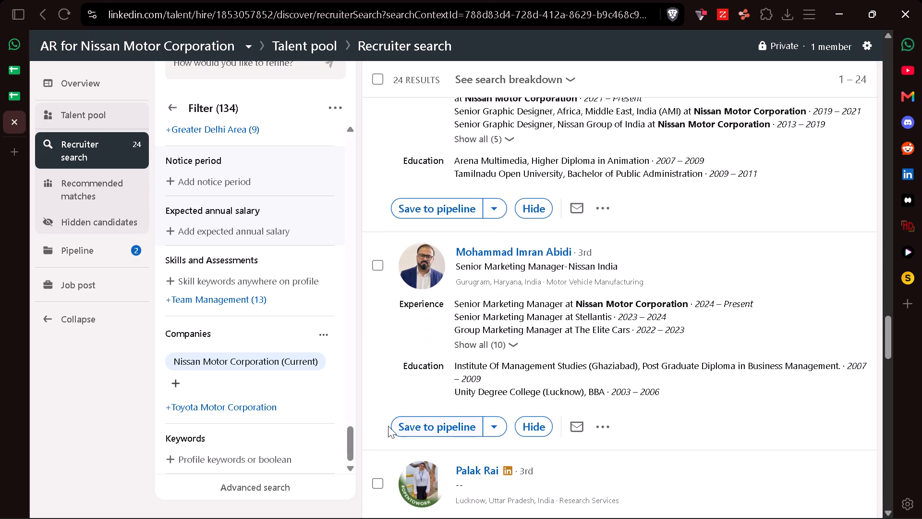
left_click(438, 428)
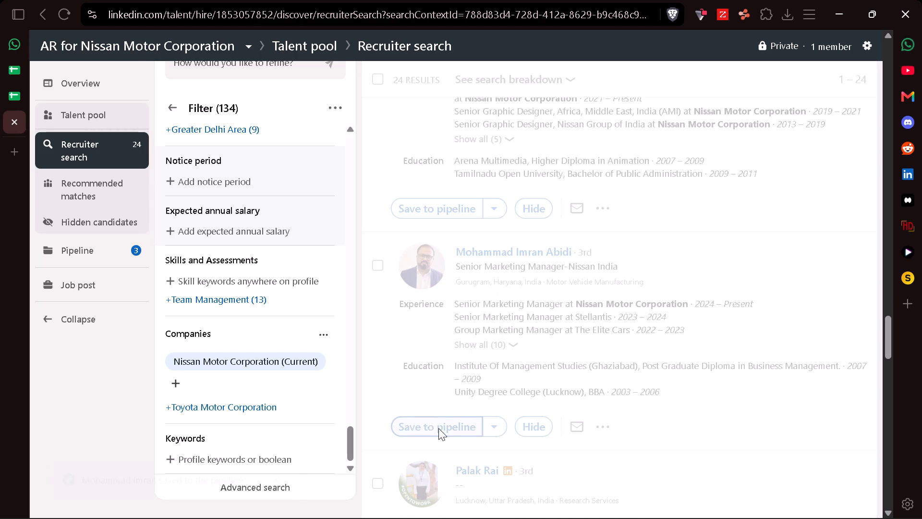
Open the profile of the Tamil Nadu candidate listed as Marketing Director, check the work experience and education, and close it.
scroll(438, 428, "down", 2)
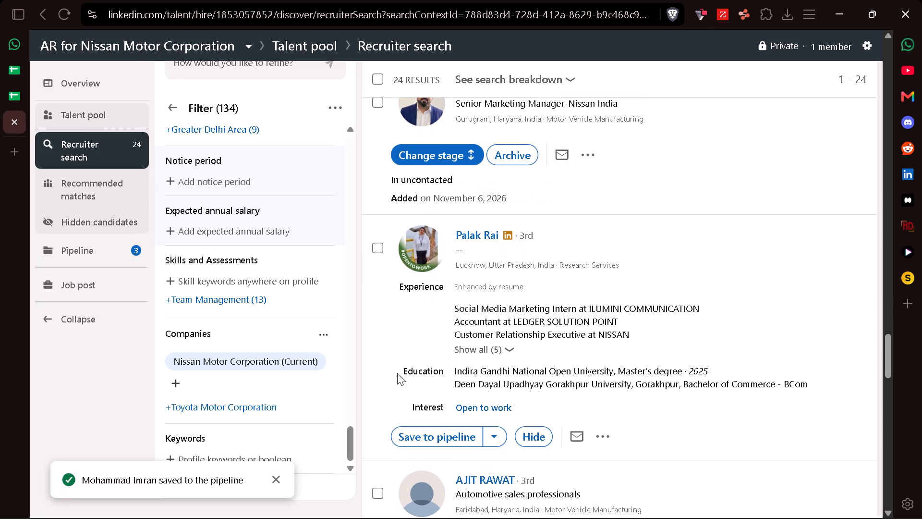
scroll(387, 349, "down", 3)
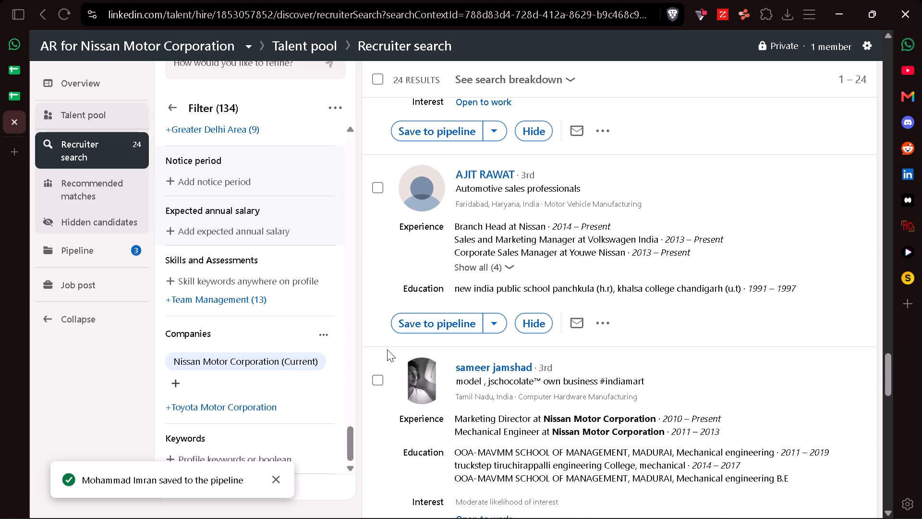
scroll(387, 349, "down", 1)
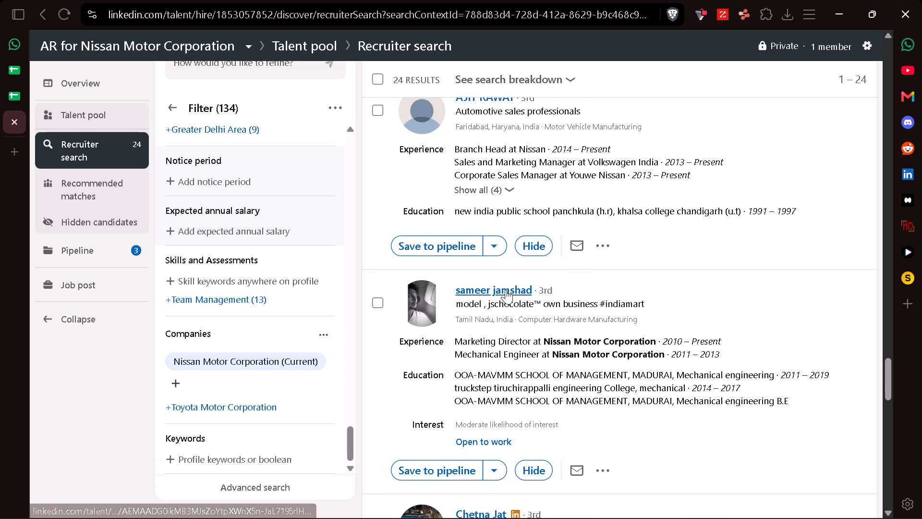
left_click(506, 289)
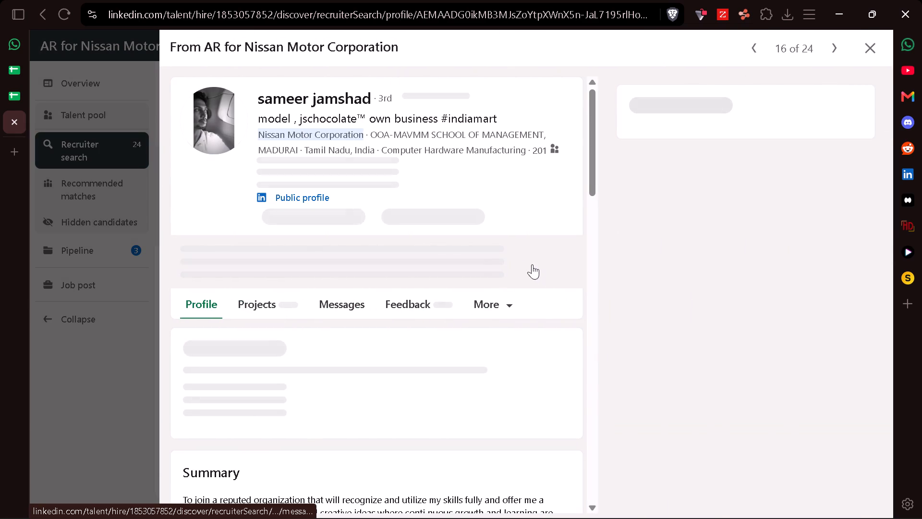
scroll(388, 362, "down", 3)
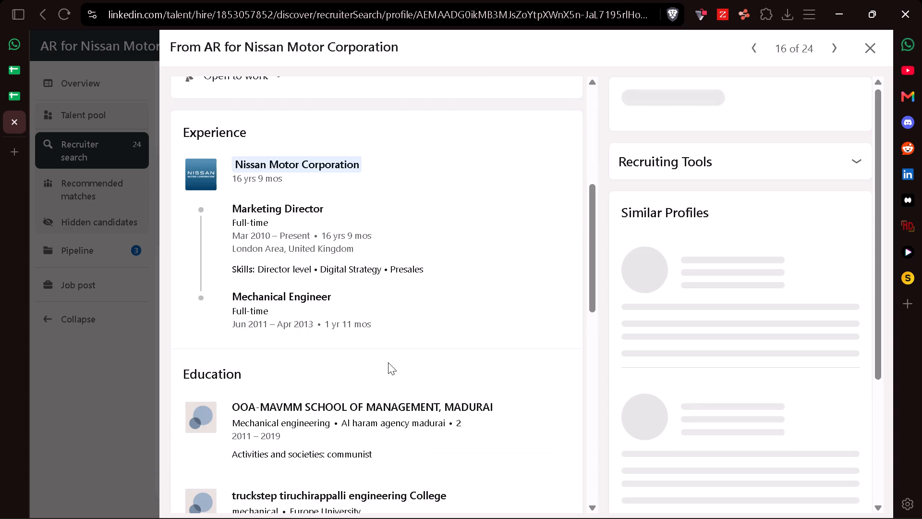
scroll(388, 362, "down", 2)
scroll(388, 362, "up", 2)
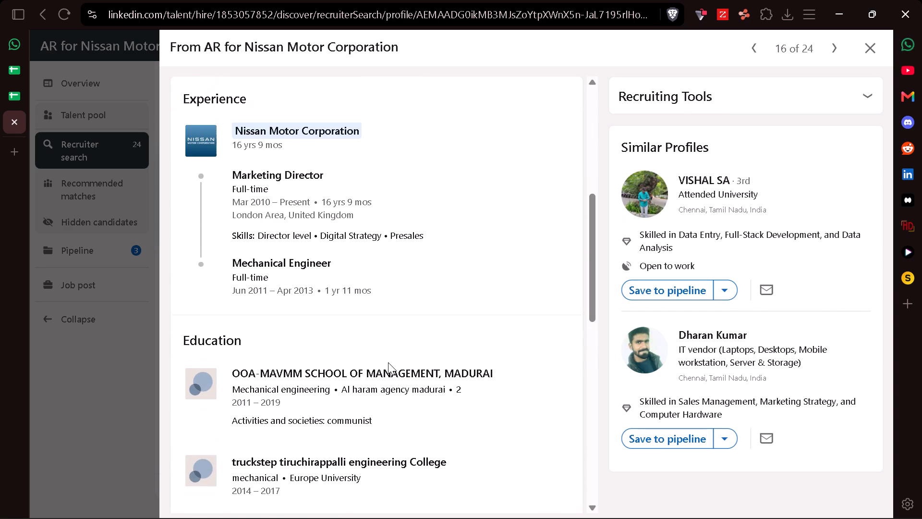
scroll(388, 362, "up", 1)
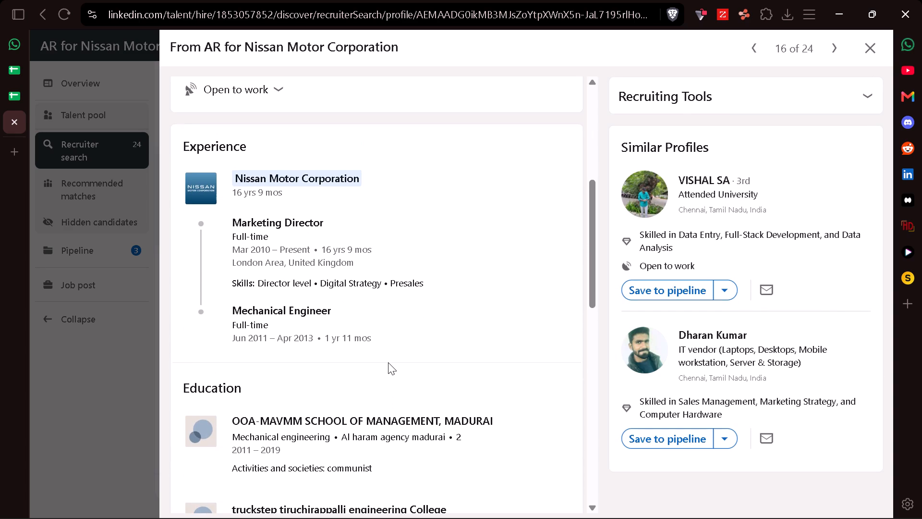
scroll(388, 362, "up", 5)
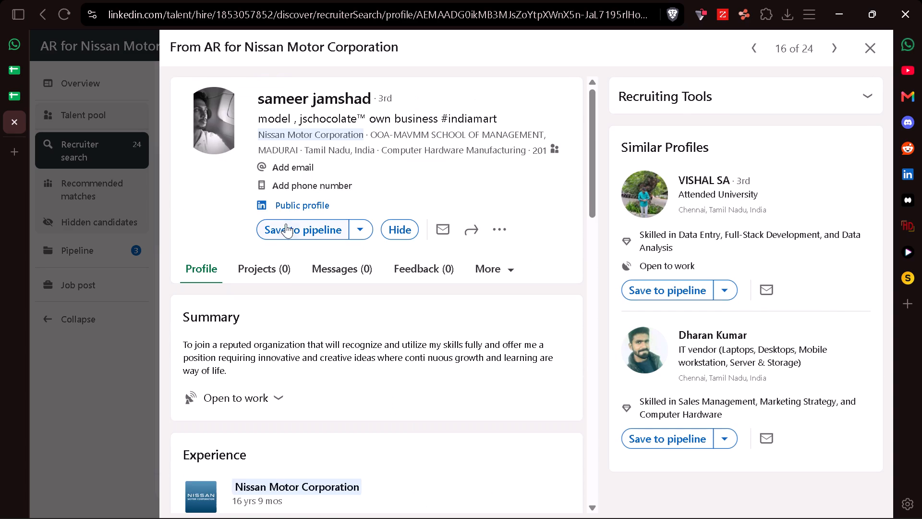
left_click(861, 55)
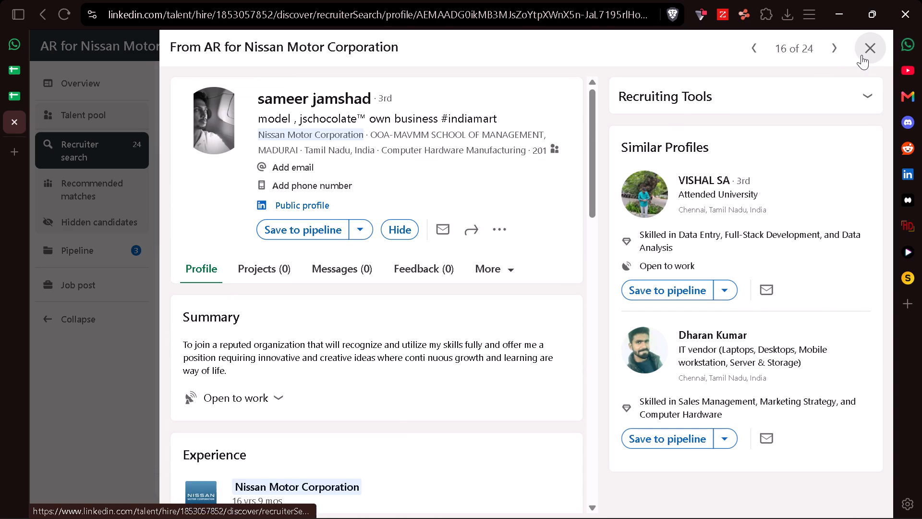
Review the remaining Nissan Motor Corporation candidates in the search results, checking their roles and locations.
scroll(488, 345, "down", 1)
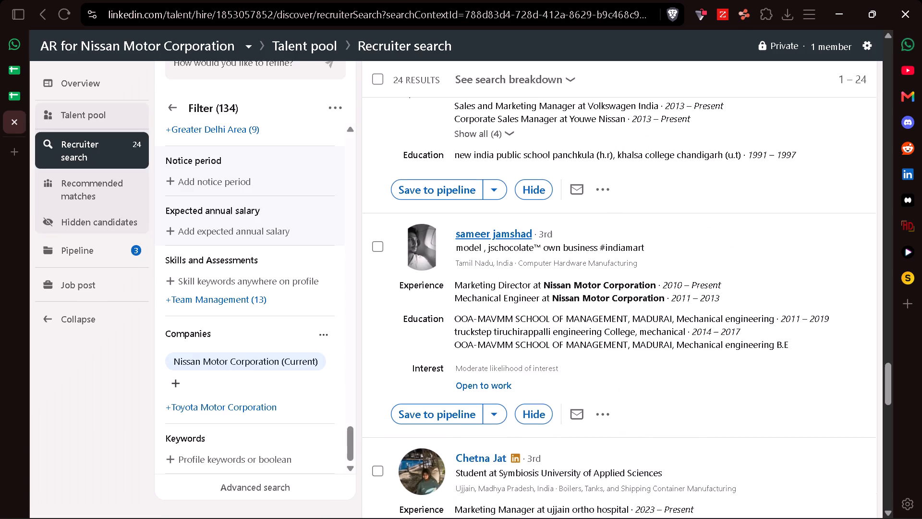
scroll(488, 345, "down", 1)
scroll(363, 354, "down", 2)
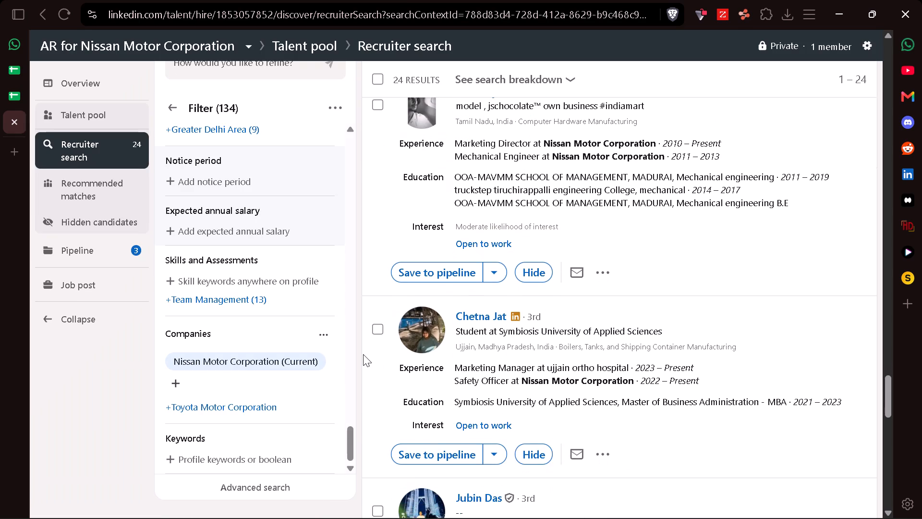
scroll(363, 354, "down", 2)
scroll(414, 345, "down", 2)
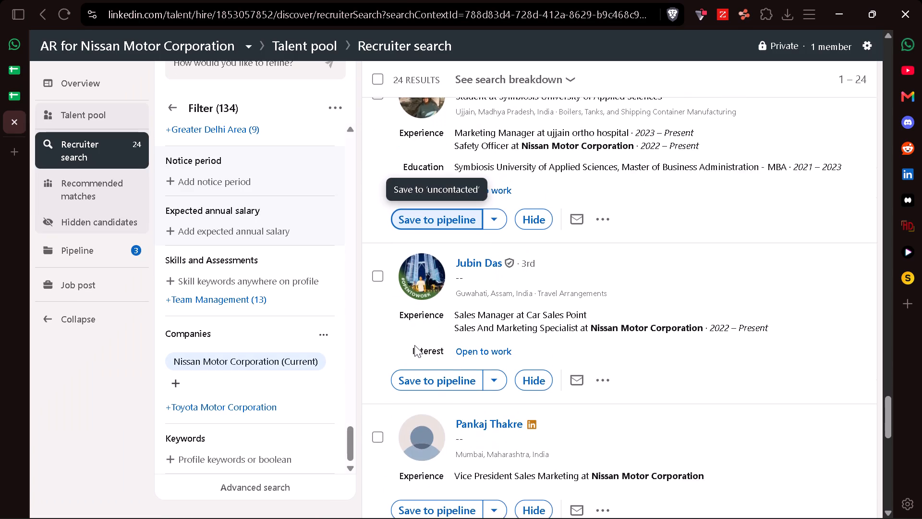
scroll(414, 345, "down", 3)
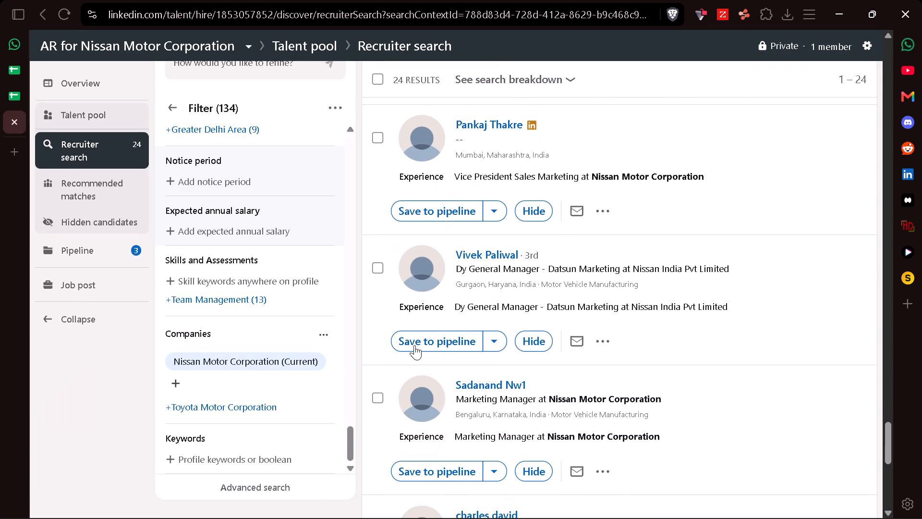
Open the profile of the Bengaluru Marketing Manager, step through the following Marketing Manager profiles, and close the profile view.
scroll(414, 345, "down", 3)
left_click(486, 238)
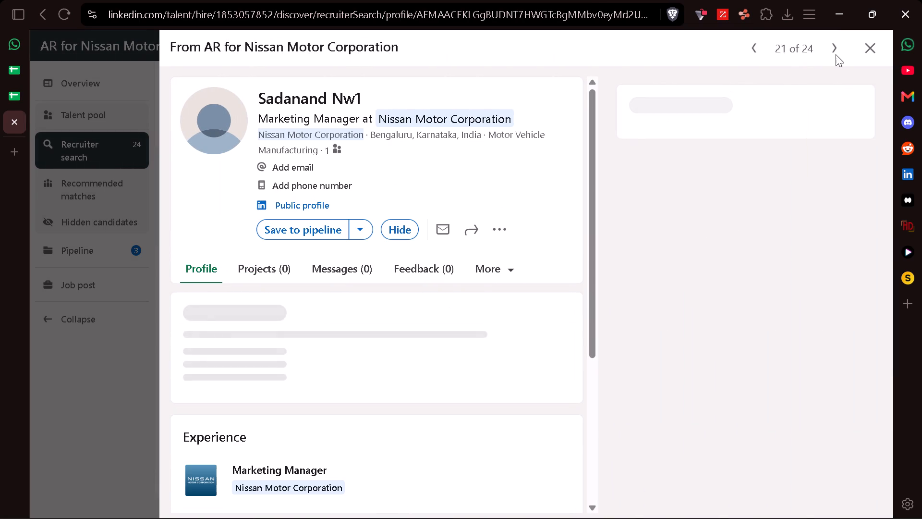
left_click(836, 54)
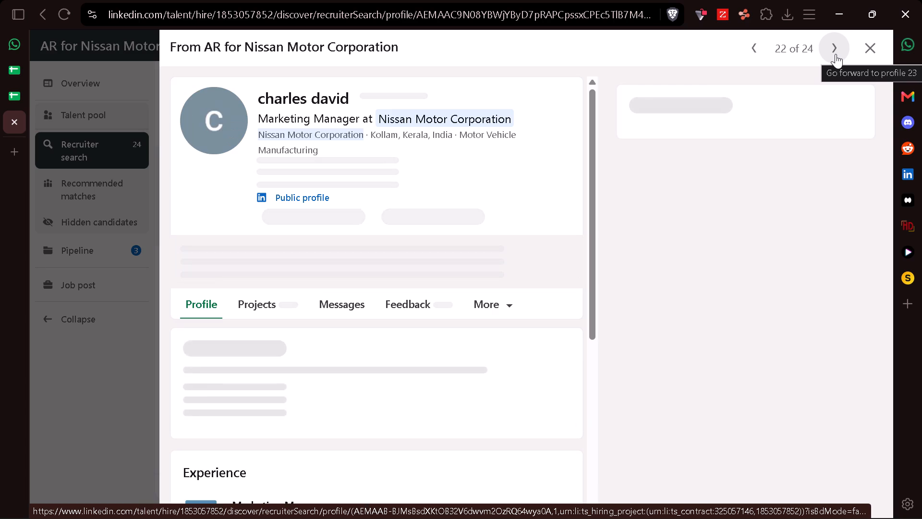
left_click(836, 54)
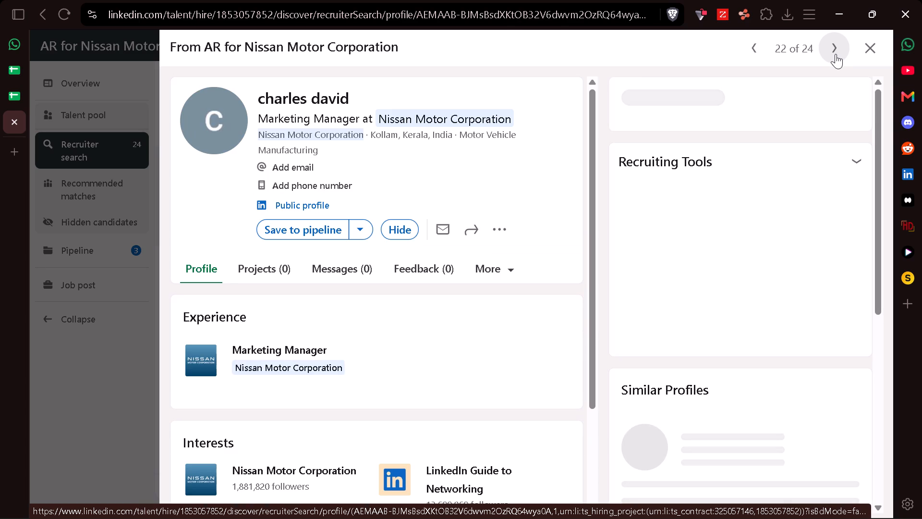
left_click(836, 54)
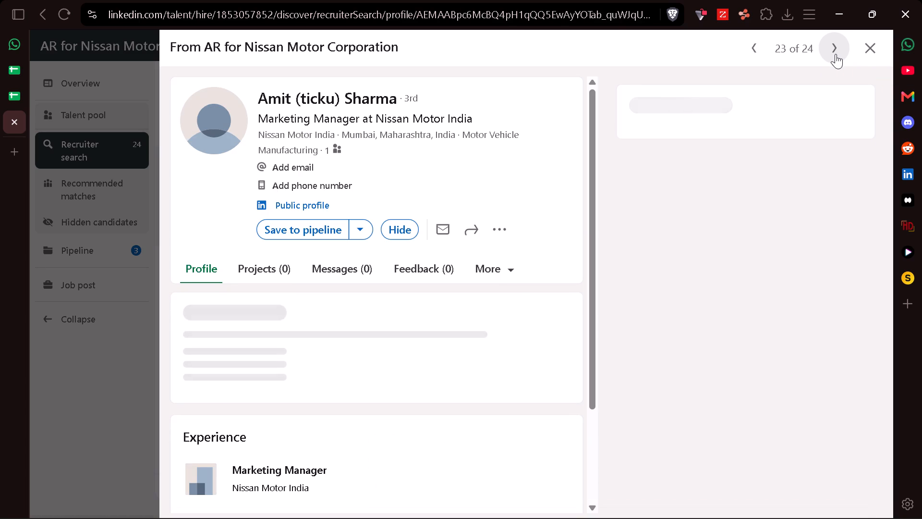
left_click(869, 49)
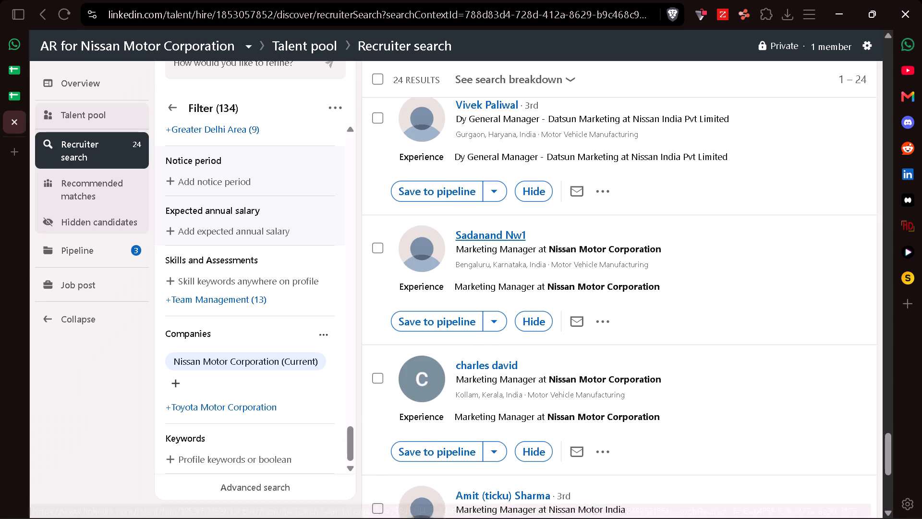
Open the first candidate's profile, the Director Product Planning in Chennai, examine the summary and Nissan work experience, and close it.
scroll(545, 247, "up", 17)
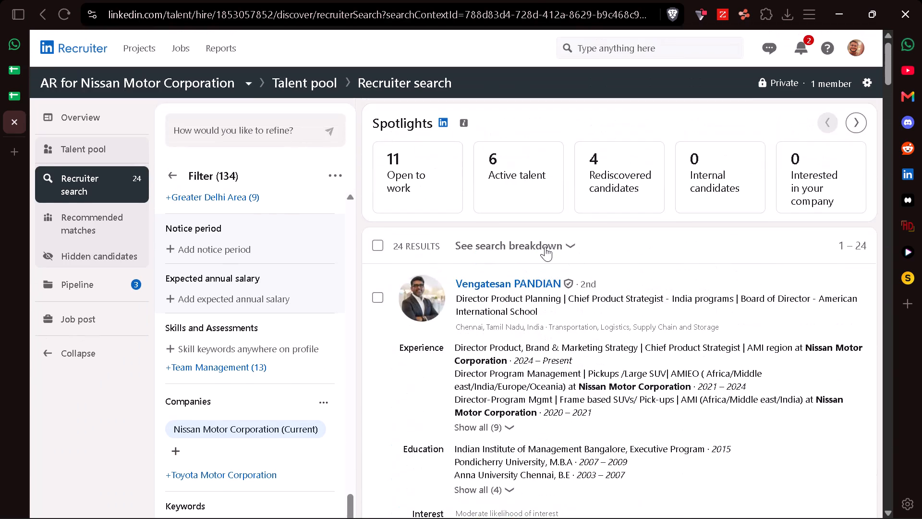
left_click(511, 284)
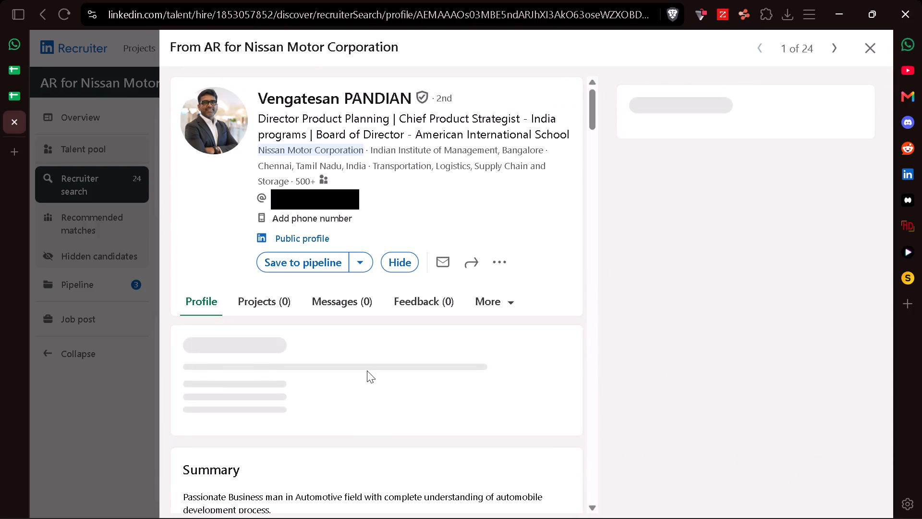
scroll(367, 371, "down", 4)
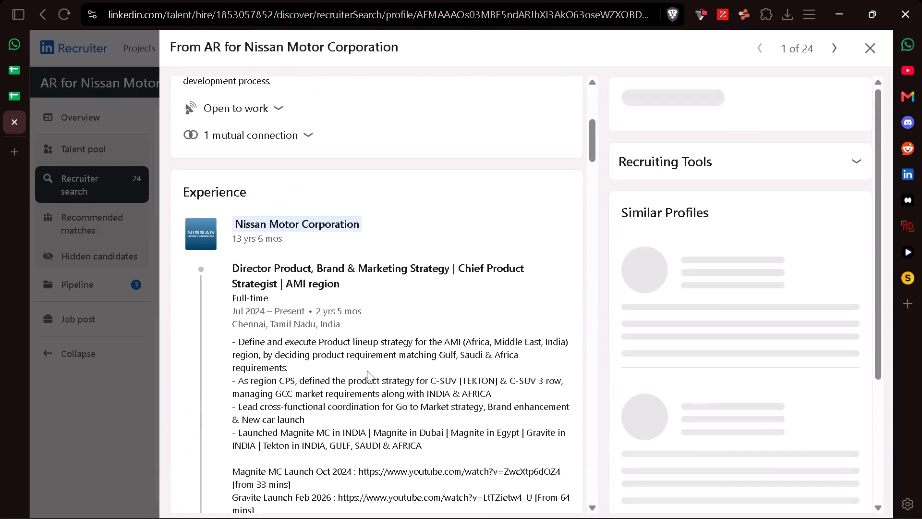
scroll(367, 371, "down", 2)
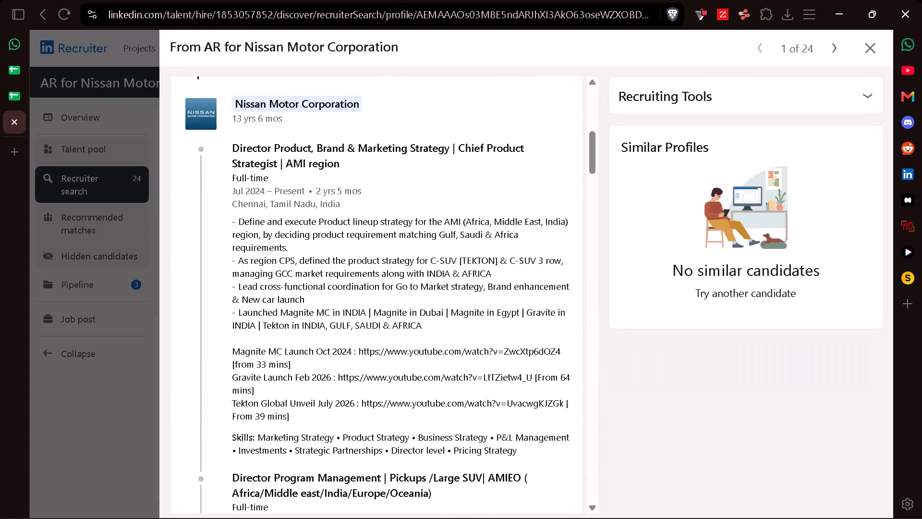
scroll(367, 371, "down", 7)
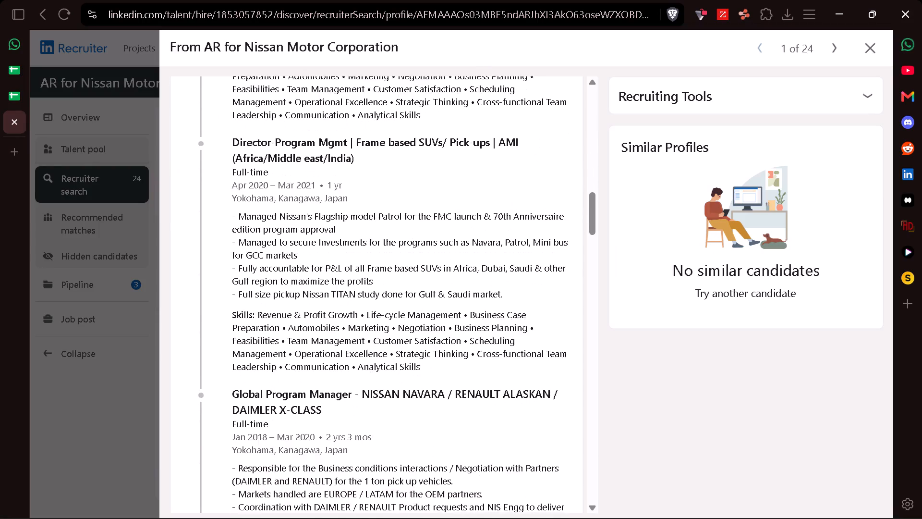
scroll(367, 371, "down", 2)
scroll(367, 371, "up", 11)
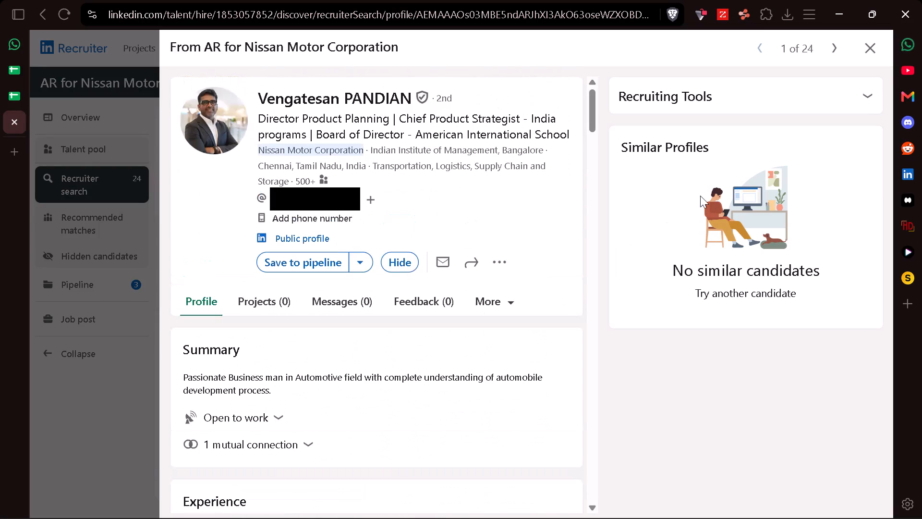
left_click(874, 43)
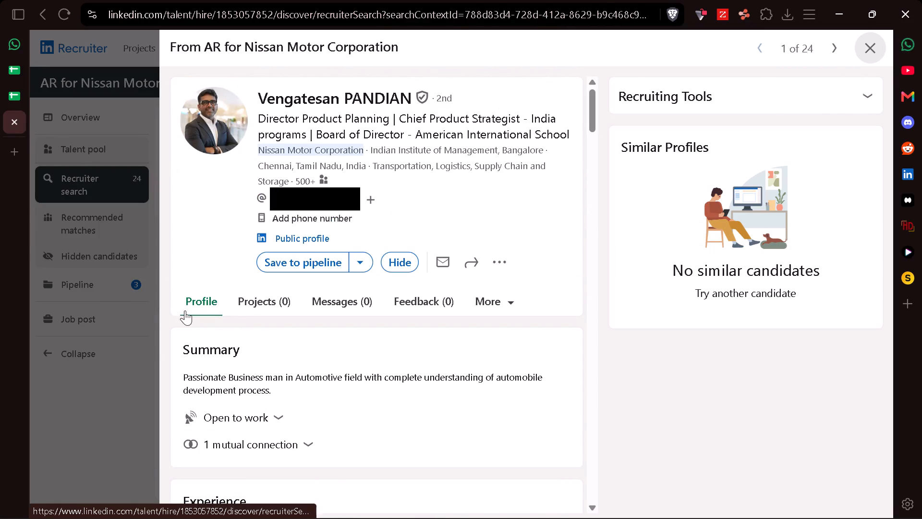
Export all candidates in the Nissan Motor Corporation project pipeline to CSV and close the Recruiter page.
left_click(80, 290)
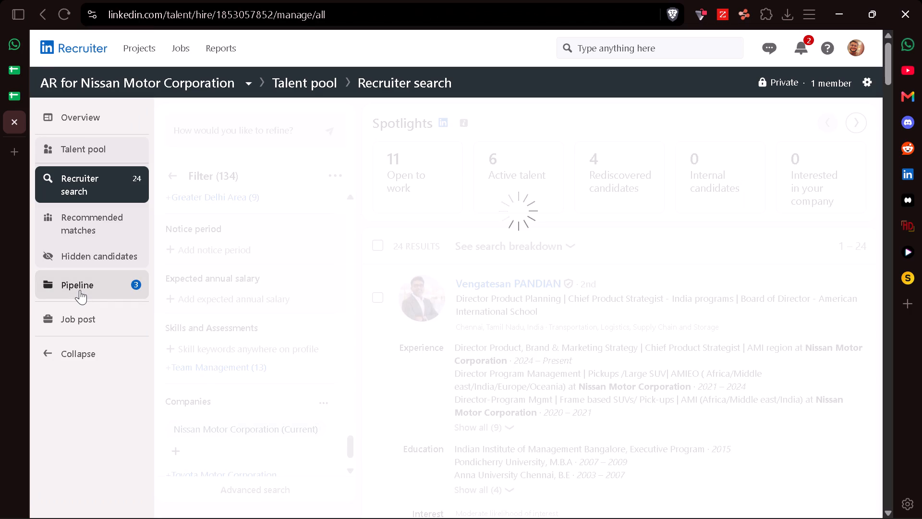
left_click(386, 272)
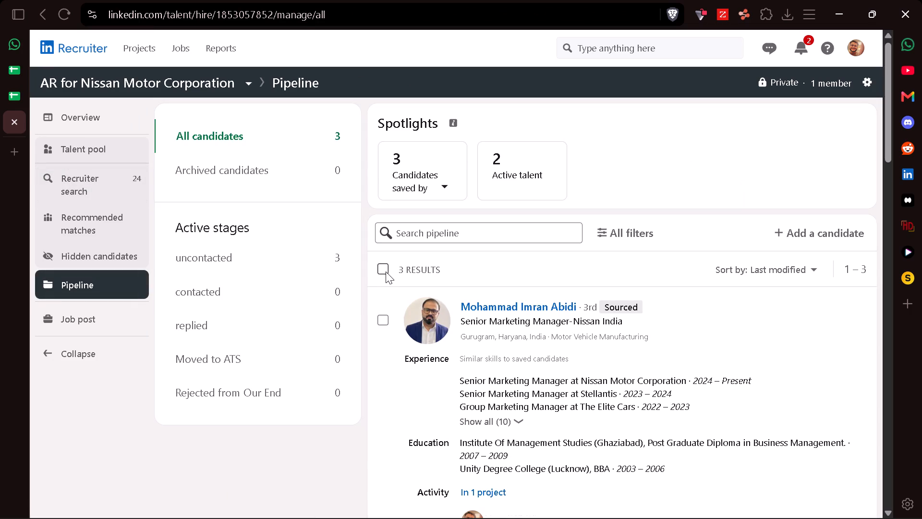
left_click(745, 274)
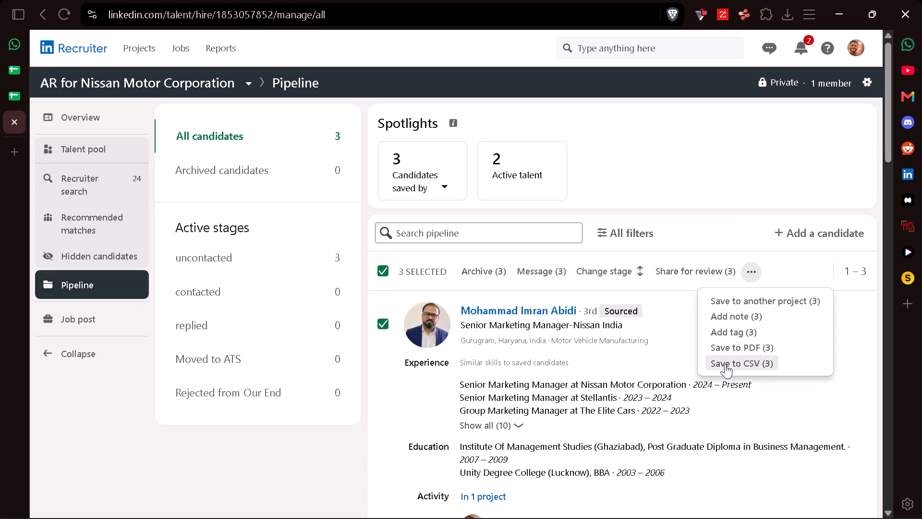
left_click(725, 364)
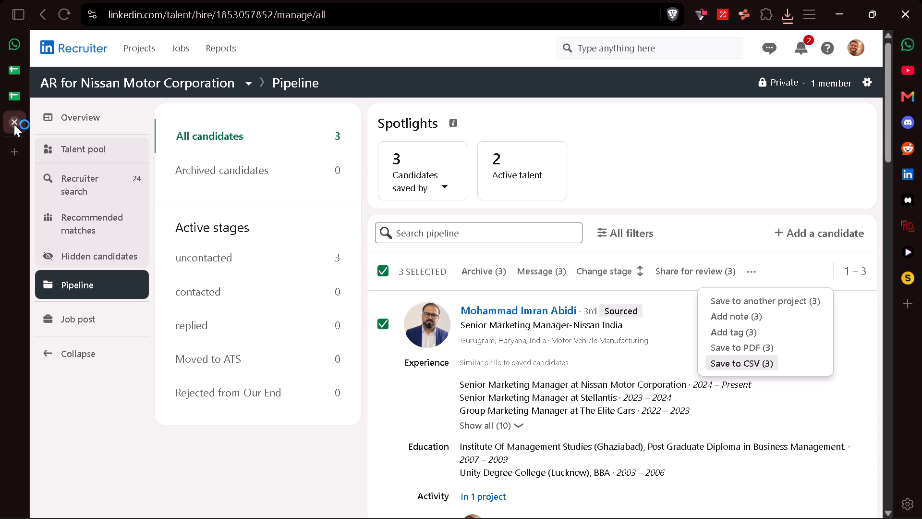
left_click(14, 124)
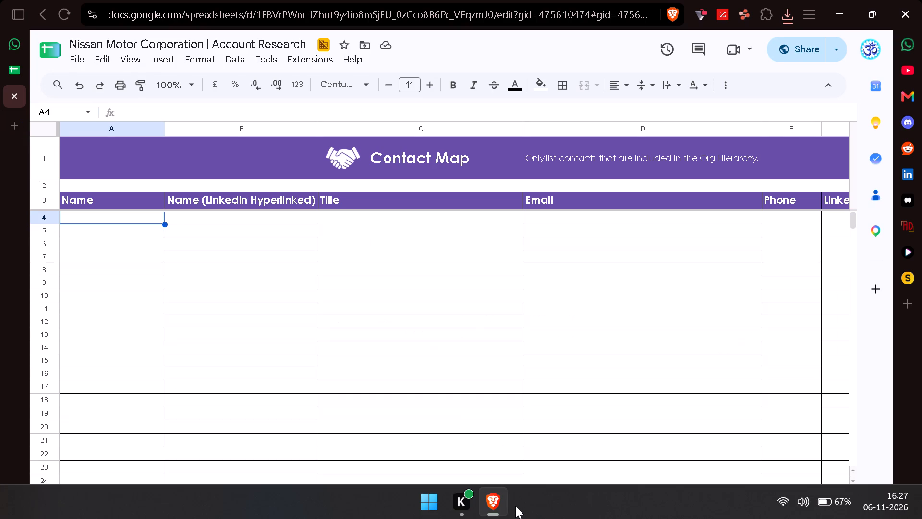
Switch to the exported pipeline file in Excel and delete the Headline column.
left_click(514, 505)
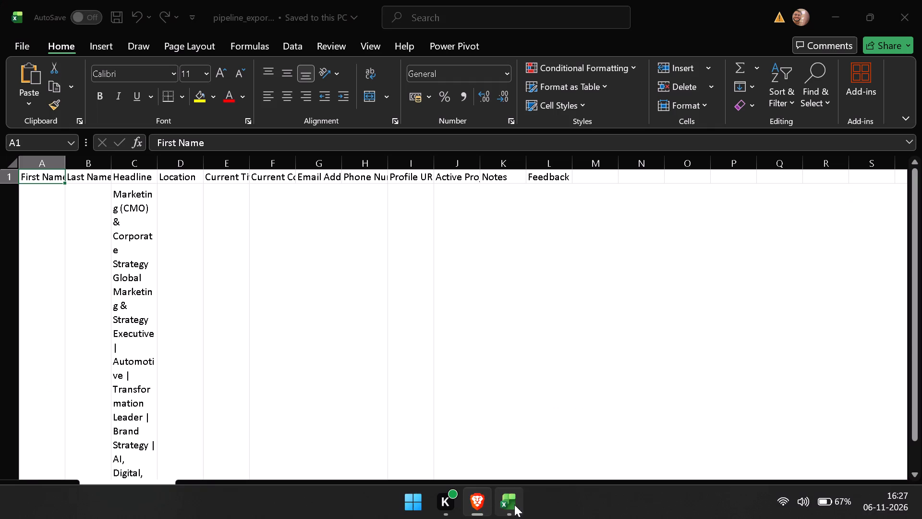
key("BackSpace")
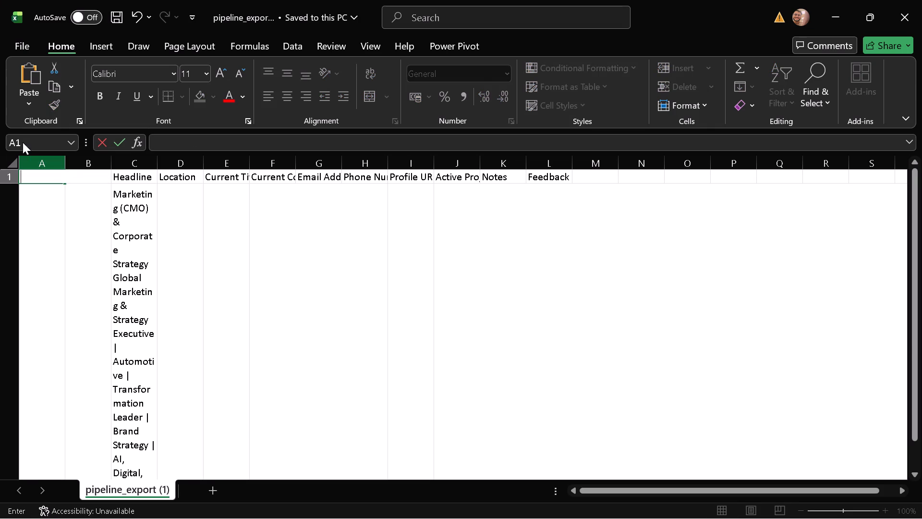
left_click(132, 16)
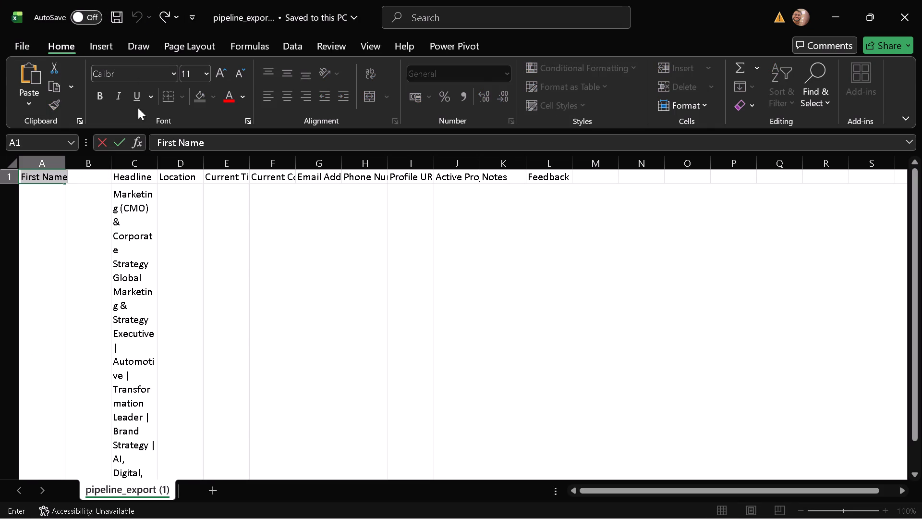
left_click(125, 168)
right_click(125, 168)
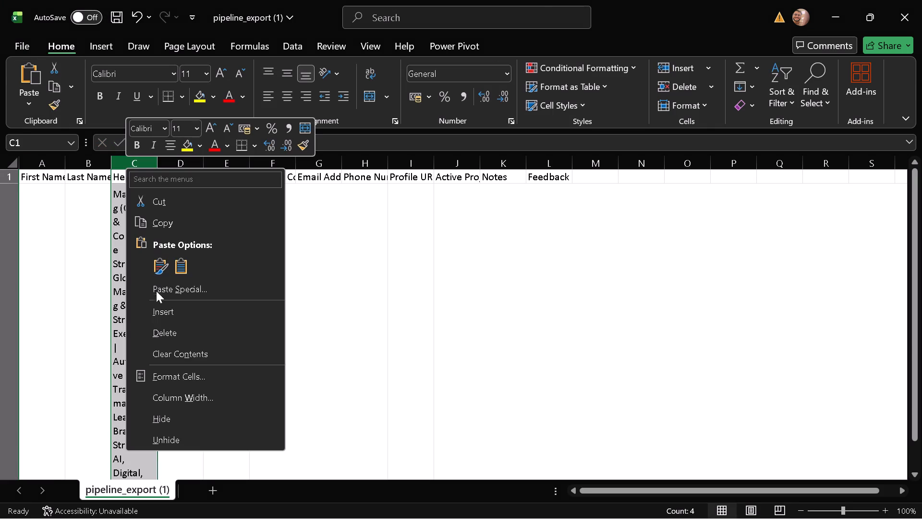
left_click(160, 330)
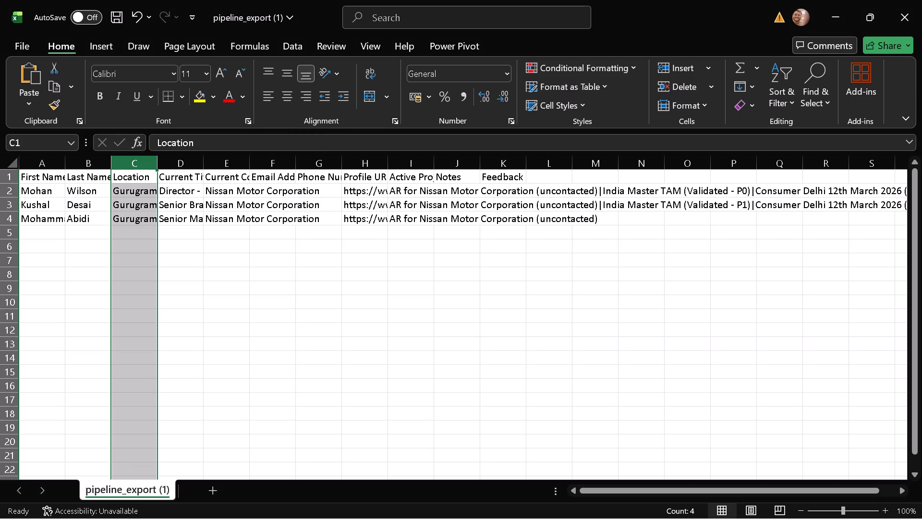
Insert a blank column between Last Name and Location.
right_click(131, 165)
left_click(170, 311)
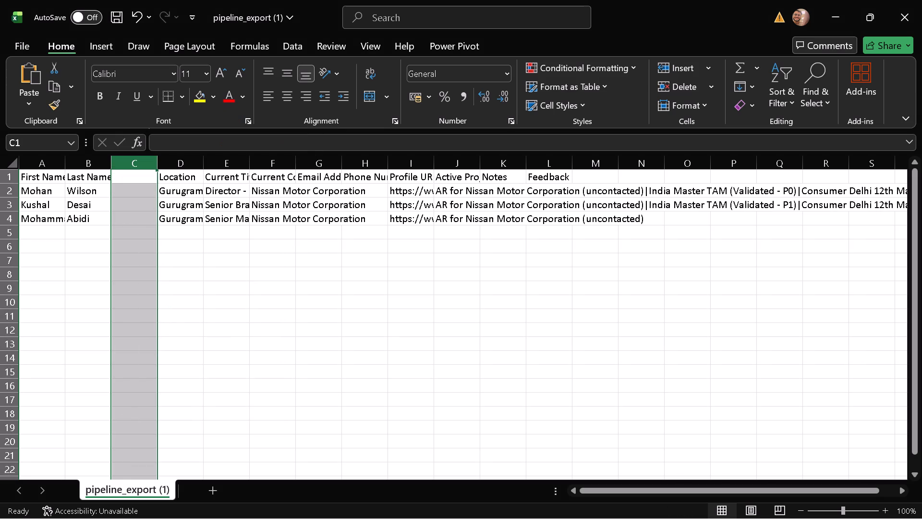
Enter =CONCATENATE(A2," ",B2) in C2 to join first and last names, and fill it down to C4.
left_click(131, 196)
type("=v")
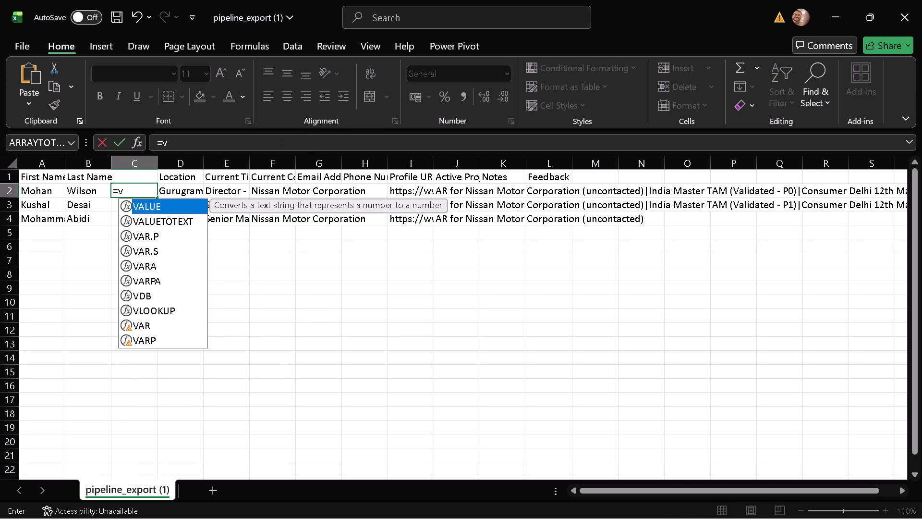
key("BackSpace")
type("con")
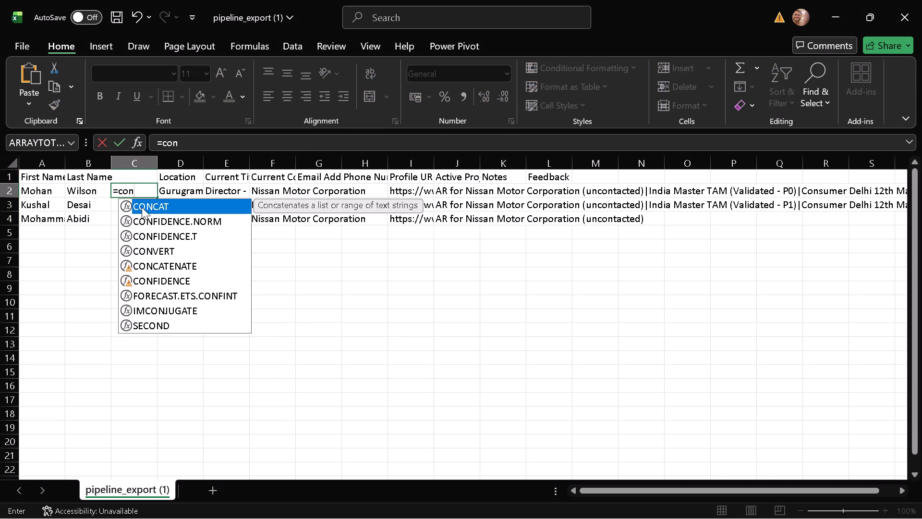
double_click(168, 271)
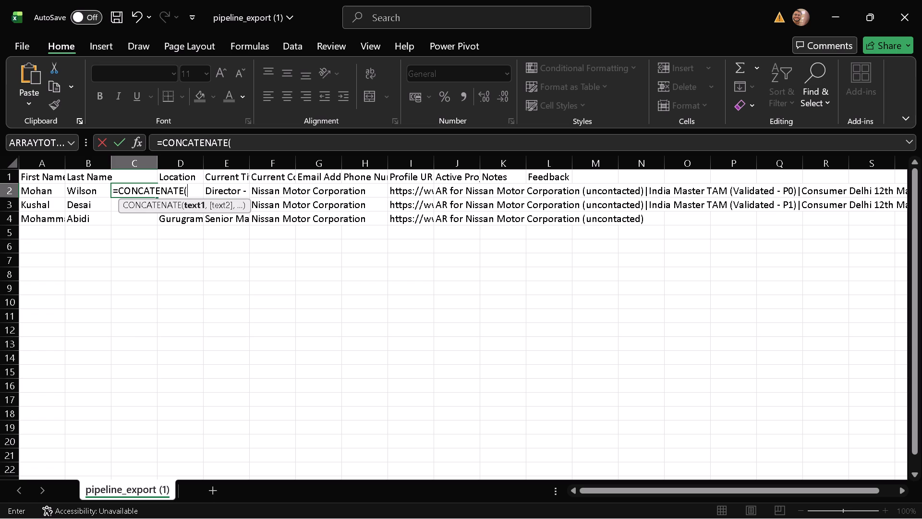
left_click(39, 194)
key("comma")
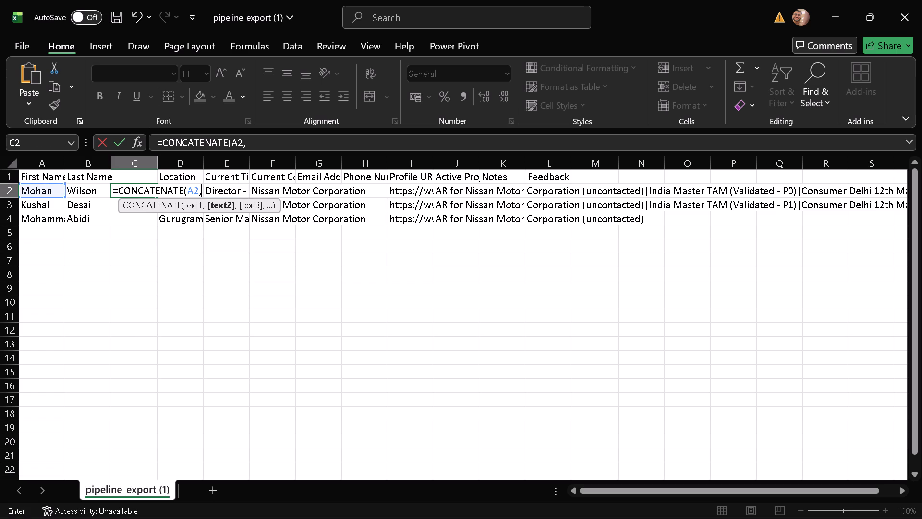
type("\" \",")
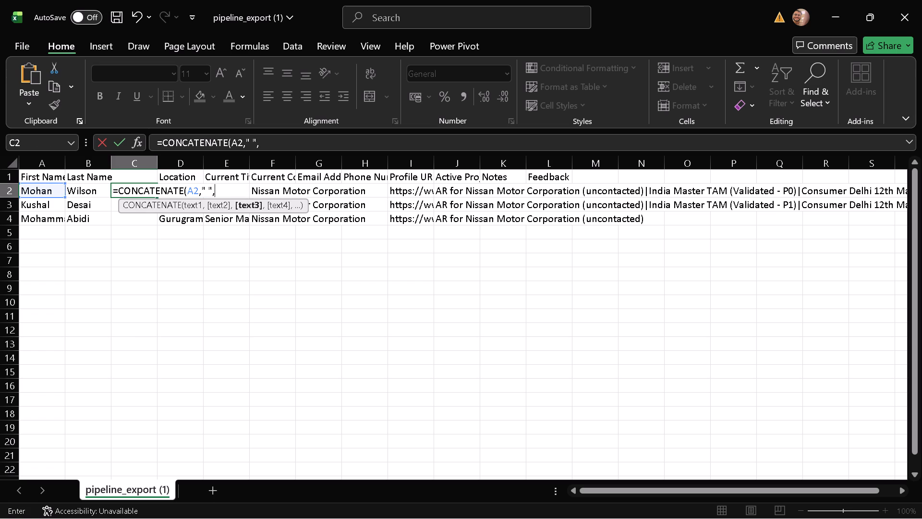
left_click(79, 189)
key("Return")
key("Up")
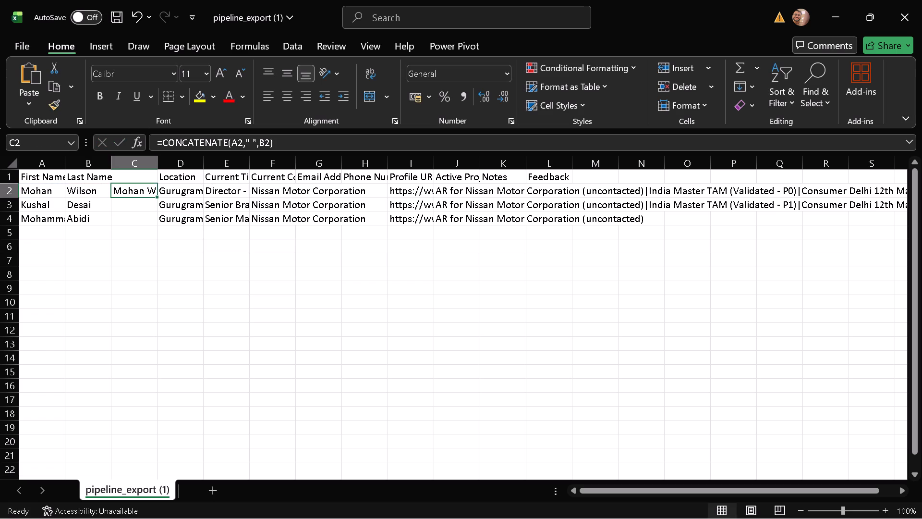
left_click_drag(154, 197, 154, 221)
Copy the combined names in C2:C4 and paste them into the browser's Nissan Contact Map sheet, starting at A4 under Name.
key("ctrl+c")
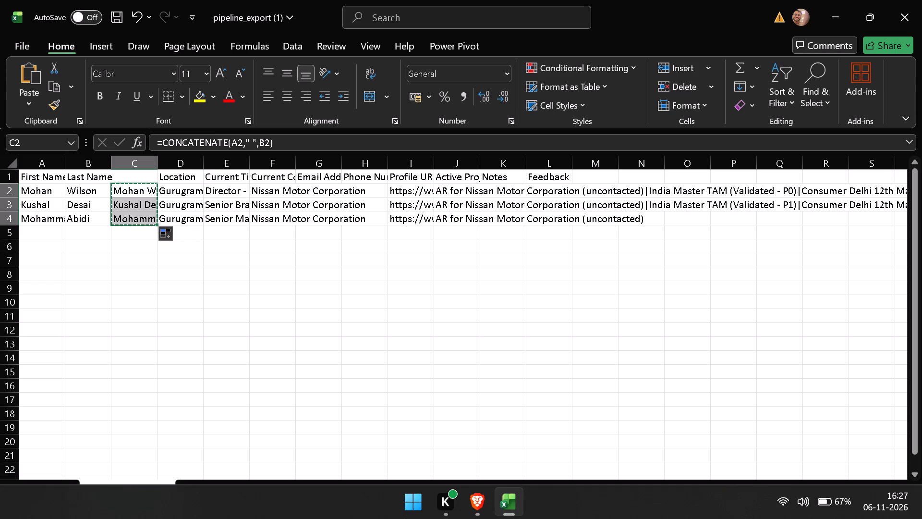
left_click(466, 507)
key("ctrl+v")
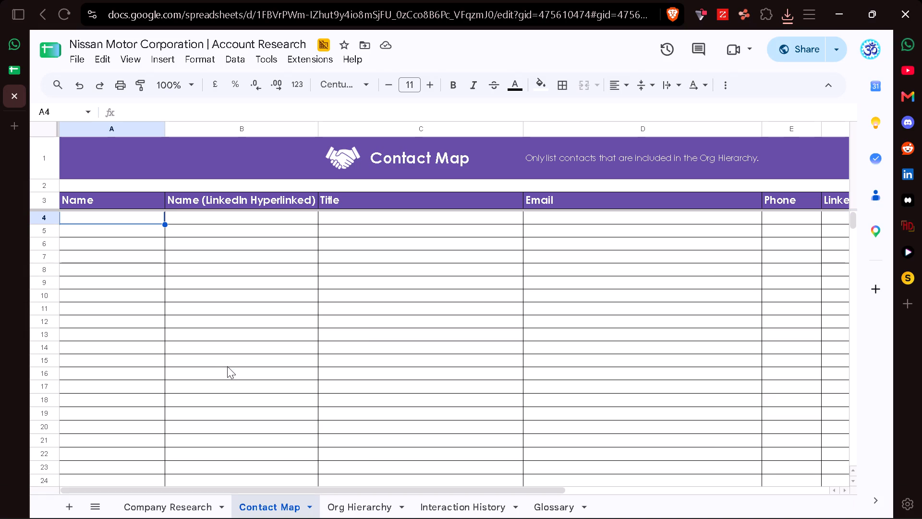
Copy the current titles in E2:E4 of the Excel export and paste them into the Contact Map, starting at C4 under Title.
key("Right")
key("Right")
key("Right")
key("Right")
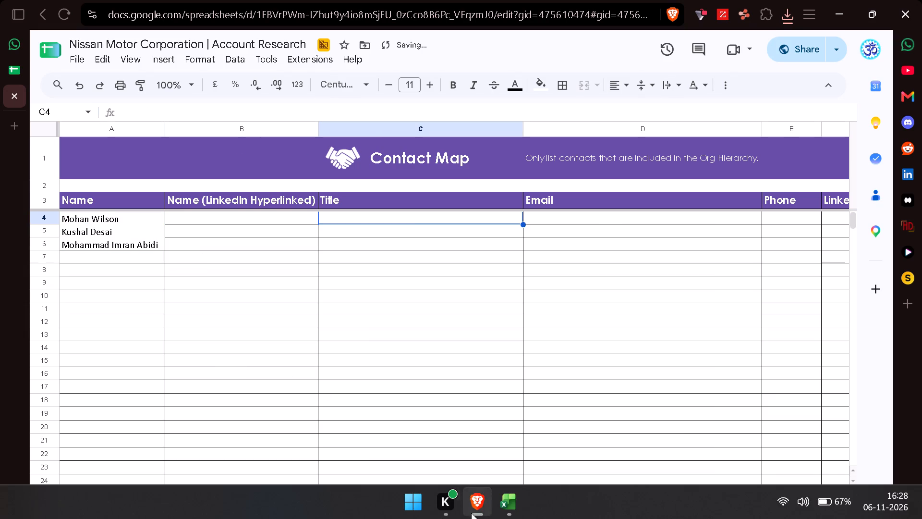
left_click(503, 512)
left_click(239, 190)
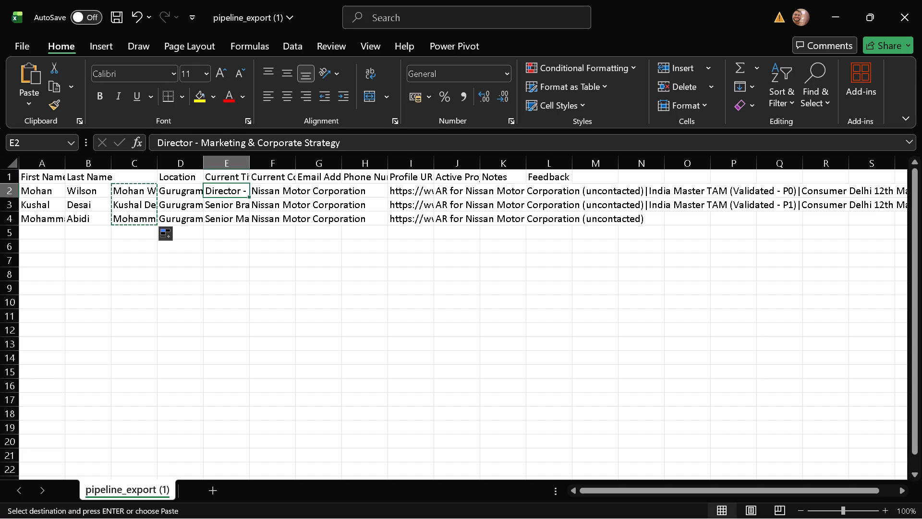
key("ctrl+shift+Down")
key("ctrl+c")
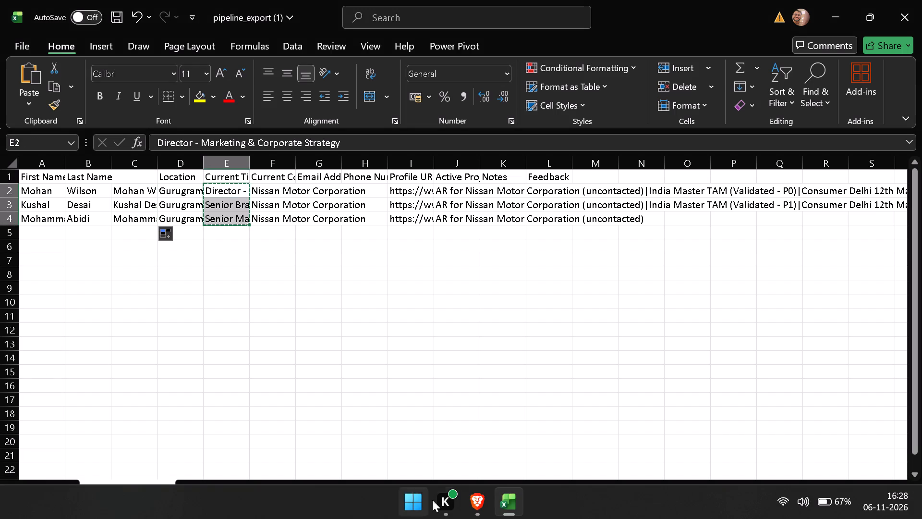
left_click(469, 499)
key("ctrl+v")
Copy the profile URLs in I2:I4 of the Excel export and paste them into the Contact Map, starting at F4 under LinkedIn.
key("Right")
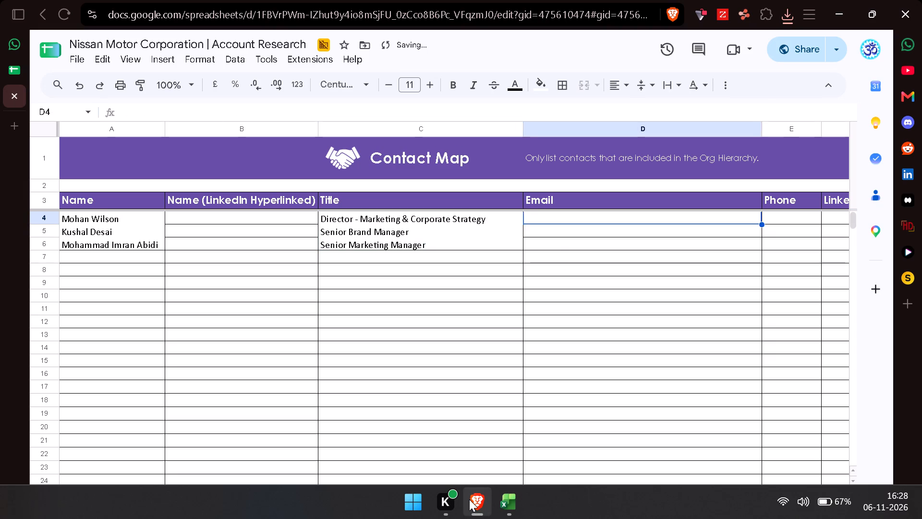
key("Right")
key("Right")
scroll(469, 499, "left", 4)
left_click(507, 497)
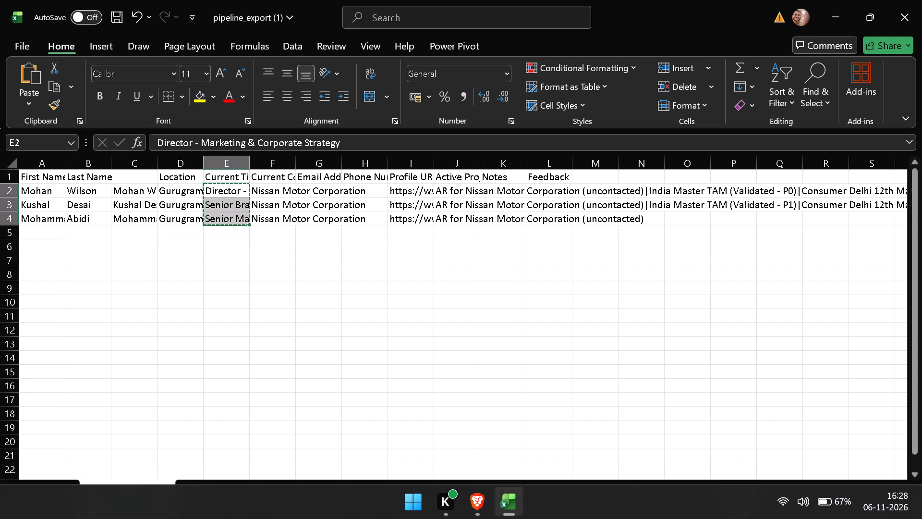
left_click(413, 197)
key("ctrl+shift+Down")
key("ctrl+c")
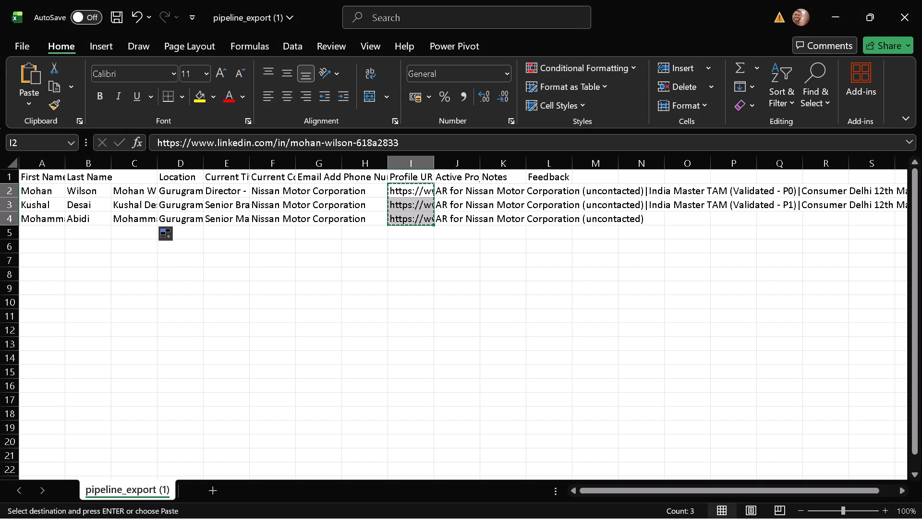
left_click(478, 509)
key("ctrl+v")
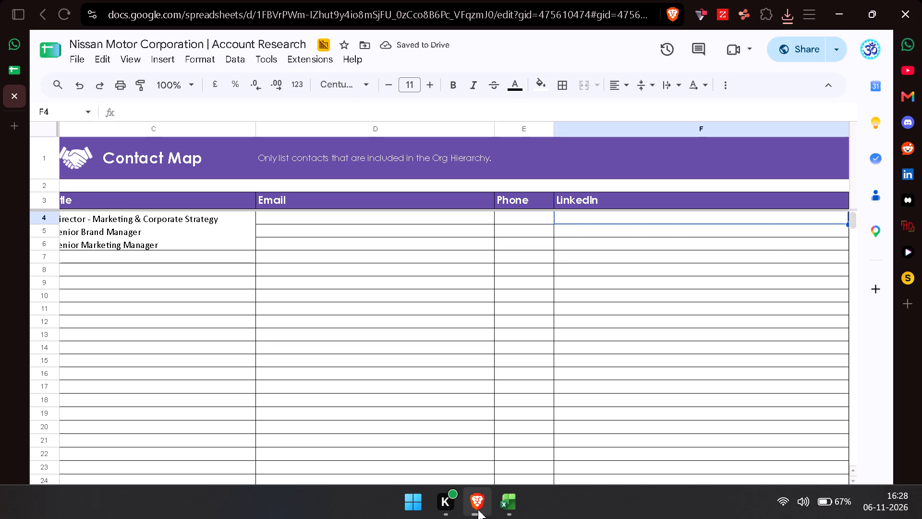
Copy the locations in D2:D4 of the Excel export and paste them into the Contact Map, starting at G4 under Location.
scroll(466, 386, "left", 4)
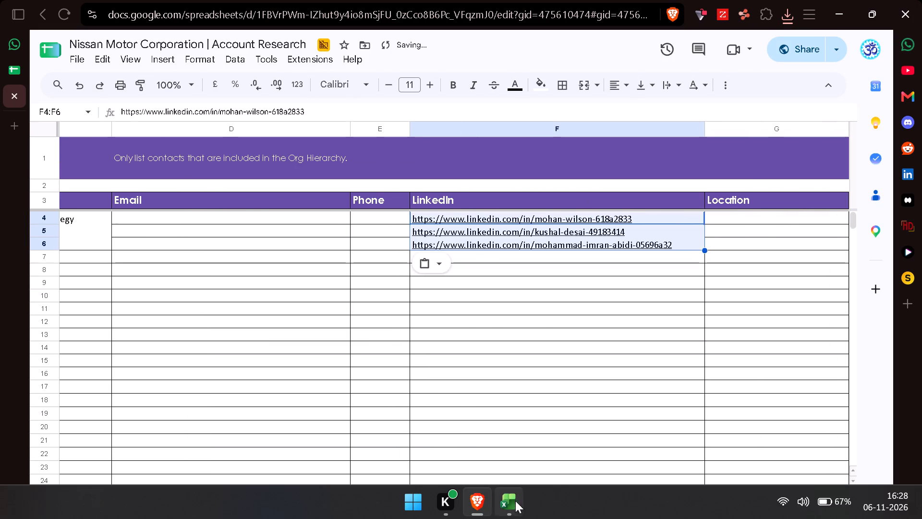
left_click(507, 502)
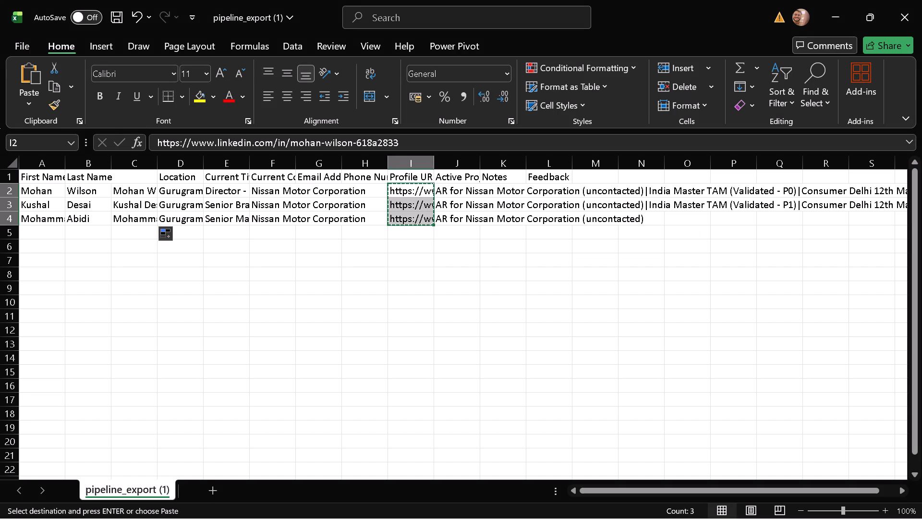
left_click(182, 189)
key("shift+Down")
key("ctrl+shift+Down")
key("ctrl+c")
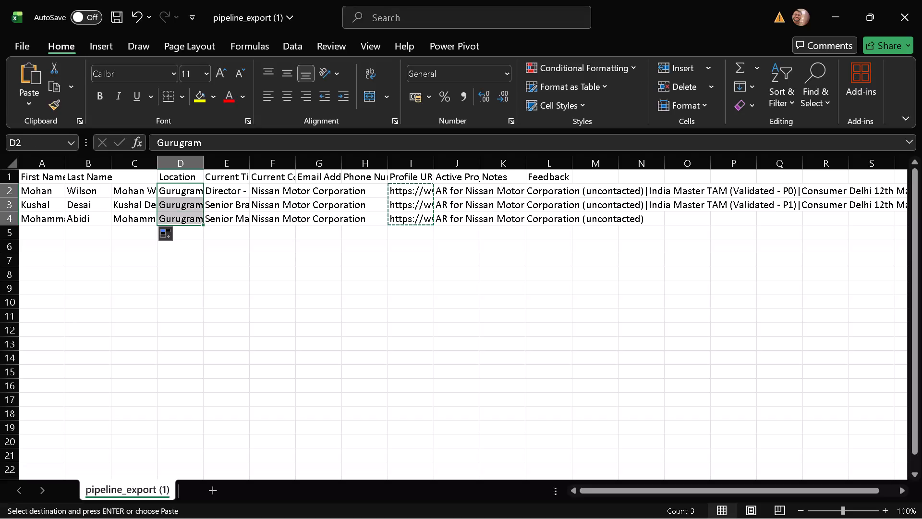
left_click(481, 500)
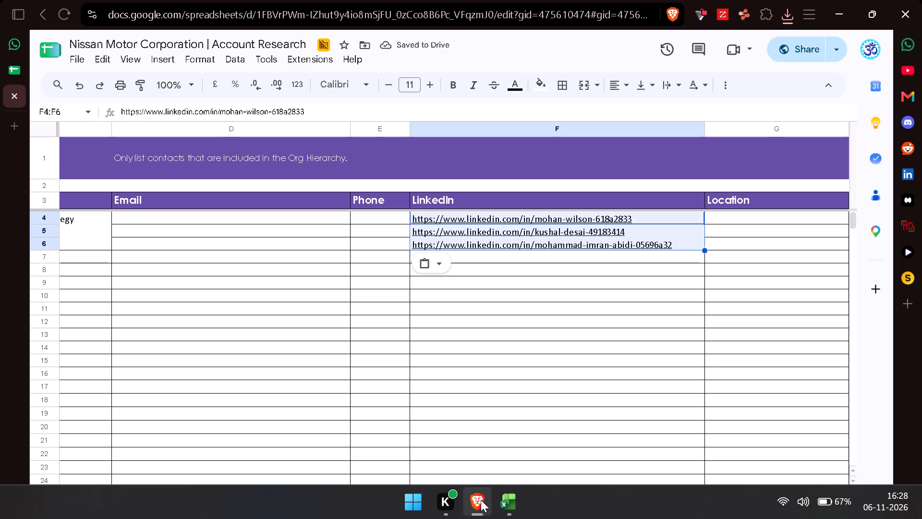
key("Right")
key("ctrl+v")
Close the pipeline export workbook in Excel without saving its changes.
scroll(272, 462, "right", 7)
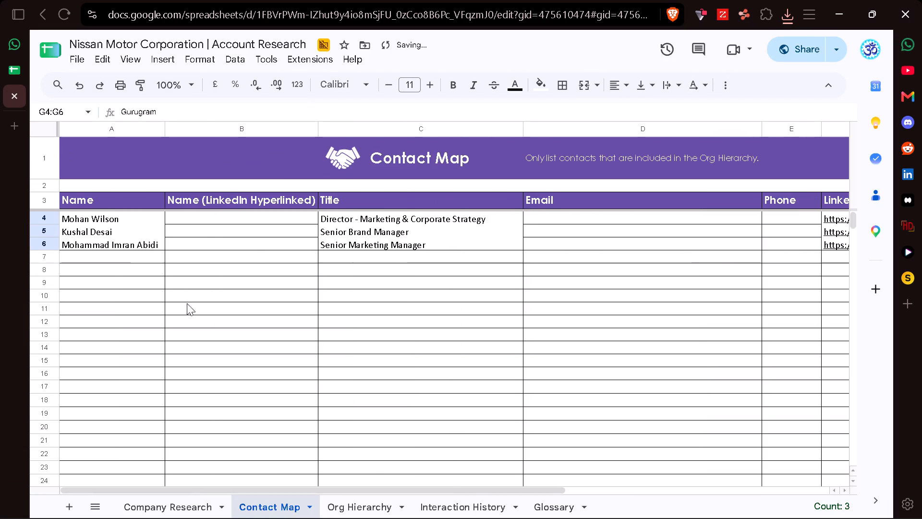
left_click(204, 221)
left_click(517, 513)
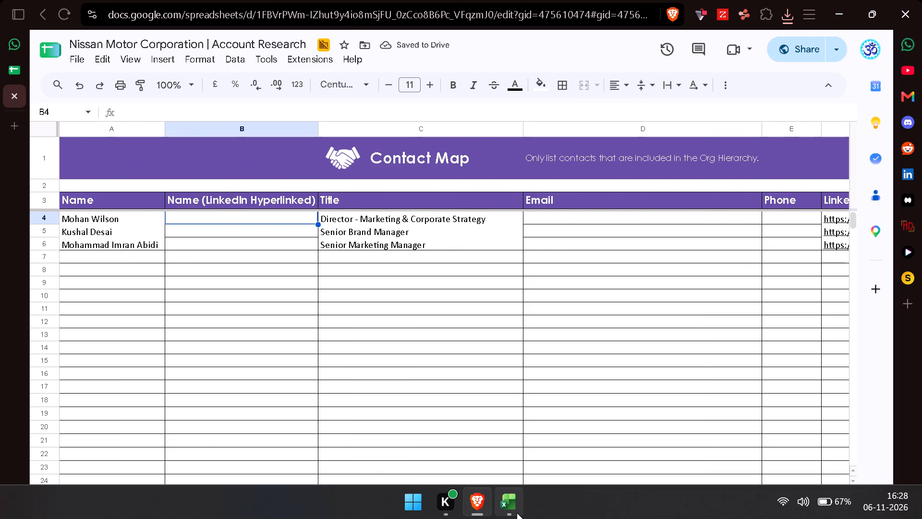
left_click(921, 0)
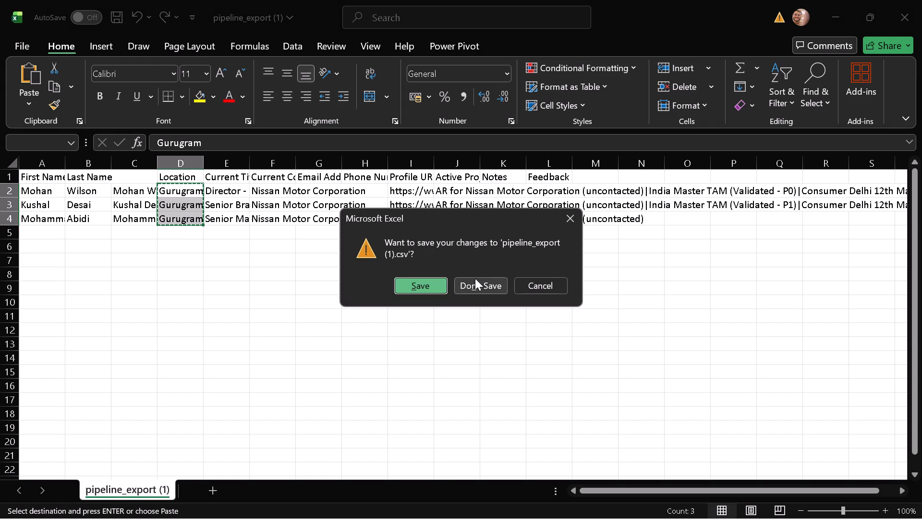
left_click(475, 278)
Open the Downloads folder from the browser's downloads and delete both pipeline_export files.
left_click(789, 16)
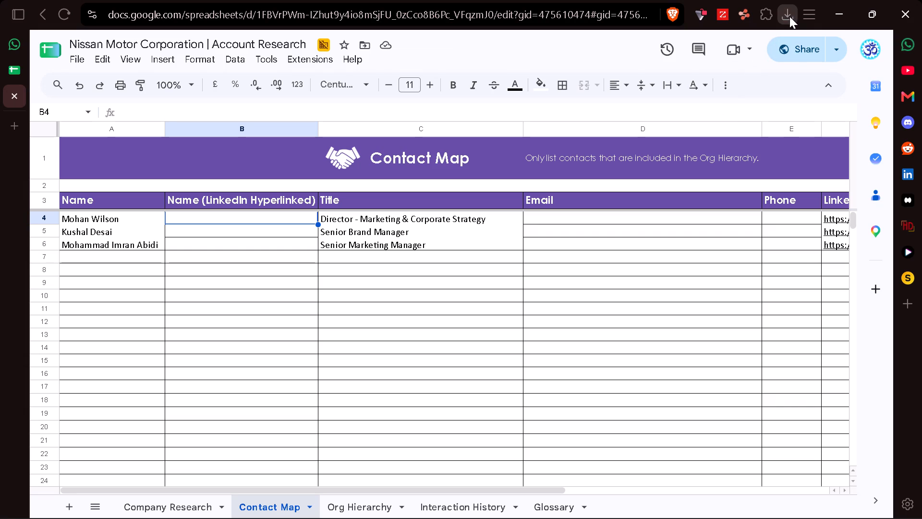
left_click(721, 66)
key("shift+Down")
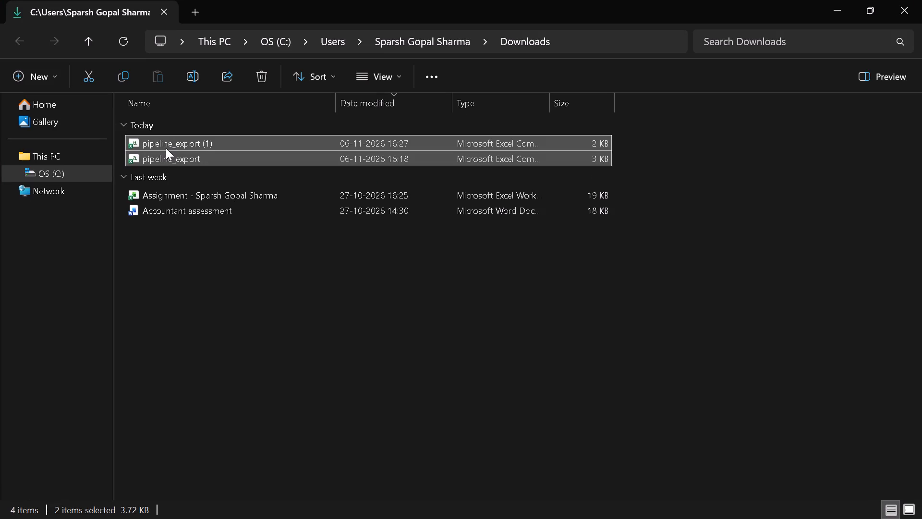
key("Delete")
Empty the Recycle Bin of the deleted export files and close File Explorer.
left_click(181, 38)
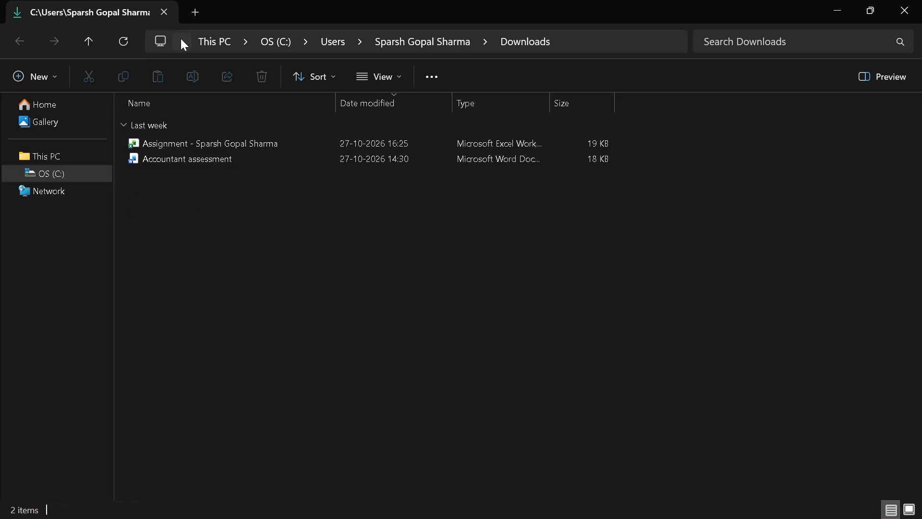
scroll(192, 217, "down", 3)
left_click(200, 241)
left_click(483, 80)
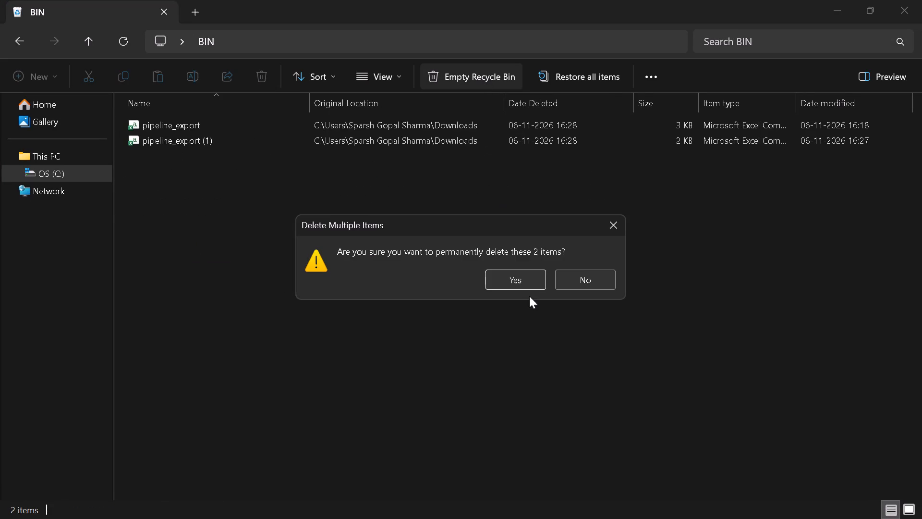
left_click(497, 282)
left_click(921, 0)
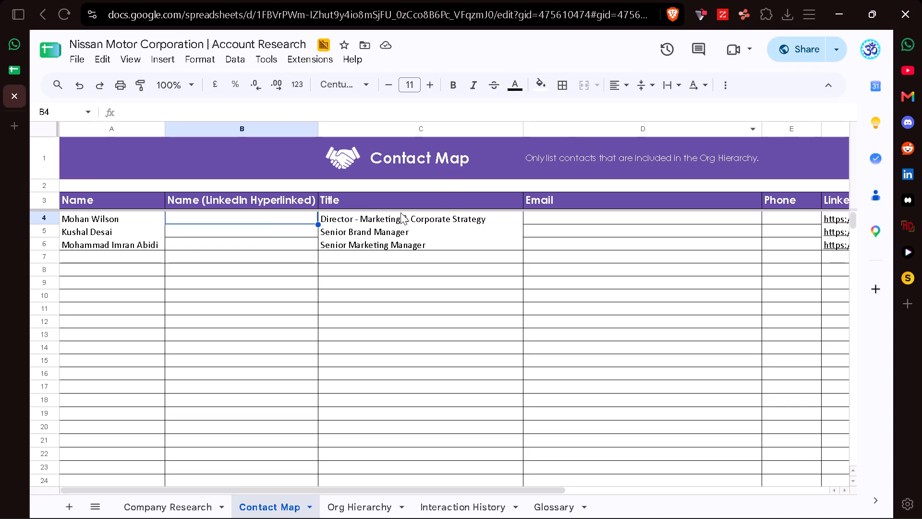
Enter =HYPERLINK(F4,A4) in B4 of the Contact Map to link the first contact's name to the LinkedIn profile.
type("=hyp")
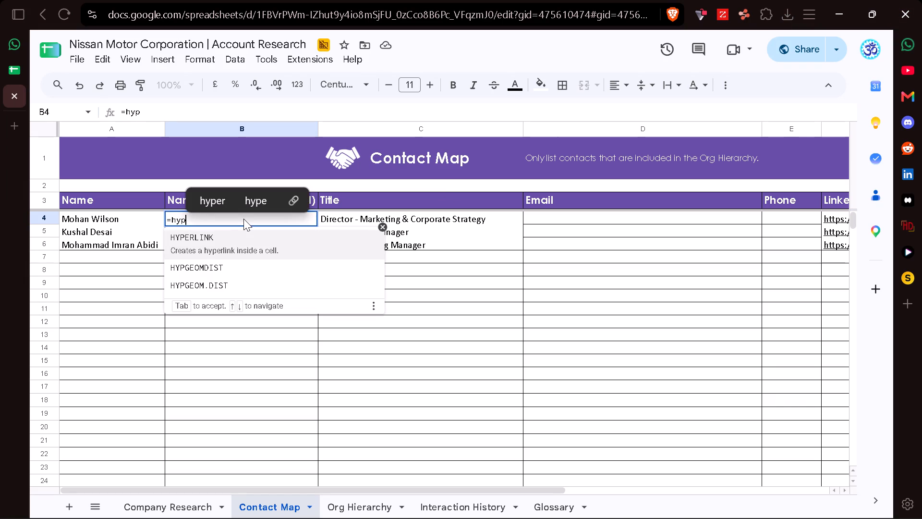
left_click(243, 243)
scroll(616, 257, "left", 1)
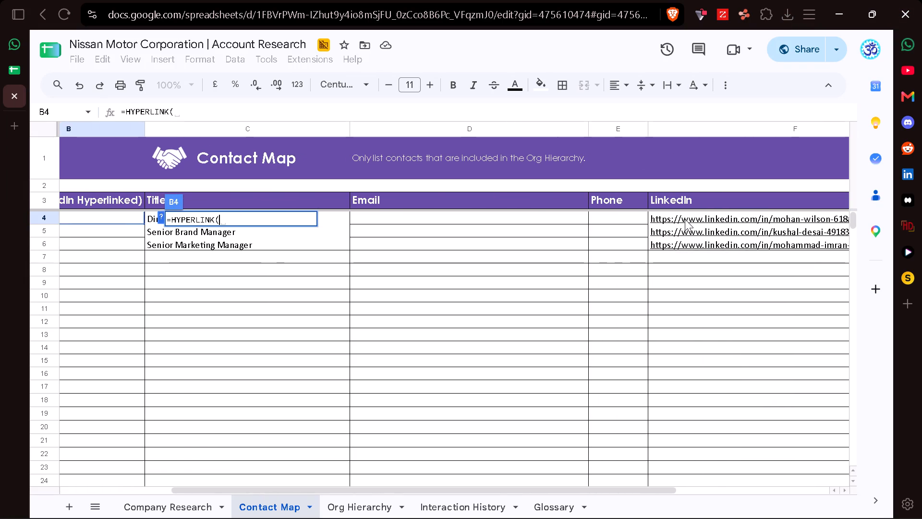
left_click(685, 219)
scroll(501, 255, "right", 7)
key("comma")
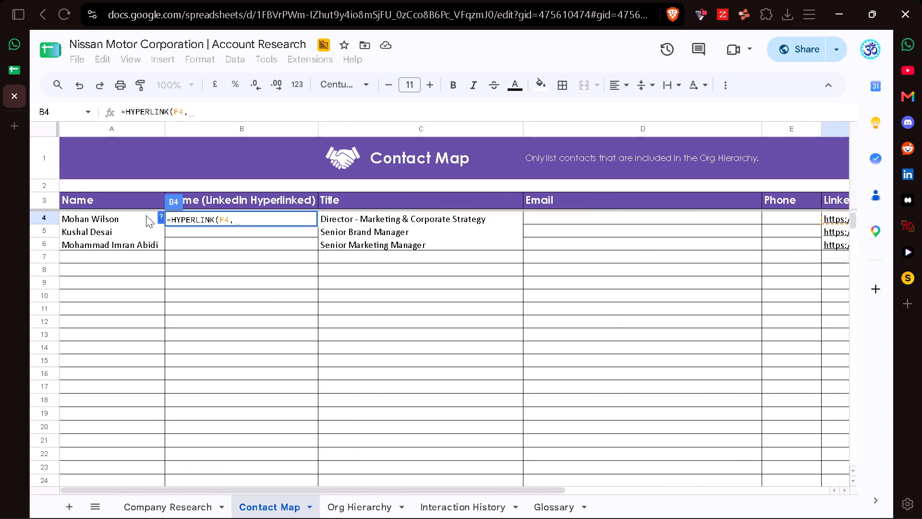
left_click(114, 223)
key("Return")
key("Up")
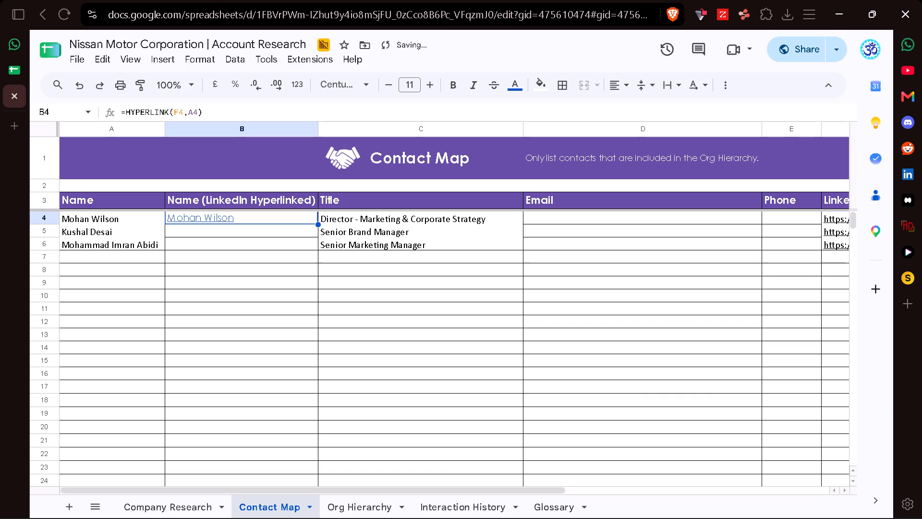
Fill the hyperlink formula from B4 down to B7 and clear the surplus cell B7.
left_click(322, 222)
left_click(293, 219)
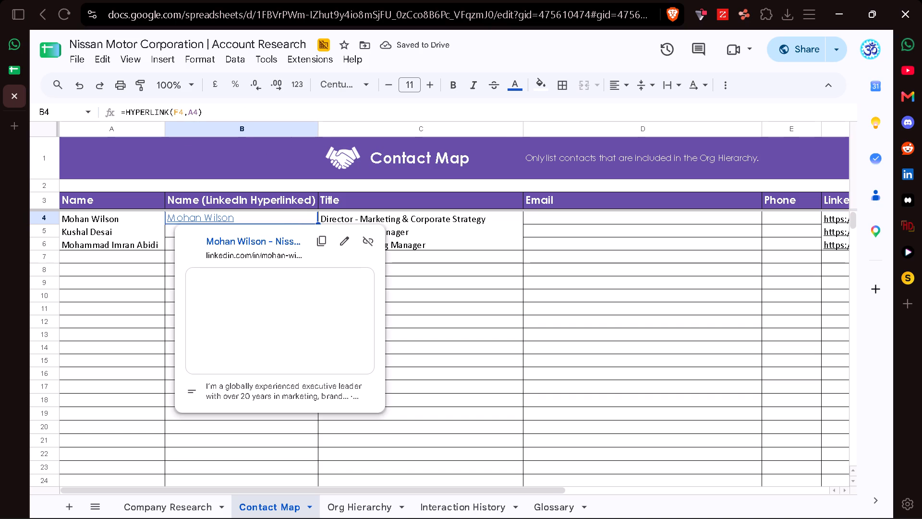
left_click_drag(317, 222, 171, 251)
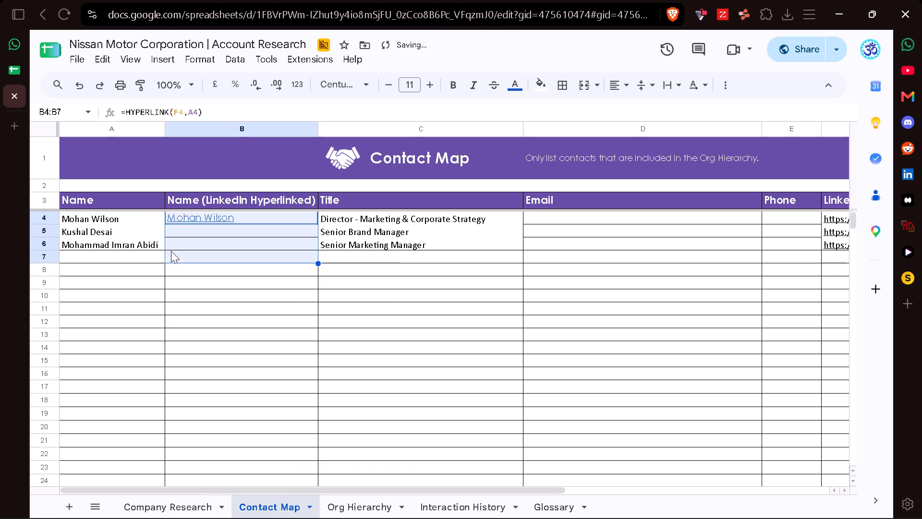
left_click(213, 259)
key("BackSpace")
Change the contact rows A4:G6 to the Century-style font used in the sheet and reset their text colour.
left_click(97, 217)
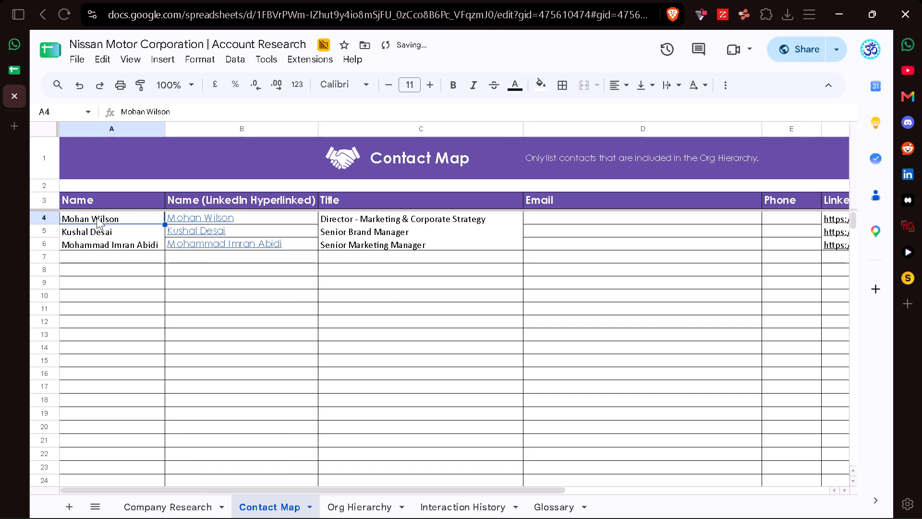
key("ctrl+shift+Down")
key("ctrl+shift+Right")
key("ctrl+shift+Right")
key("ctrl+shift+Right")
key("ctrl+shift+Right")
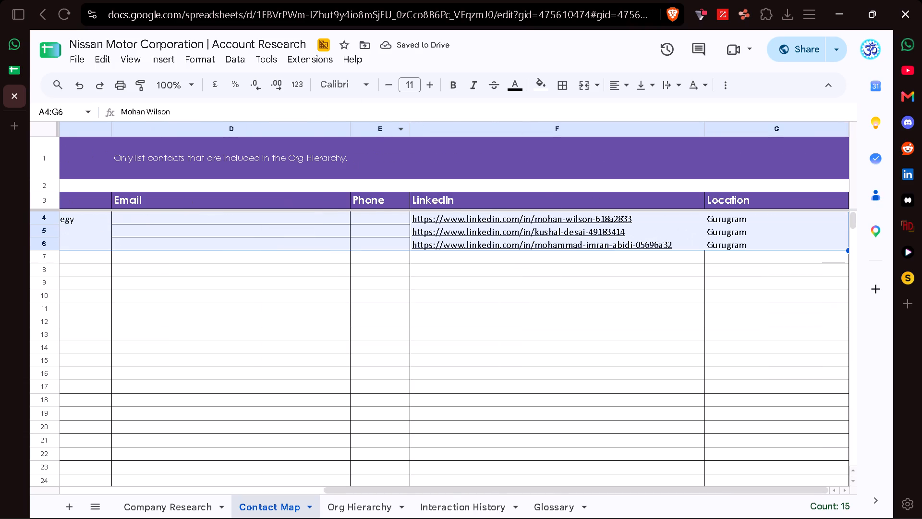
left_click(359, 86)
left_click(357, 214)
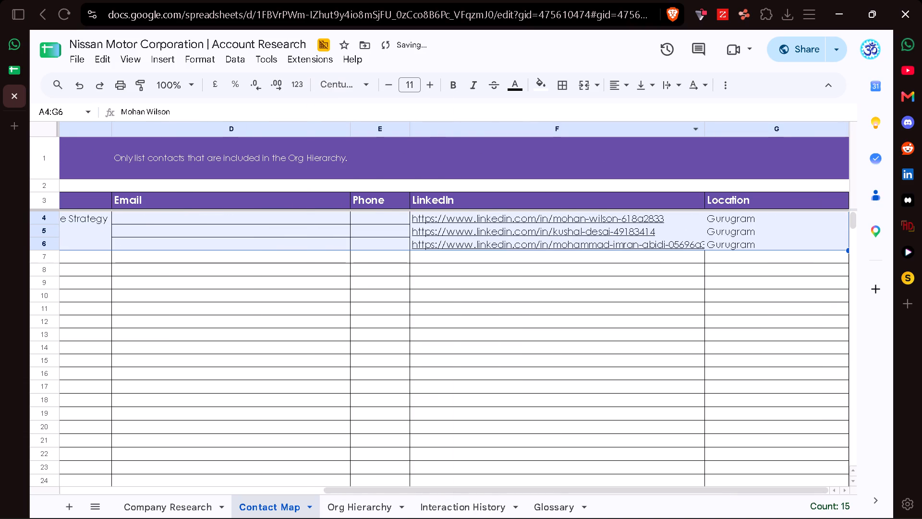
left_click(512, 88)
left_click(538, 114)
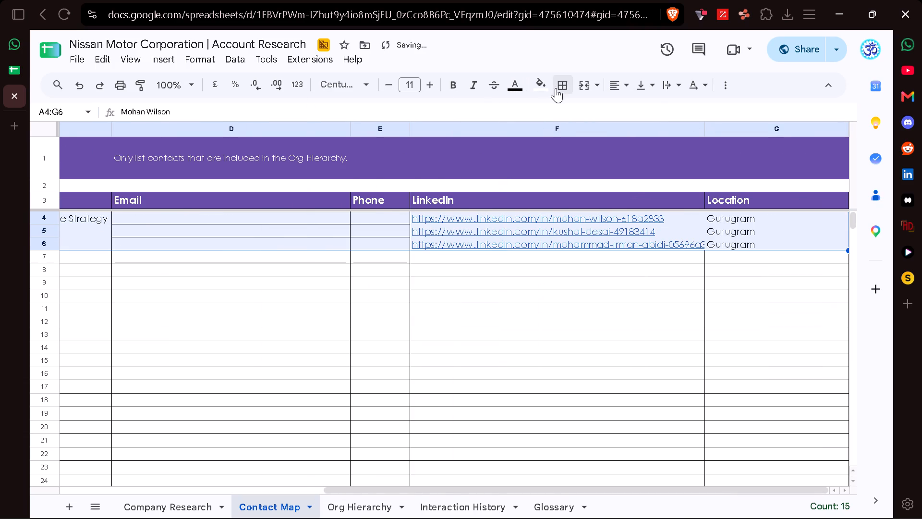
Apply all borders to the contact rows A4:G6.
left_click(558, 86)
left_click(570, 107)
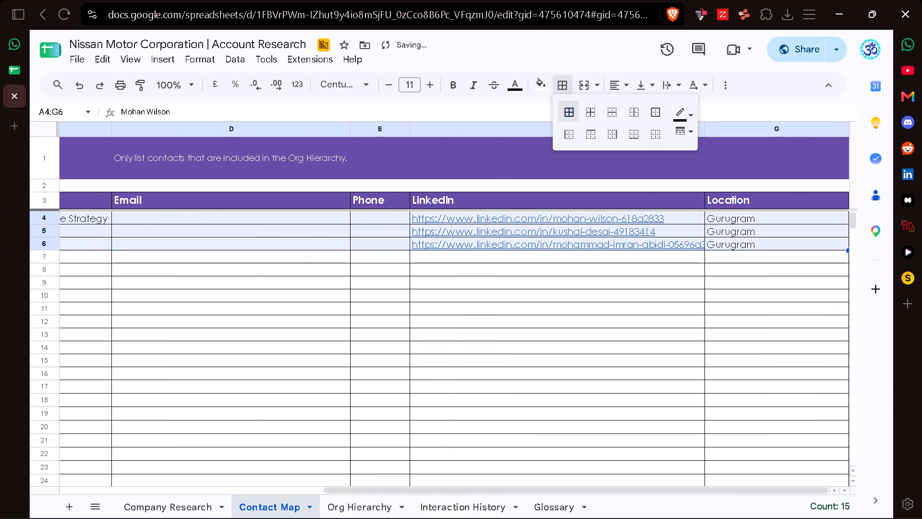
Sort the range A4:G6 by Column A from A to Z.
right_click(344, 224)
scroll(377, 377, "down", 4)
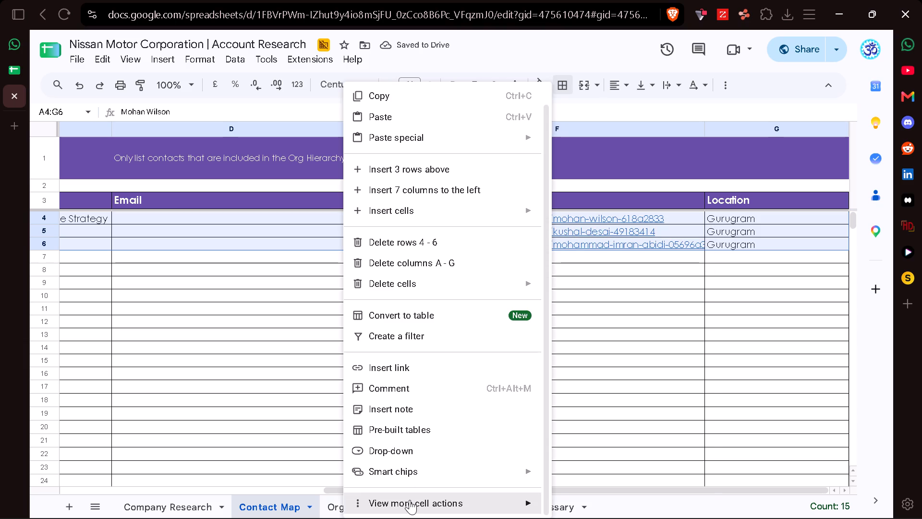
left_click(560, 442)
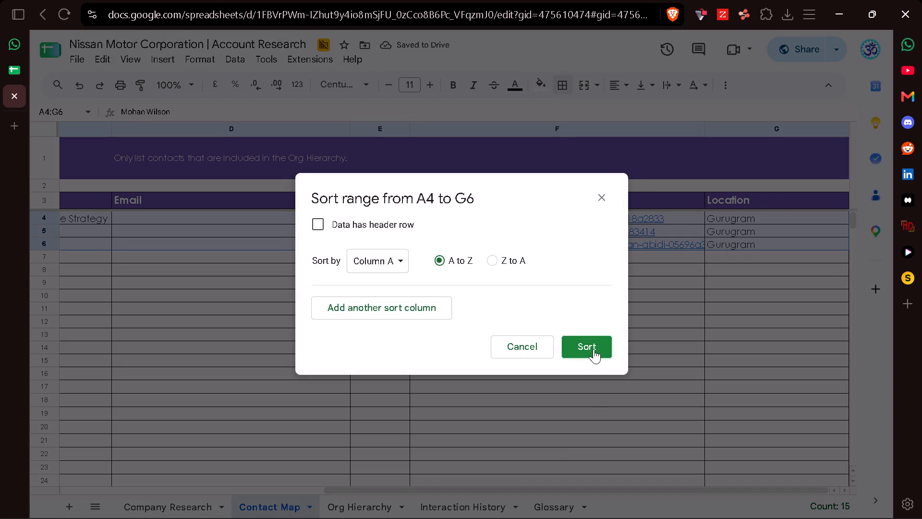
left_click(594, 349)
scroll(451, 309, "right", 8)
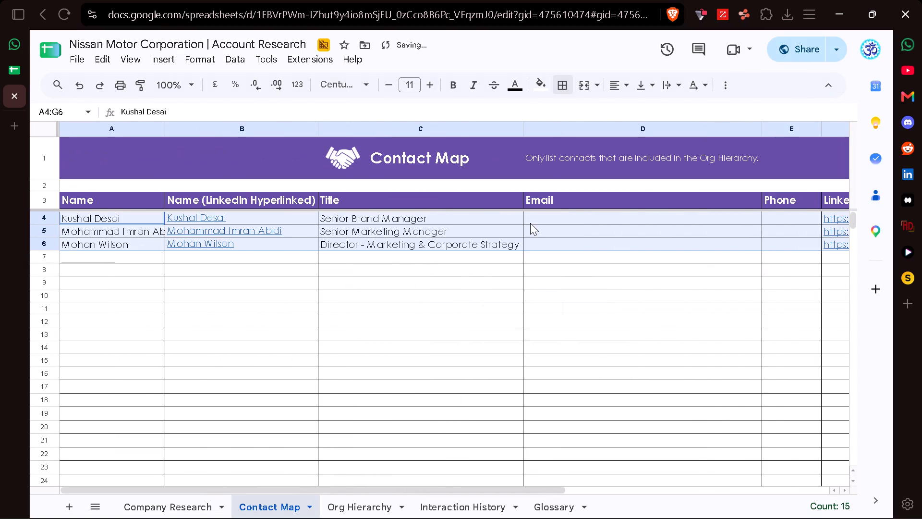
Copy the Senior Brand Manager's business email from ZoomInfo into D4, sending him a LinkedIn invitation without a note.
left_click(565, 211)
left_click(561, 220)
scroll(561, 220, "left", 3)
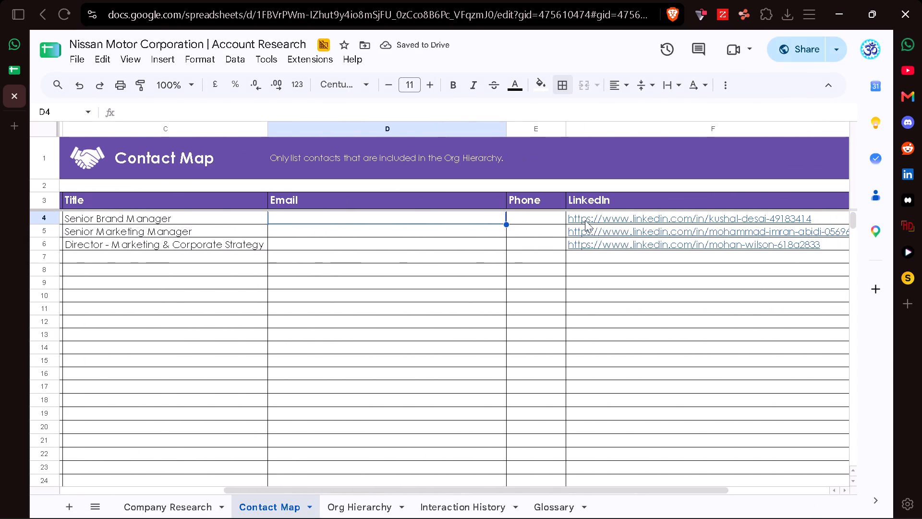
left_click(641, 240)
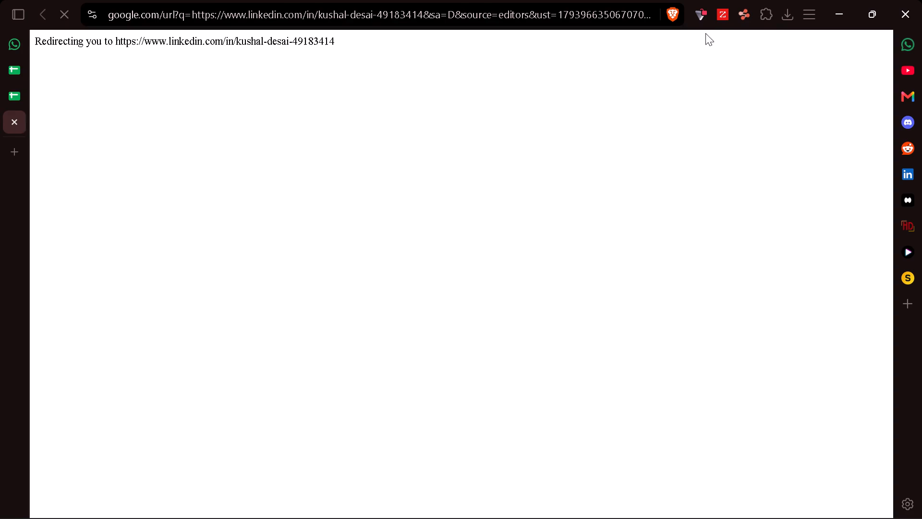
left_click(722, 14)
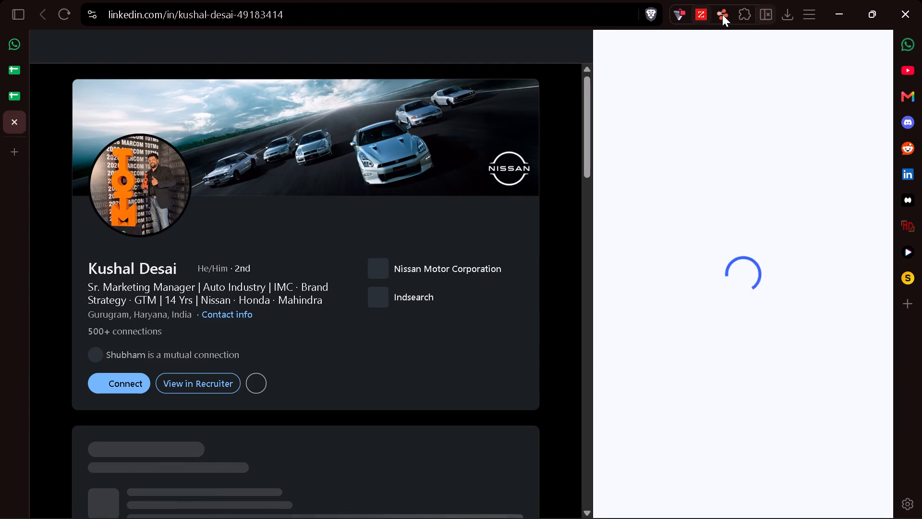
left_click(133, 383)
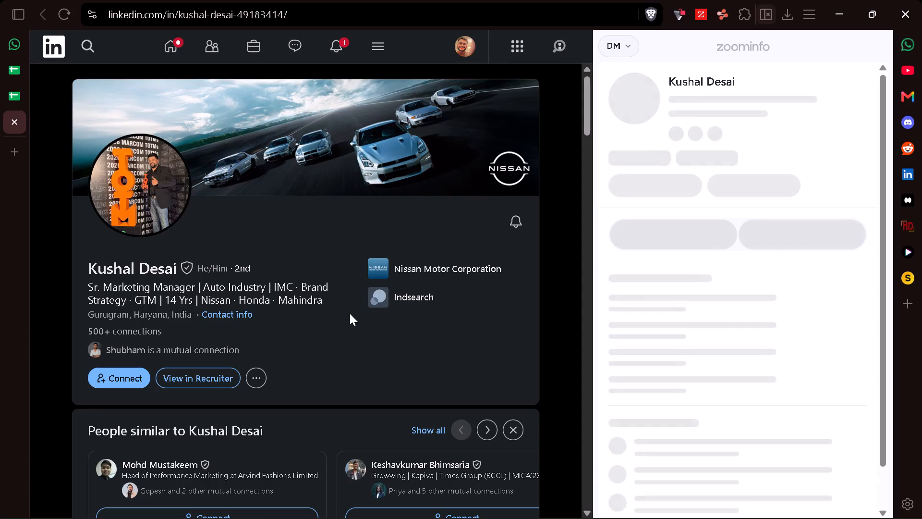
left_click(745, 266)
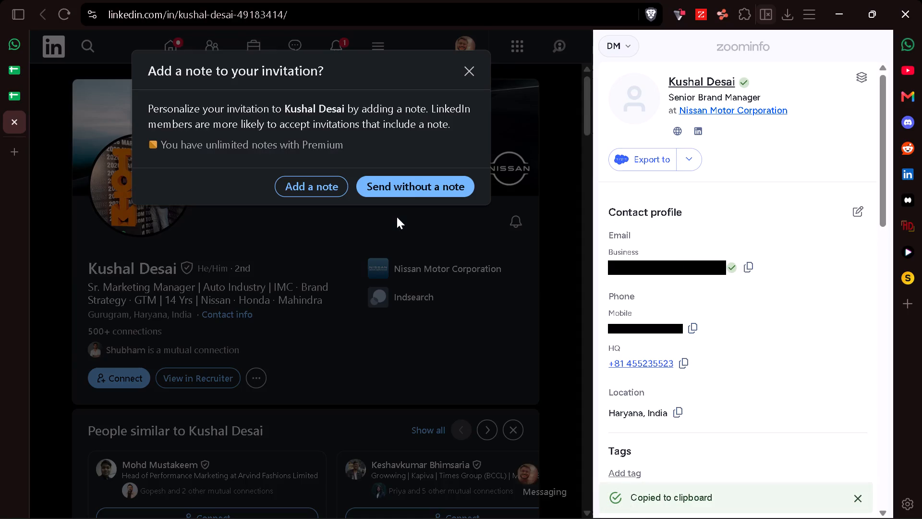
left_click(408, 185)
left_click(11, 98)
key("ctrl+v")
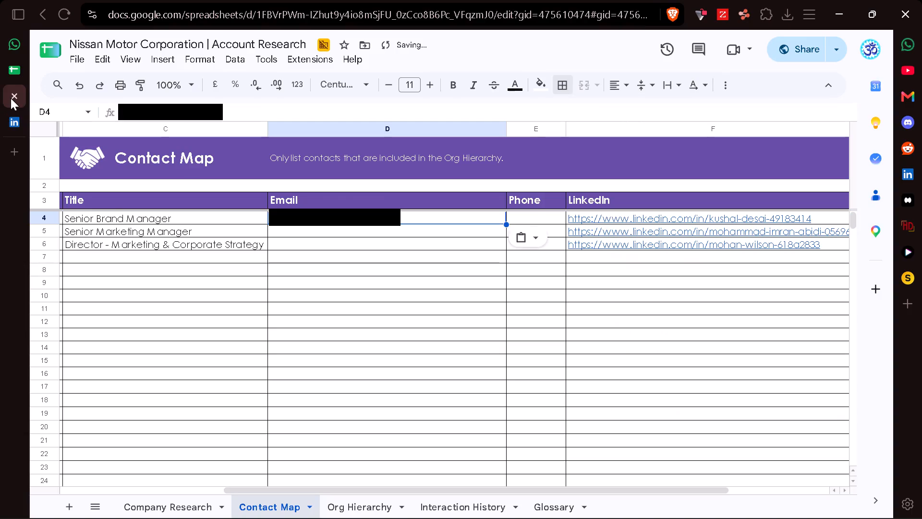
Copy the Senior Brand Manager's mobile number from ZoomInfo into E4 and strip the leading equals sign and prefix.
key("Right")
left_click(5, 113)
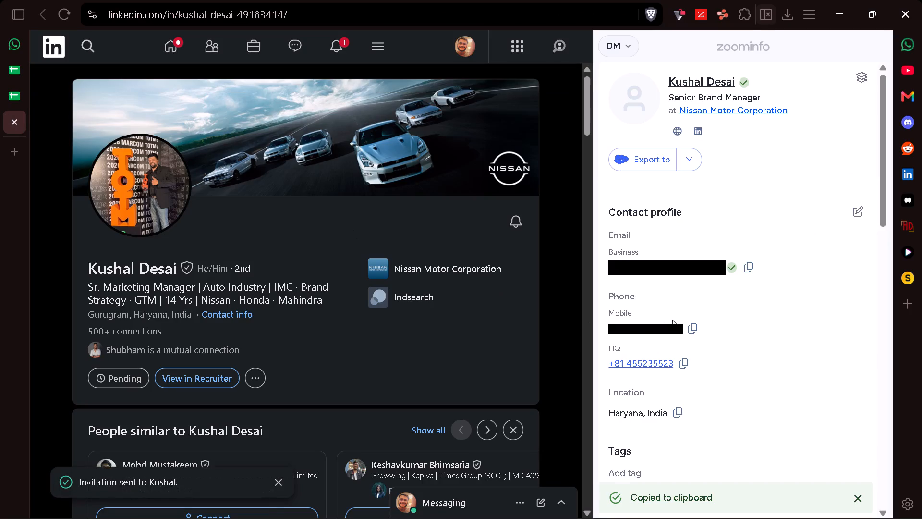
left_click(686, 322)
left_click(12, 123)
key("ctrl+v")
left_click(138, 112)
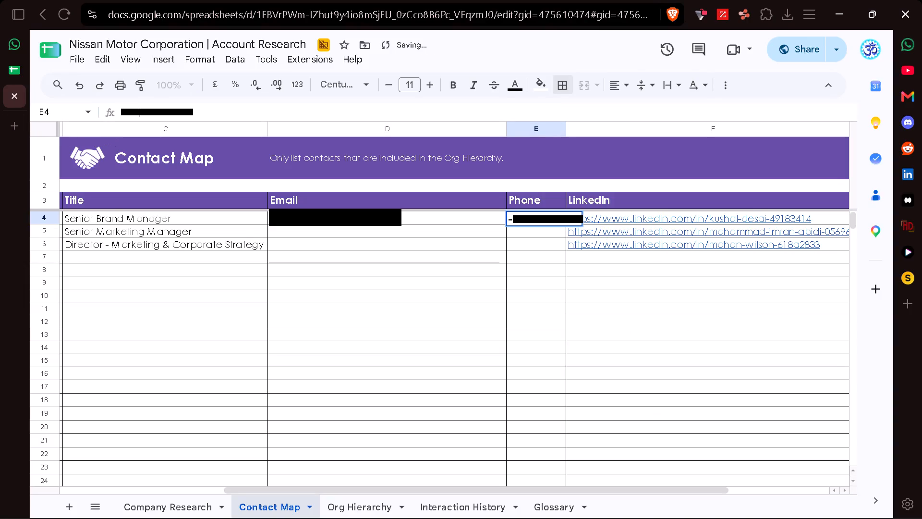
key("BackSpace")
key("BackSpace")
key("BackSpace")
key("BackSpace")
key("BackSpace")
key("BackSpace")
key("BackSpace")
key("BackSpace")
key("BackSpace")
key("BackSpace")
key("BackSpace")
key("BackSpace")
key("BackSpace")
Open the Senior Marketing Manager's LinkedIn profile from the Contact Map and copy his business email from ZoomInfo.
left_click(296, 236)
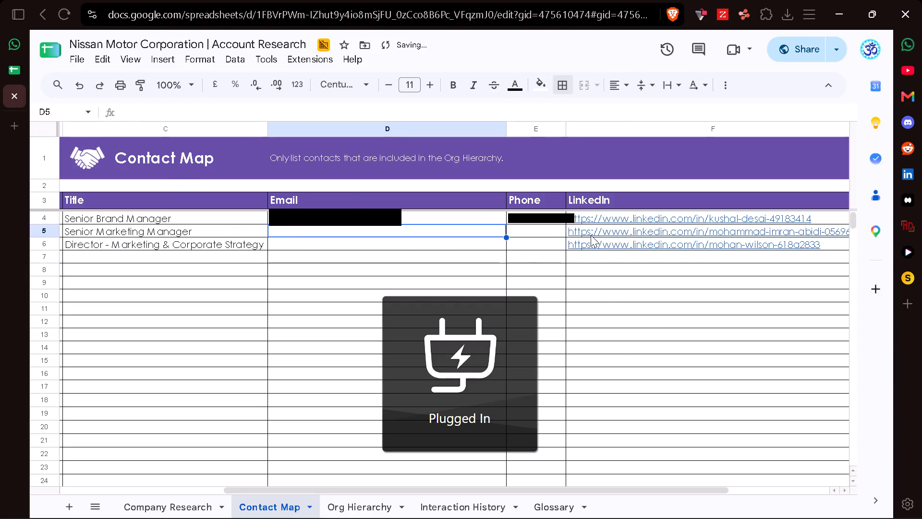
left_click(634, 247)
left_click(641, 253)
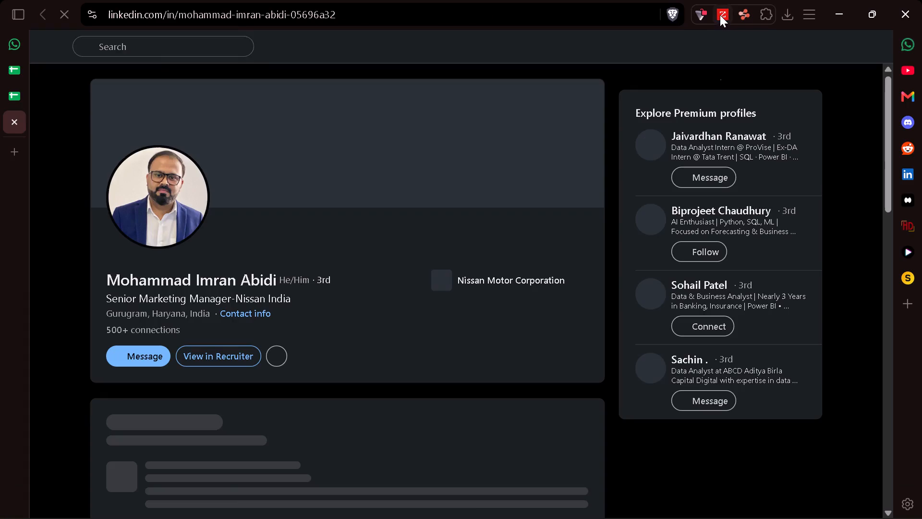
left_click(720, 14)
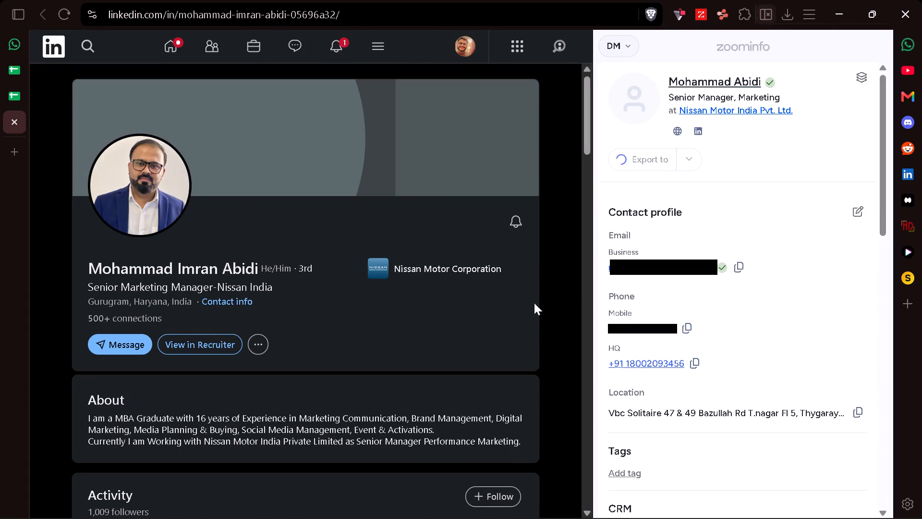
left_click(734, 270)
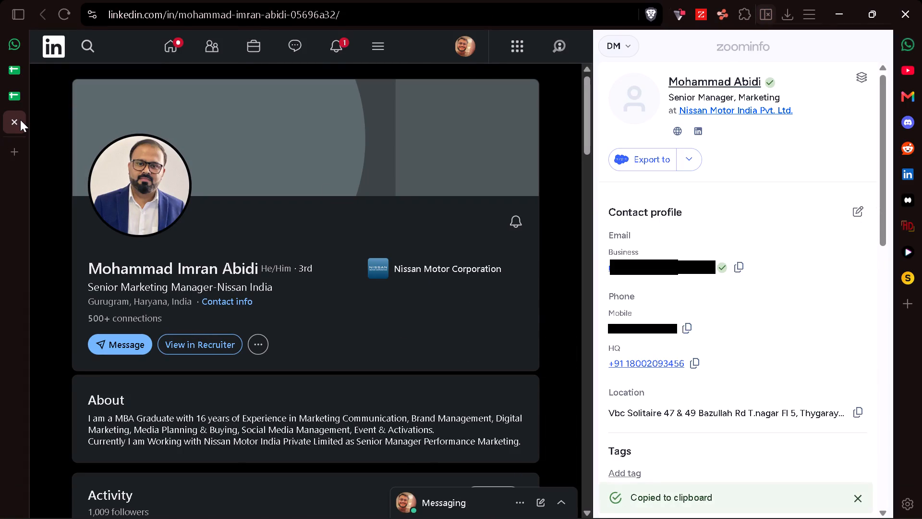
left_click(20, 120)
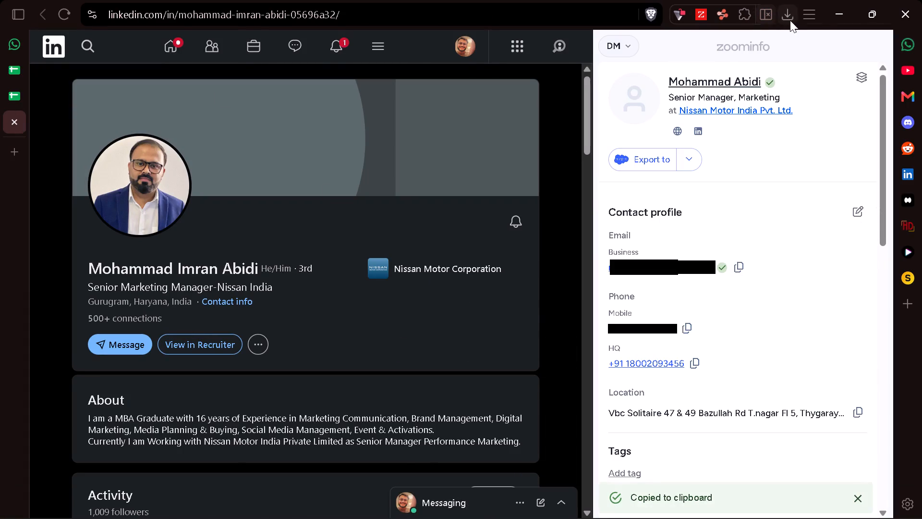
Remove both pipeline_export CSV entries from the browser's download history and close the downloads page.
left_click(790, 20)
left_click(621, 151)
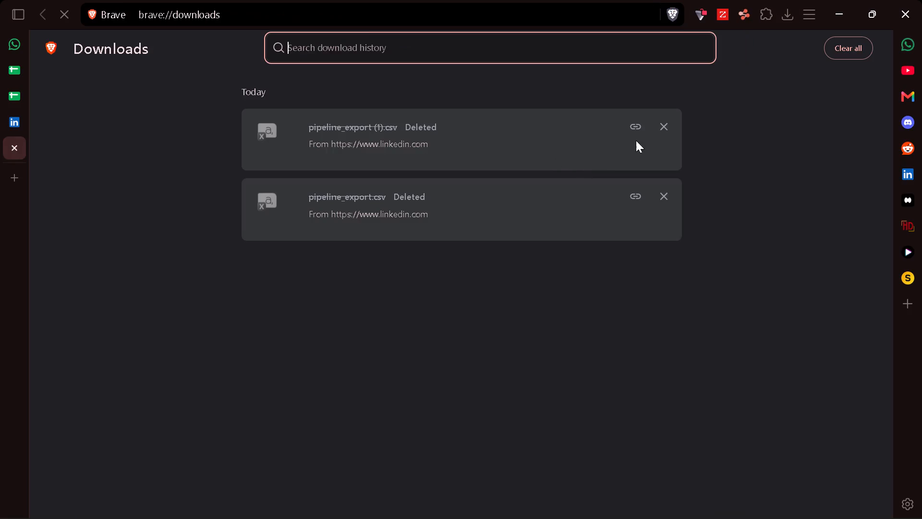
double_click(665, 127)
left_click(16, 147)
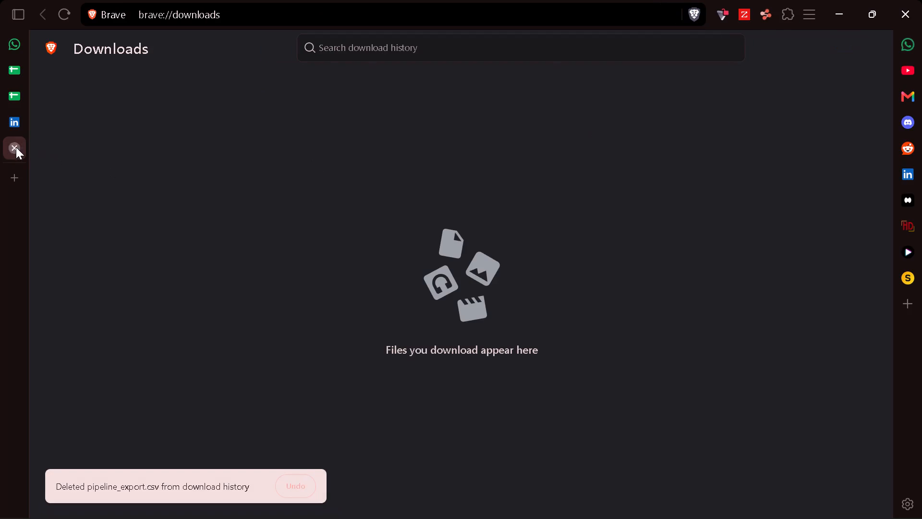
Paste the copied business email into D5 of Nissan's Contact Map.
left_click(16, 96)
key("ctrl+v")
Copy the Senior Marketing Manager's mobile number from ZoomInfo into E5 and strip the leading equals sign and prefix.
key("Right")
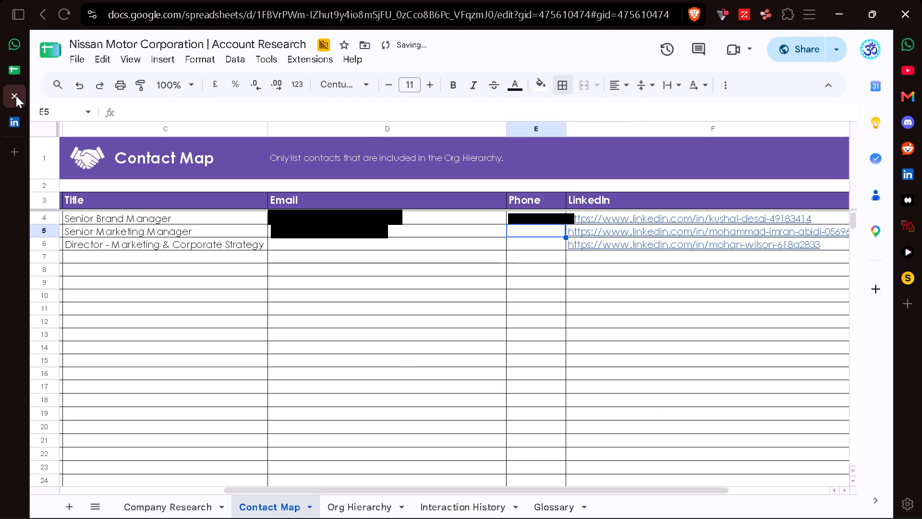
left_click(18, 114)
left_click(688, 318)
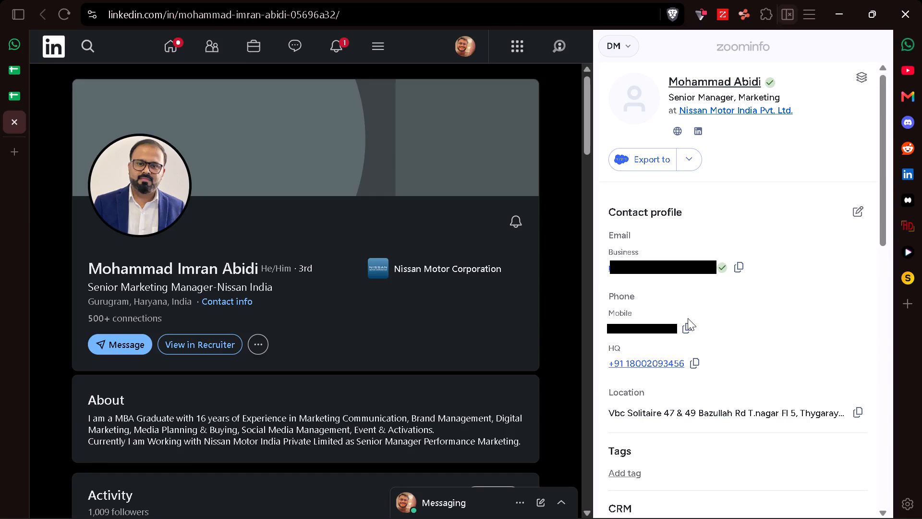
left_click(688, 323)
left_click(14, 121)
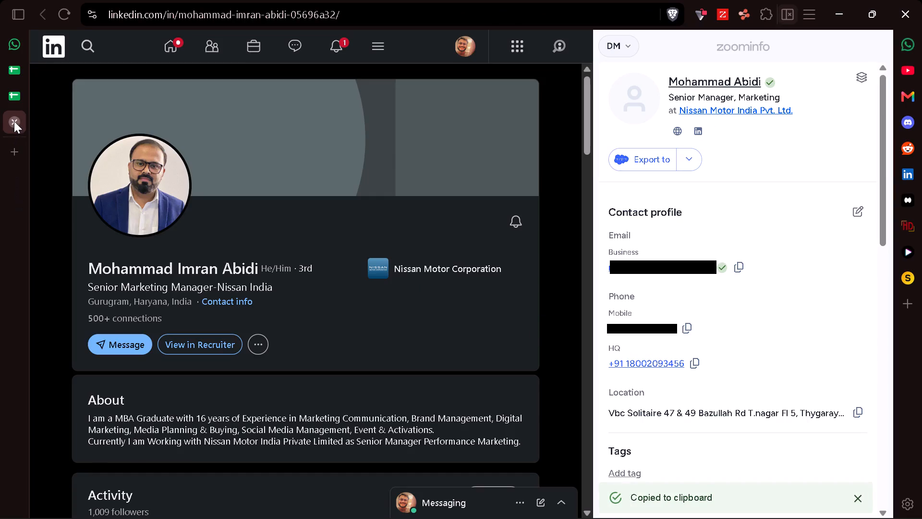
key("ctrl+v")
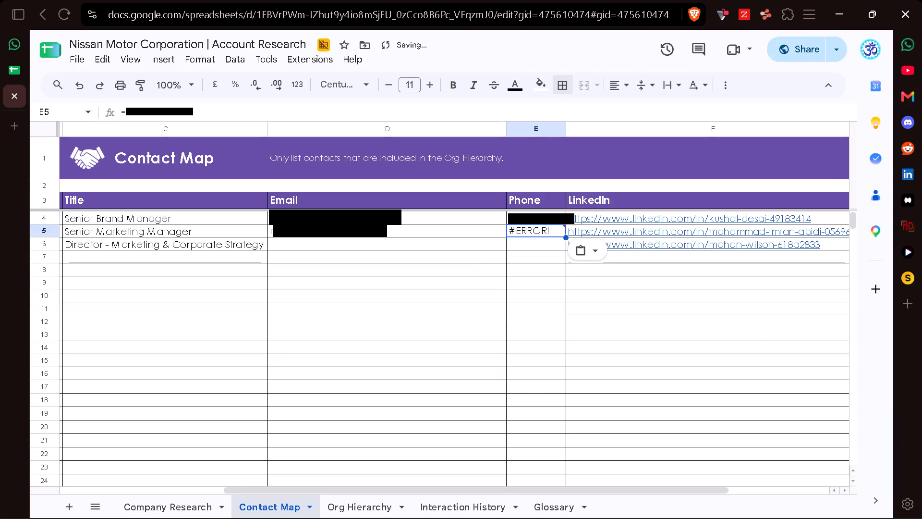
left_click(139, 112)
key("BackSpace")
key("BackSpace")
key("BackSpace")
key("BackSpace")
key("BackSpace")
key("BackSpace")
key("BackSpace")
key("BackSpace")
key("BackSpace")
key("BackSpace")
key("BackSpace")
Copy the Marketing & Corporate Strategy director's business email from ZoomInfo into D6, opening the SMARTe extension on his LinkedIn profile.
left_click(291, 248)
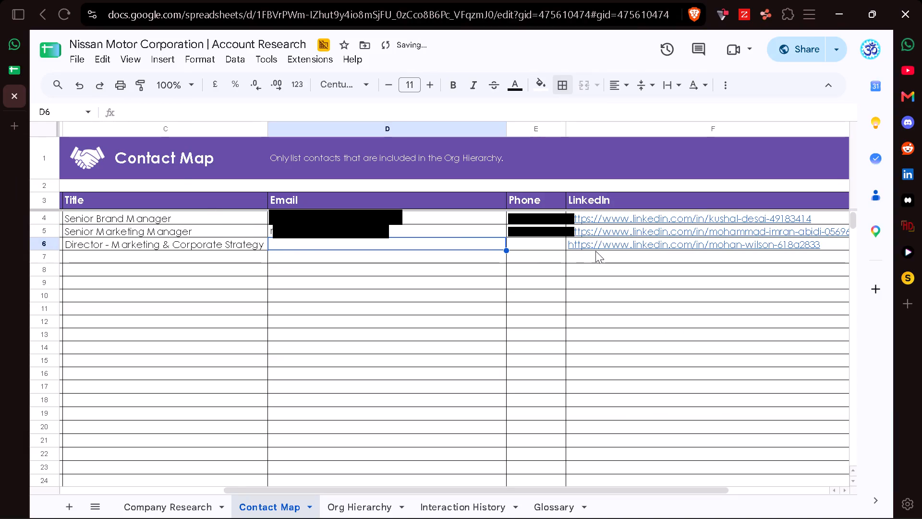
left_click(634, 263)
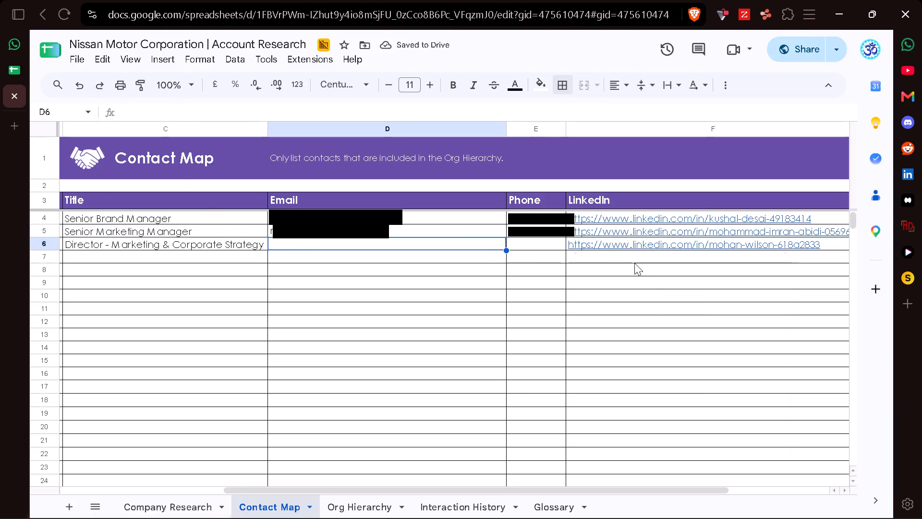
left_click(740, 15)
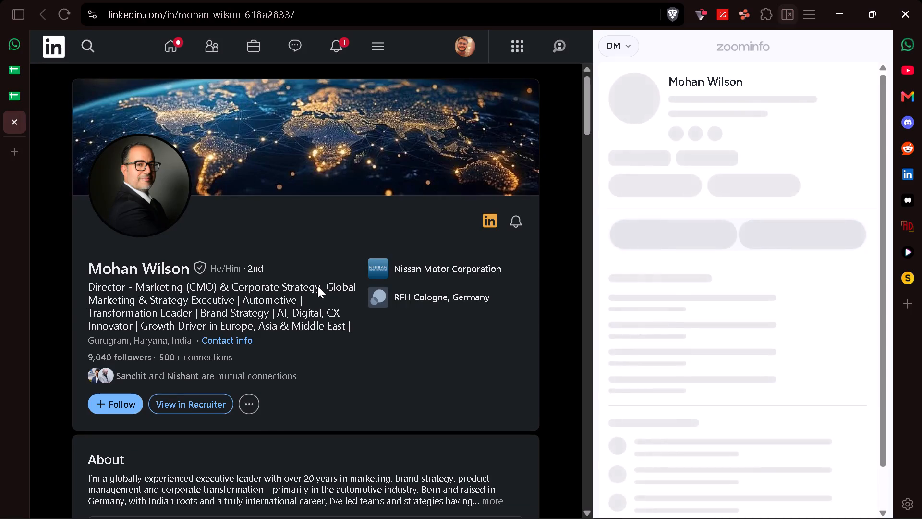
left_click(757, 268)
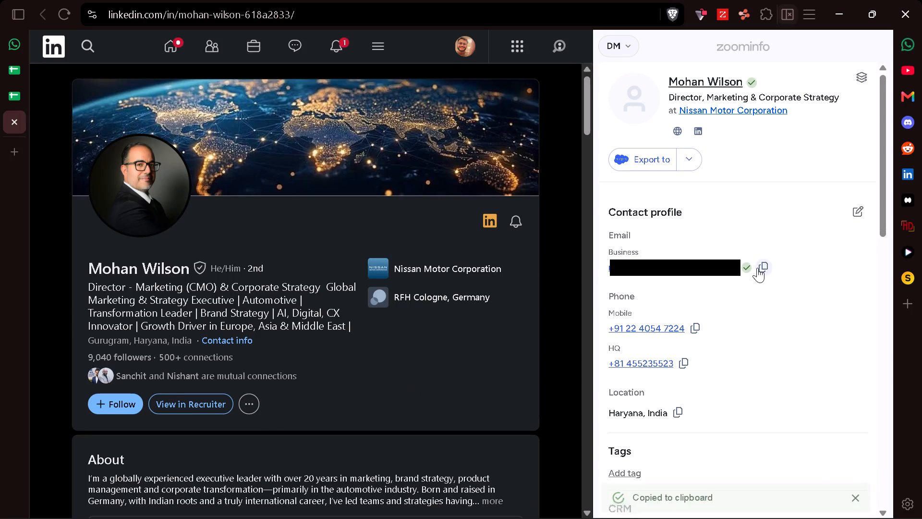
left_click(783, 16)
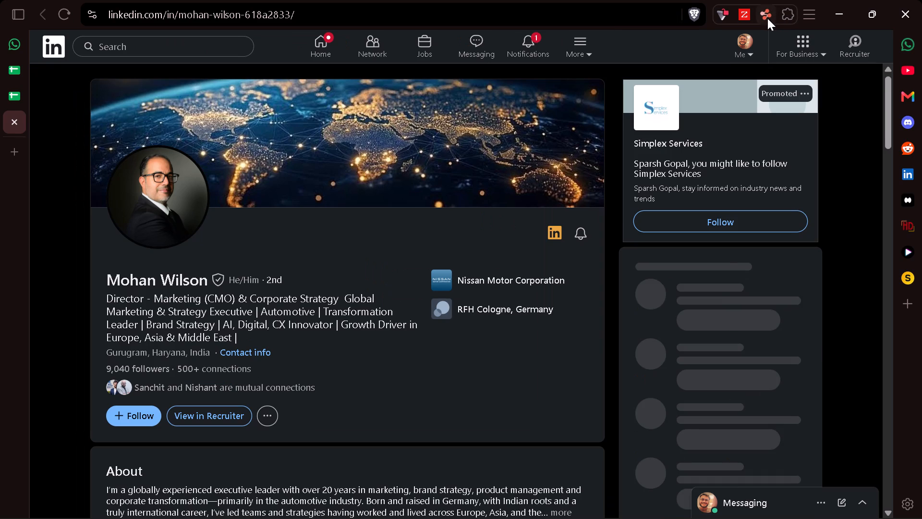
left_click(767, 18)
left_click(307, 94)
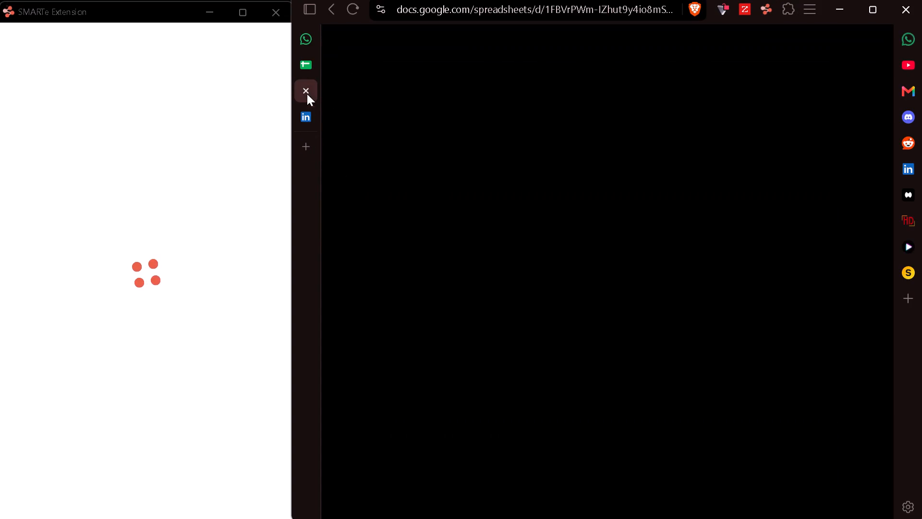
scroll(628, 323, "left", 1)
key("ctrl+v")
Reveal the director's contact details in SMARTe, close the lookup and his profile, and enter nf as the phone value in E6.
key("Right")
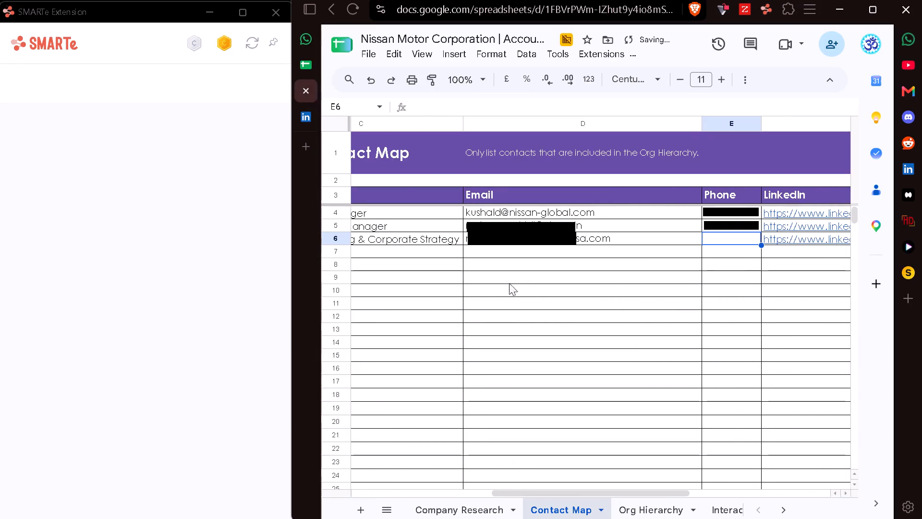
left_click(307, 113)
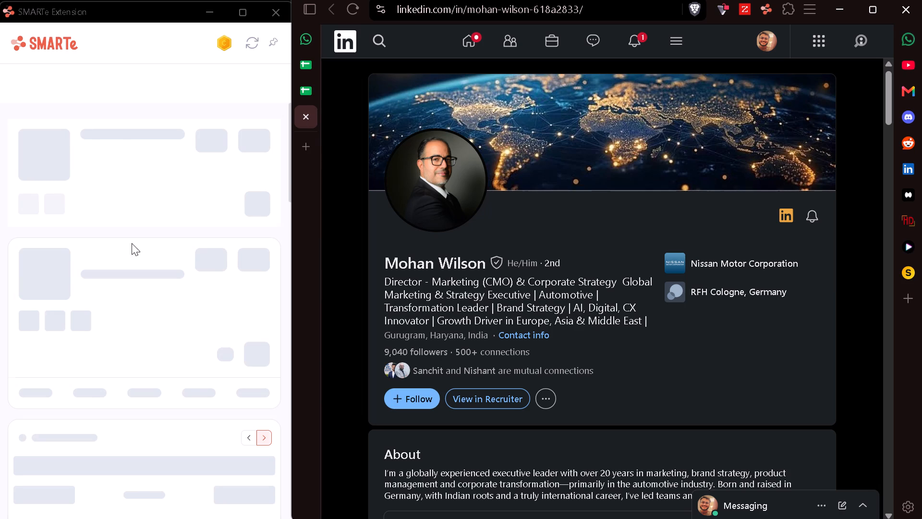
left_click(246, 209)
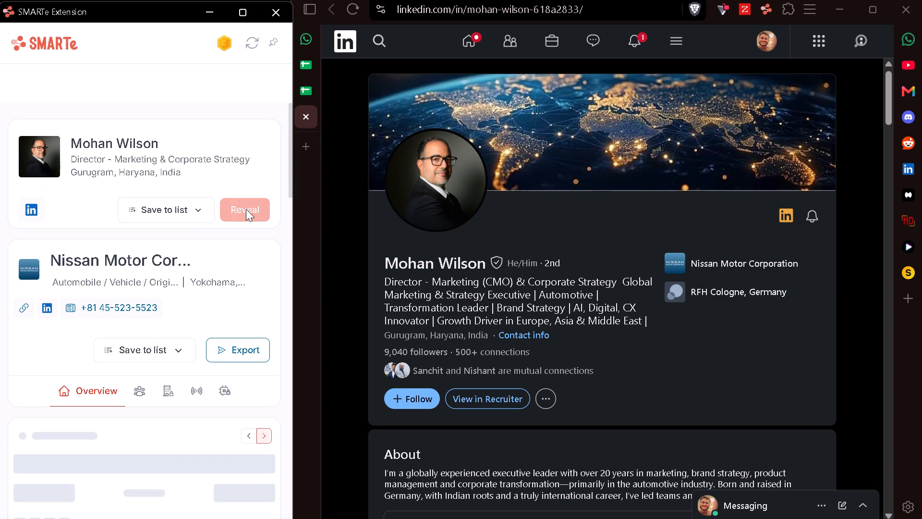
scroll(183, 318, "left", 1)
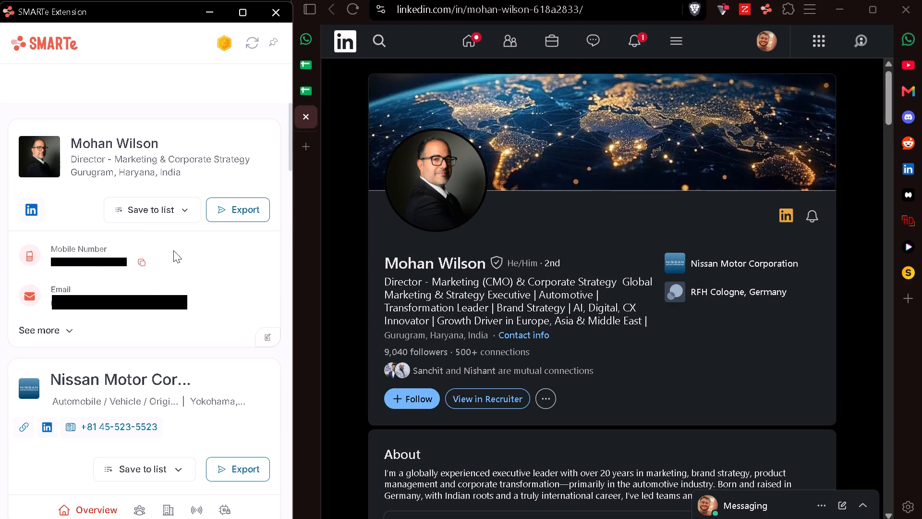
left_click(303, 110)
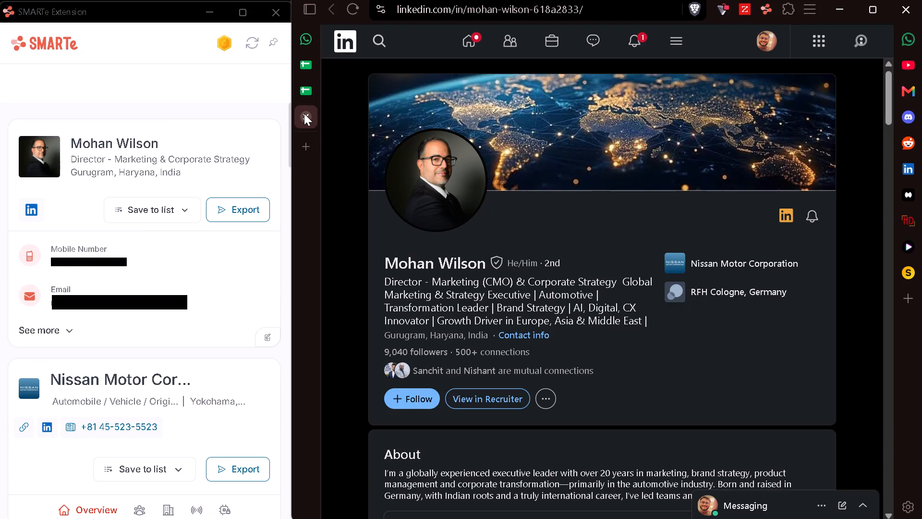
left_click(304, 113)
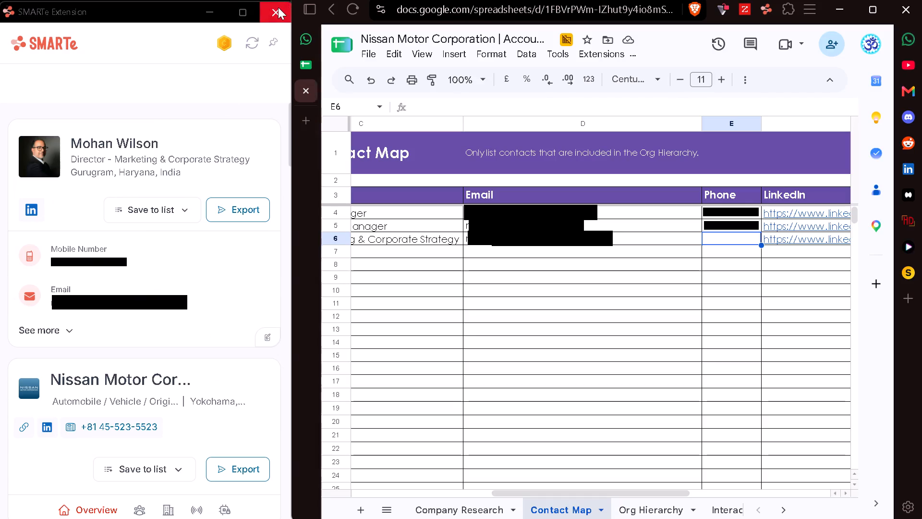
left_click(278, 7)
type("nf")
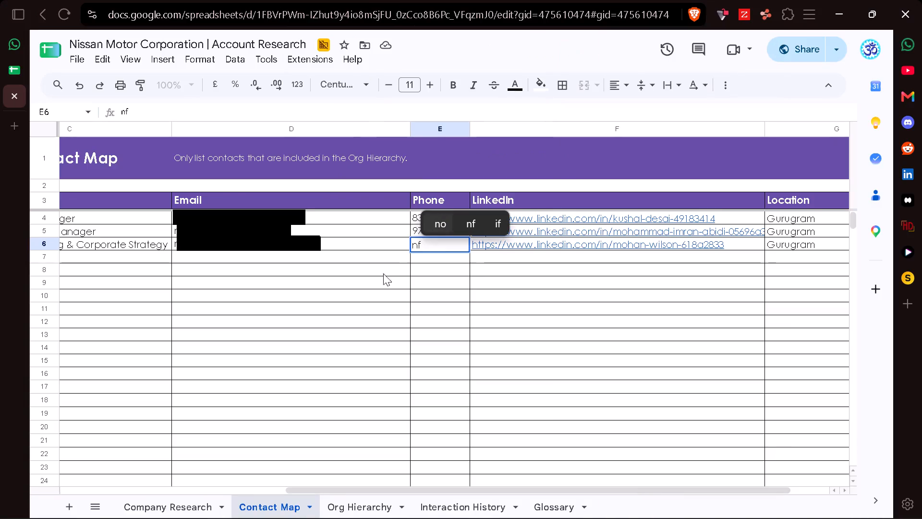
left_click(267, 259)
Select the whole Contact Map sheet and auto-fit its column widths to the contents.
scroll(267, 259, "right", 7)
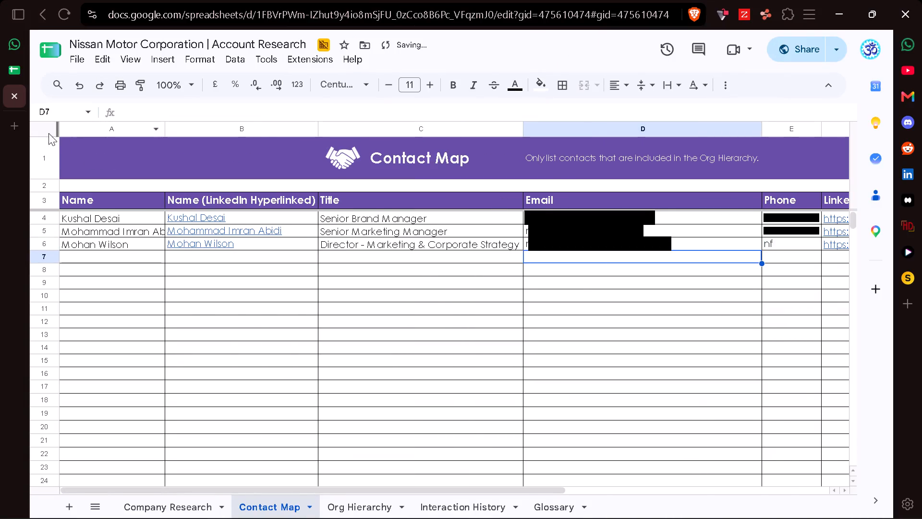
left_click(44, 127)
double_click(164, 130)
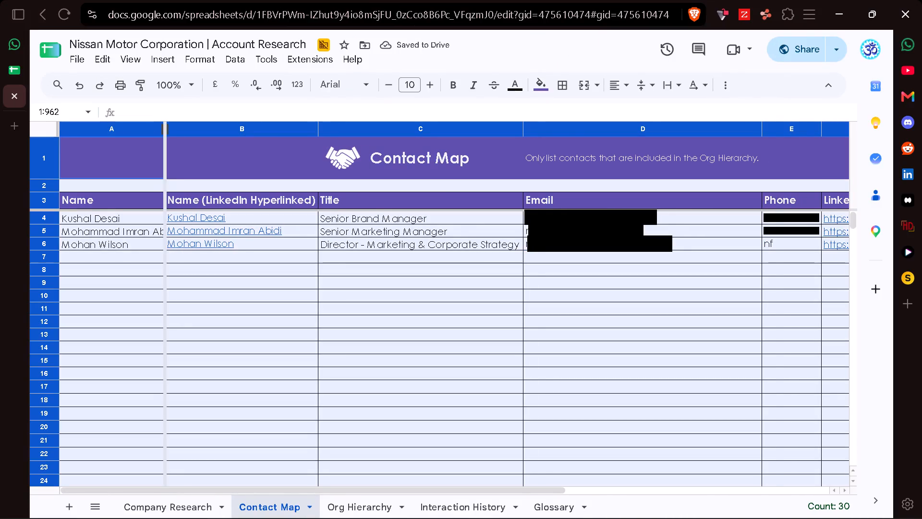
Set the vertical alignment of the whole Contact Map sheet to middle.
left_click_drag(643, 87, 663, 104)
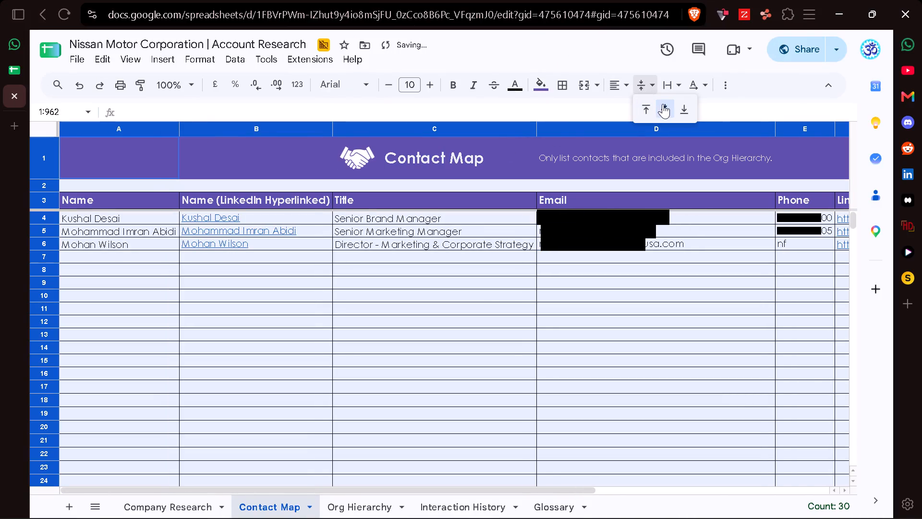
left_click(663, 104)
left_click(117, 161)
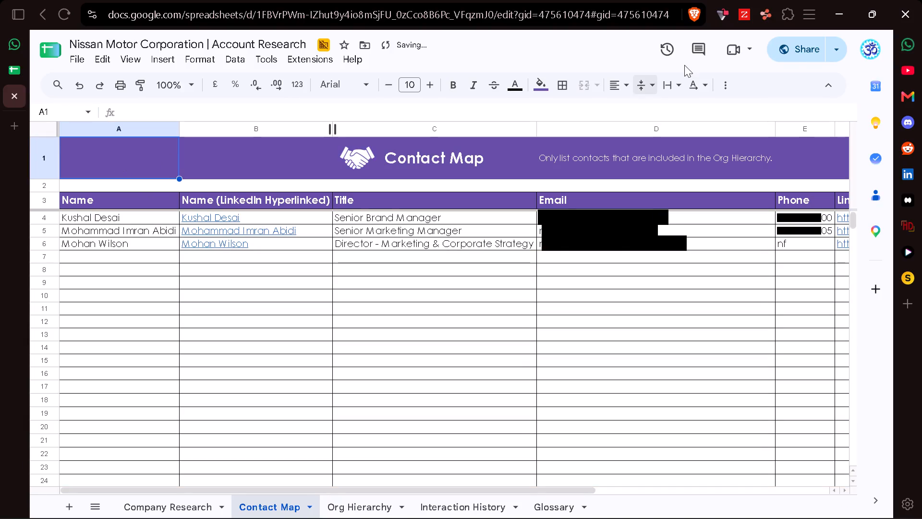
Copy the Nissan Motor Corporation sheet's sharing link, close the sheet, and paste it into B160 of AR Master Sheet as a file chip.
left_click(796, 58)
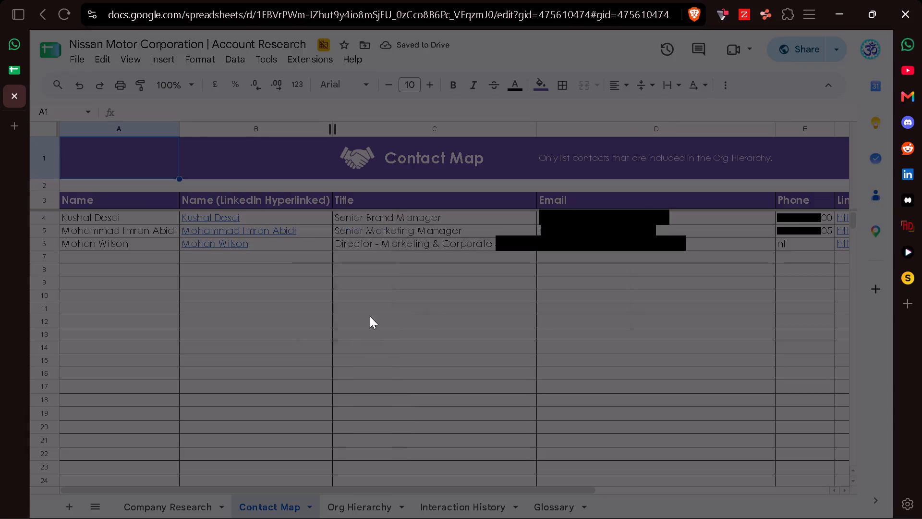
left_click(370, 443)
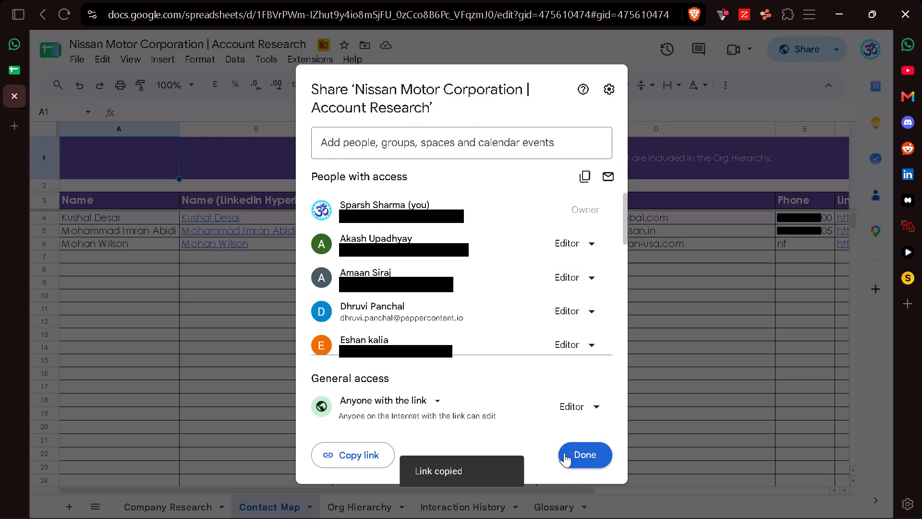
left_click(564, 453)
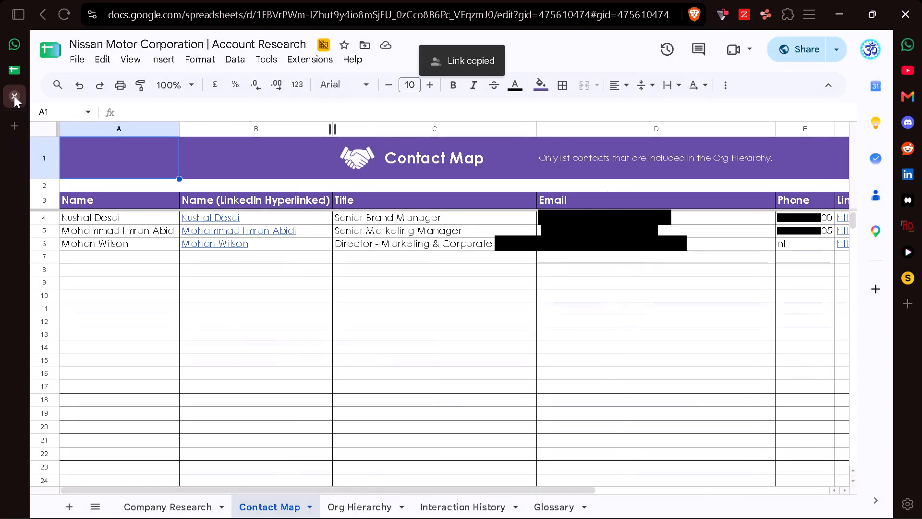
left_click(12, 94)
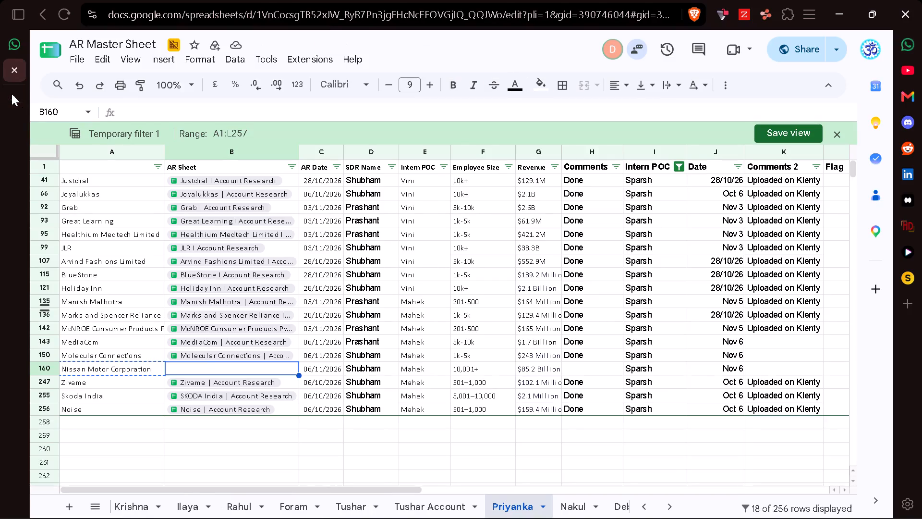
key("ctrl+v")
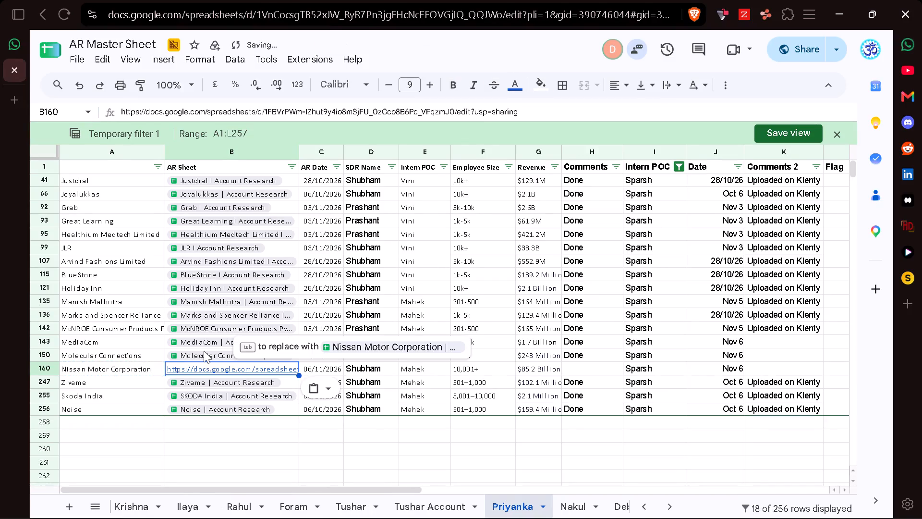
key("Tab")
Enter Done in the Comments cell H160 for Nissan Motor Corporation and move to MediaCom's Comments 2 cell K143.
key("Right")
key("Right")
key("Right")
key("Right")
key("Right")
key("Right")
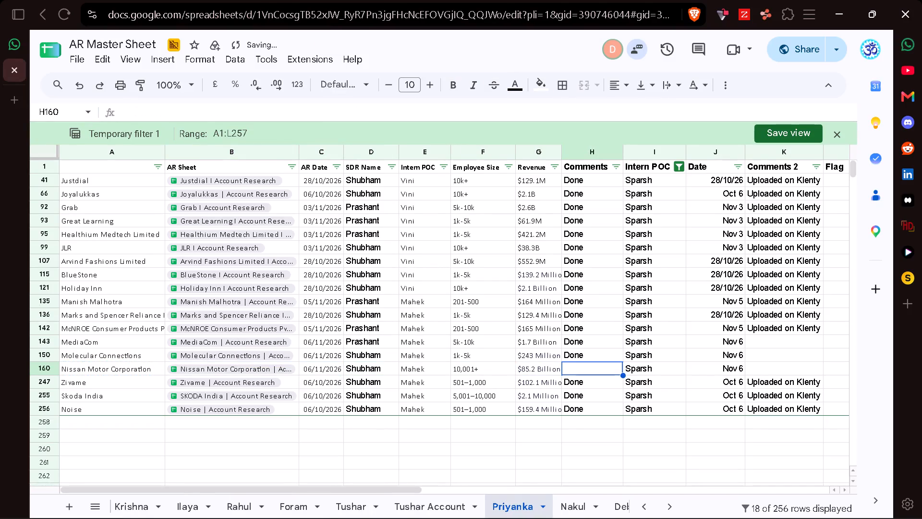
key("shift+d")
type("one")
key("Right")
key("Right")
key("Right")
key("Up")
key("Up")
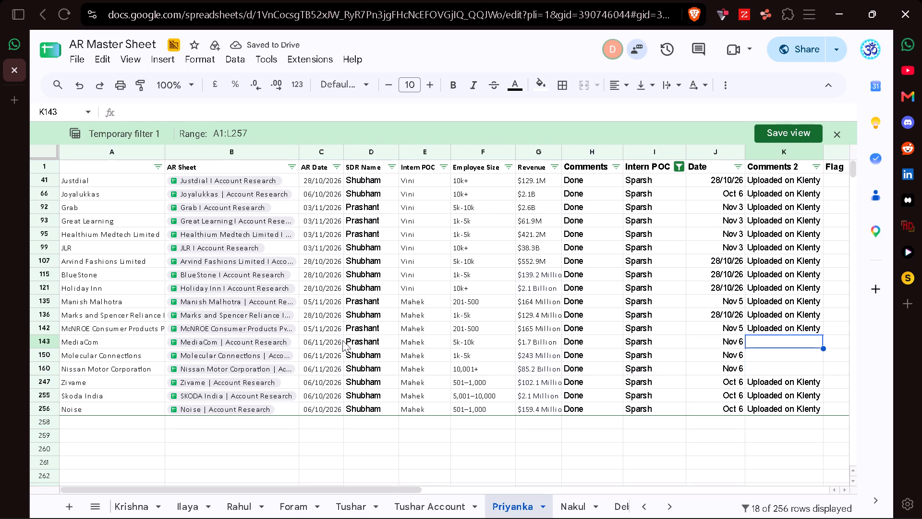
Search the browsing history for Klenty, open the Klenty Leads New spreadsheet, close the spare Google tab and dismiss the account notice.
left_click(10, 91)
key("ctrl+h")
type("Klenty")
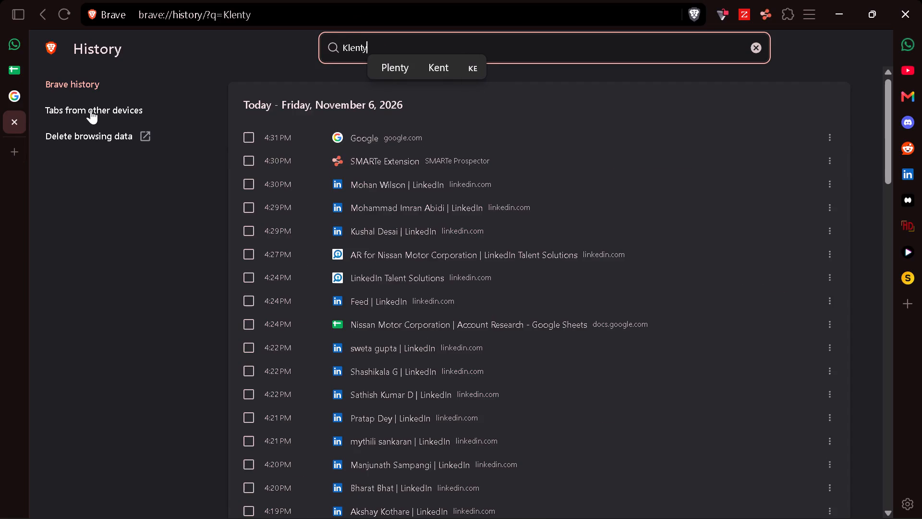
left_click(365, 137)
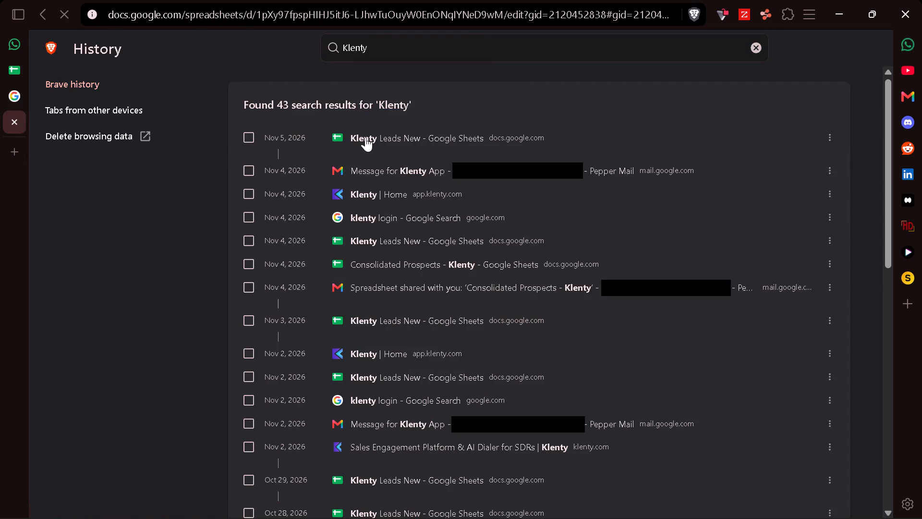
double_click(17, 96)
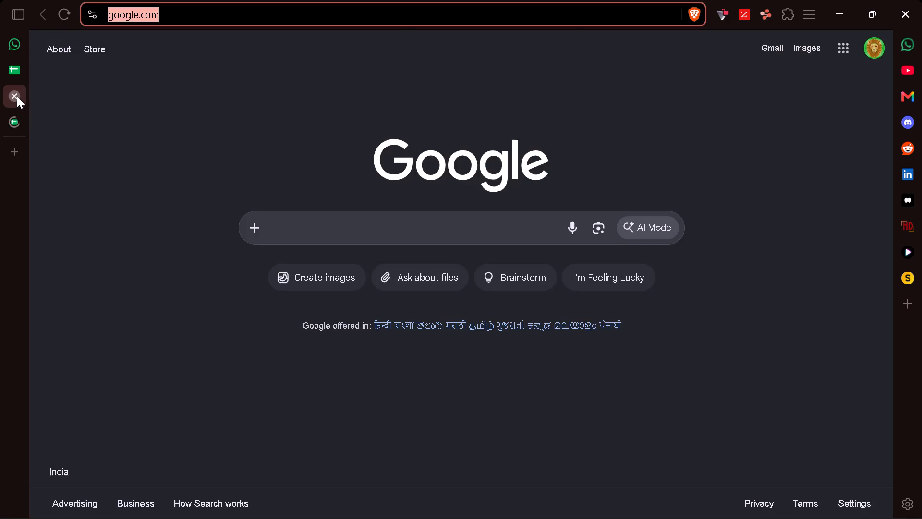
scroll(502, 383, "down", 5)
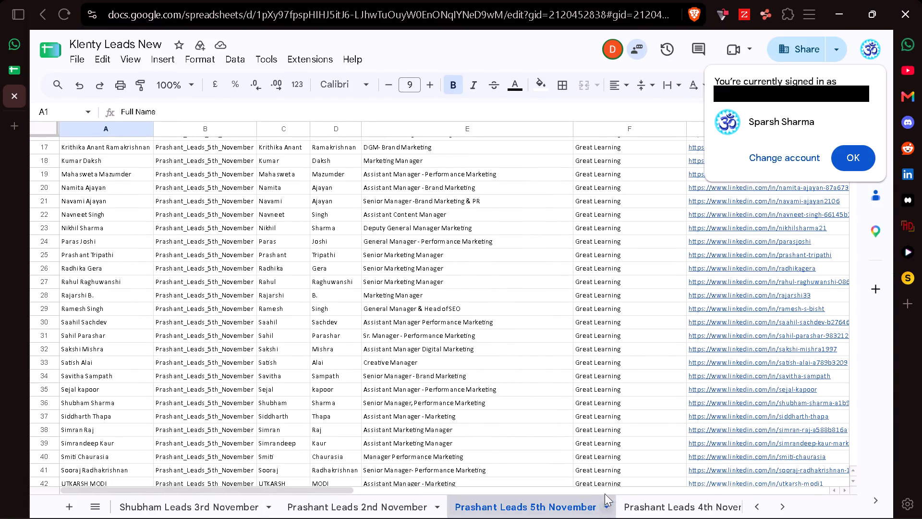
left_click(849, 156)
left_click(606, 45)
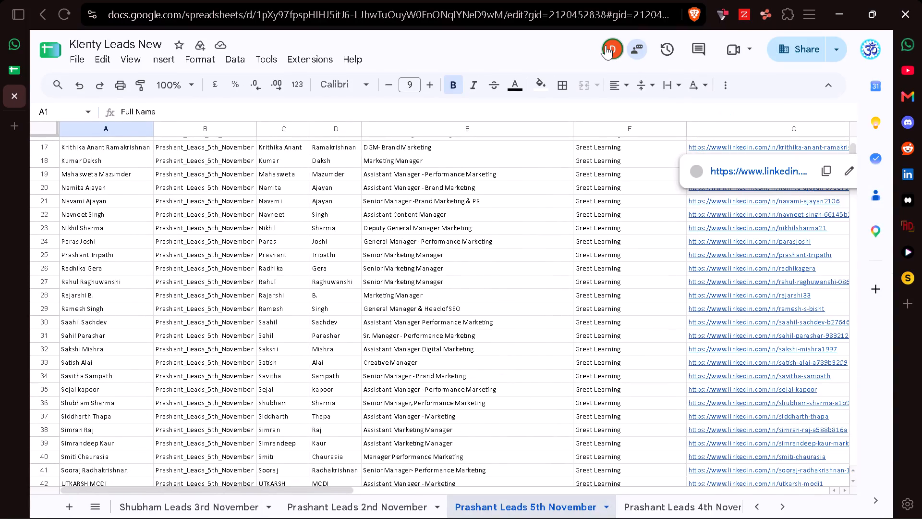
left_click(606, 45)
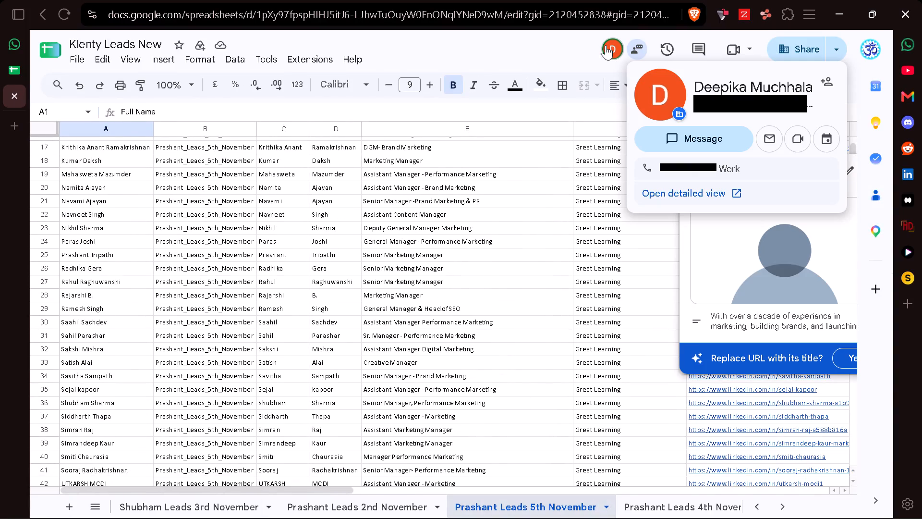
Rename the Prashant Leads 5th November sheet as Prashant Leads 6th November.
right_click(605, 507)
left_click(476, 351)
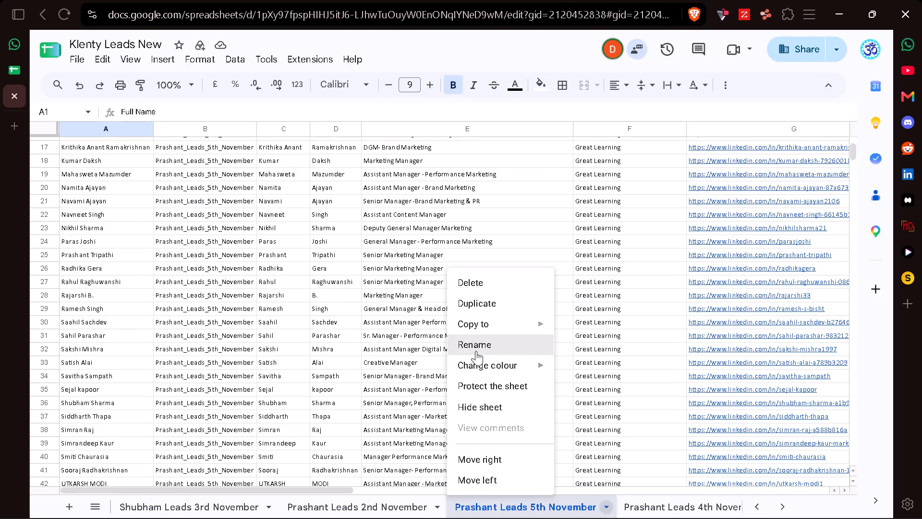
left_click(534, 507)
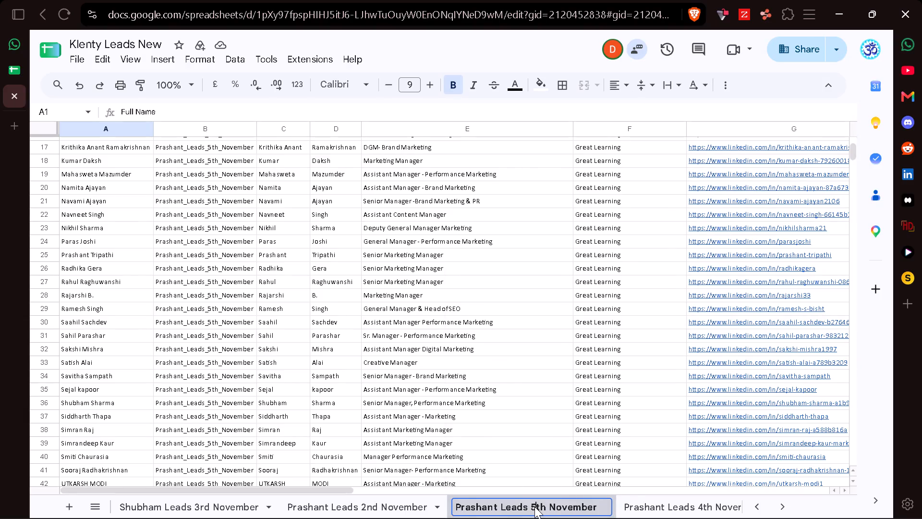
key("BackSpace")
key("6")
key("Return")
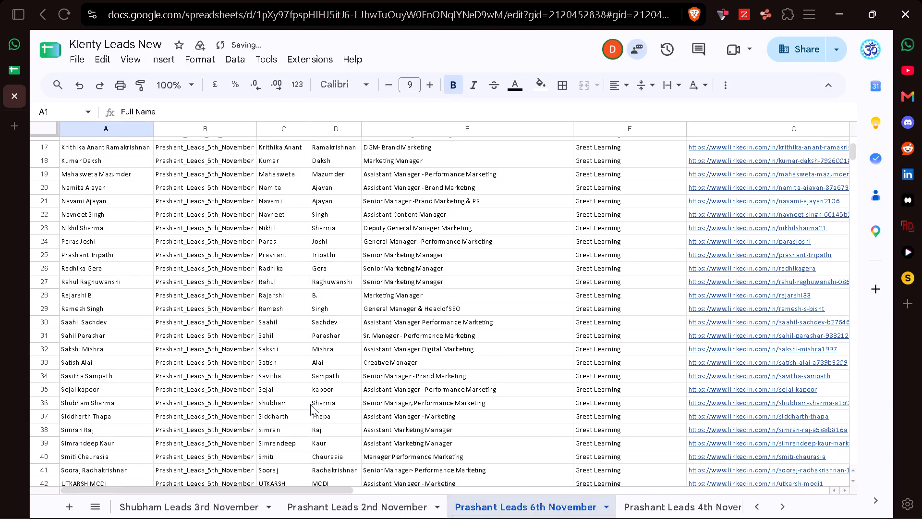
Select A66, the first empty row below the existing leads, and check where the other editor is working before returning to this sheet.
scroll(310, 404, "down", 5)
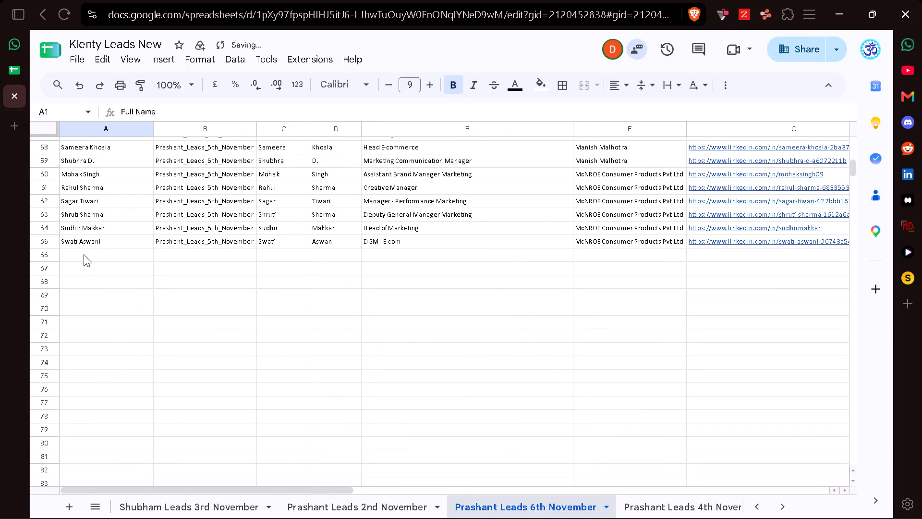
left_click(84, 254)
scroll(84, 254, "right", 6)
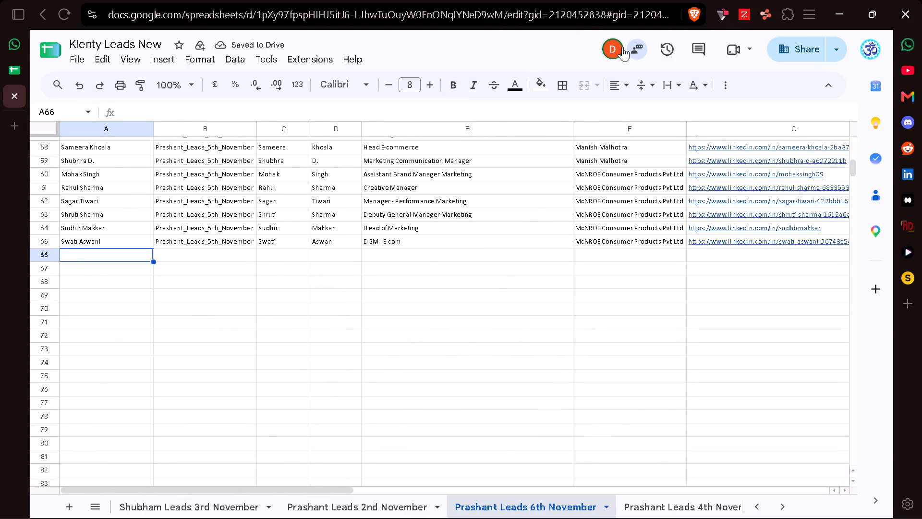
left_click(622, 47)
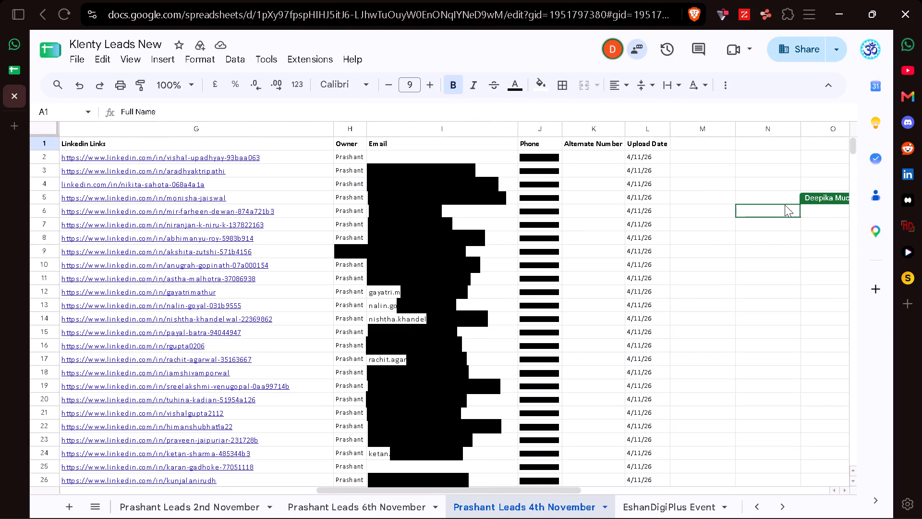
left_click(361, 507)
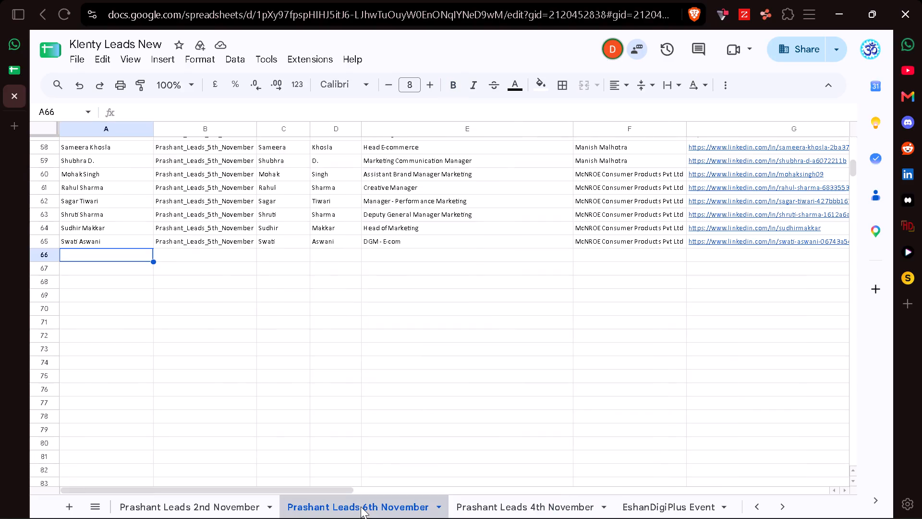
scroll(277, 366, "right", 4)
Open MediaCom's account research from AR Master Sheet and copy its two Contact Map names into A66:A67 of Klenty Leads New.
left_click(12, 73)
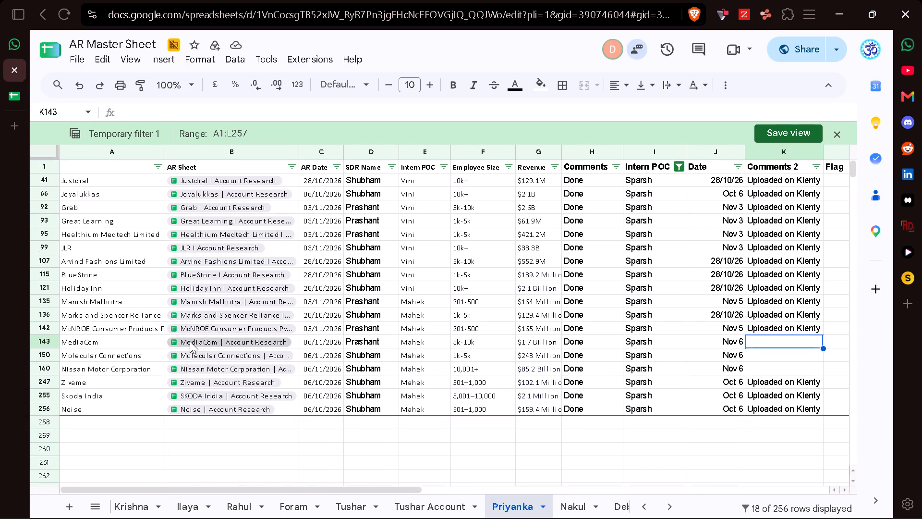
left_click(253, 364)
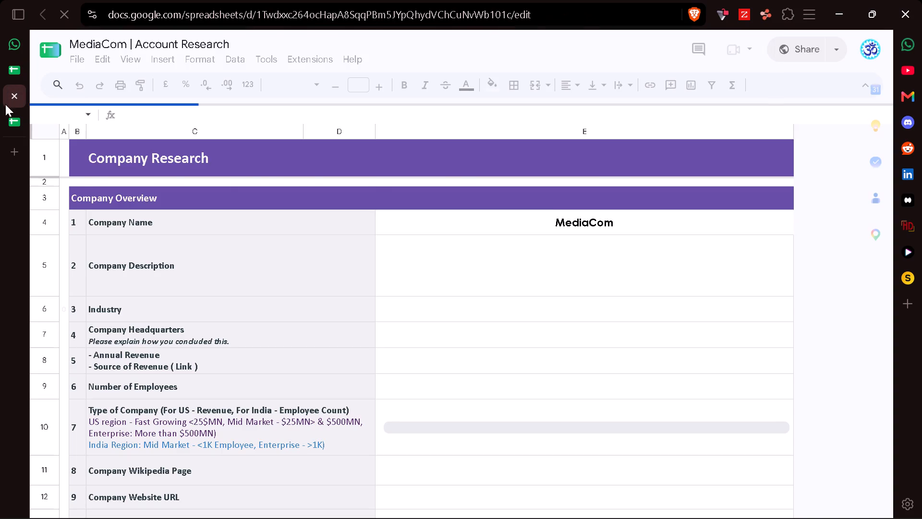
left_click(9, 121)
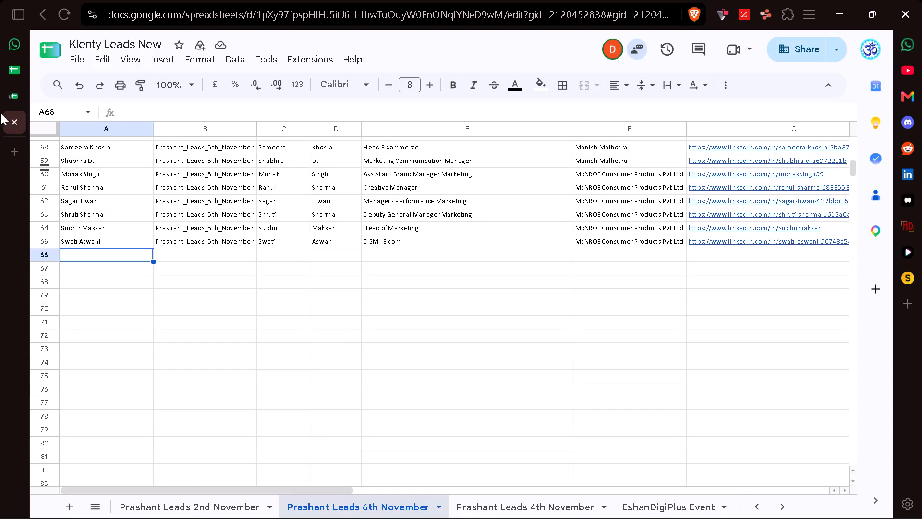
left_click(12, 86)
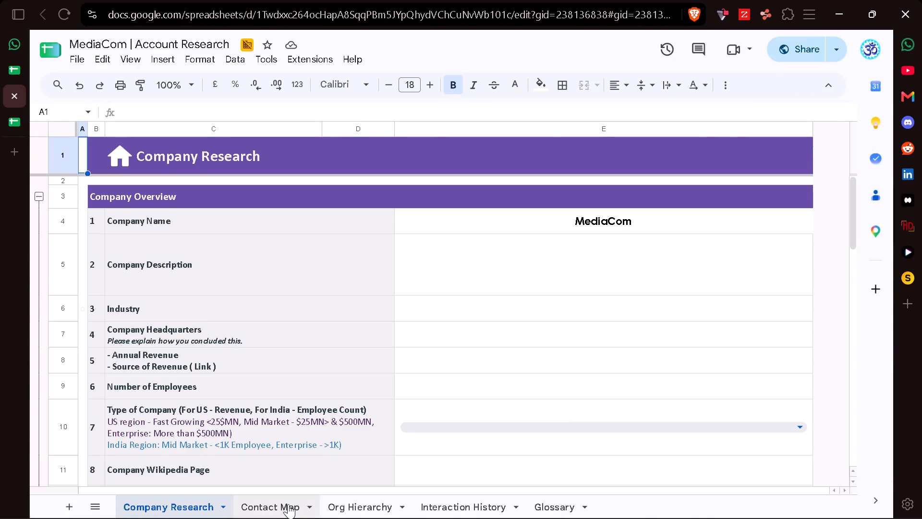
left_click(286, 505)
left_click(78, 220)
key("shift+Down")
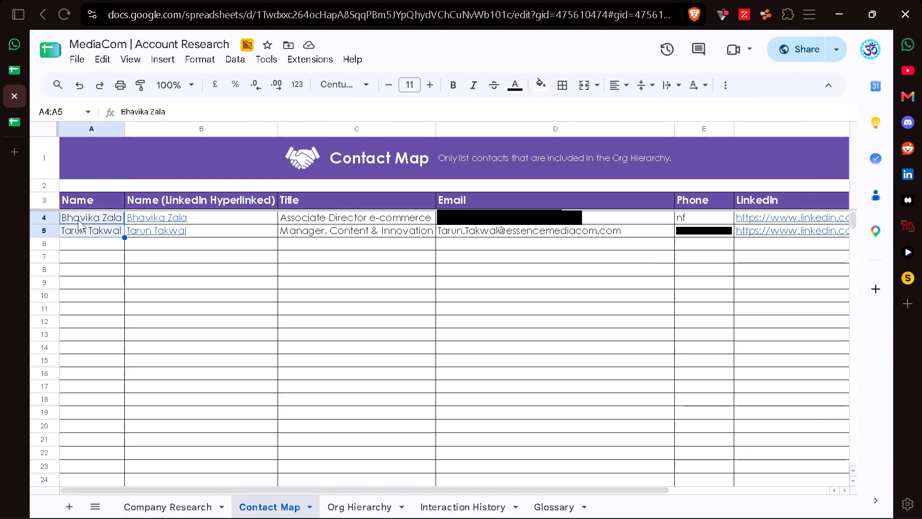
key("ctrl+c")
left_click(8, 123)
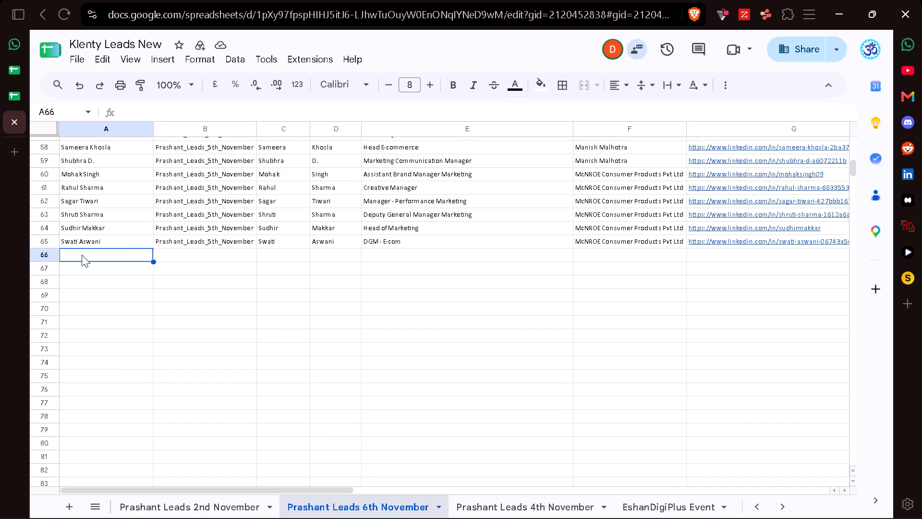
key("ctrl+v")
Copy the two MediaCom contacts' titles from Contact Map C4:C5 into E66:E67 of the 6th November leads sheet.
key("Right")
key("Right")
key("Right")
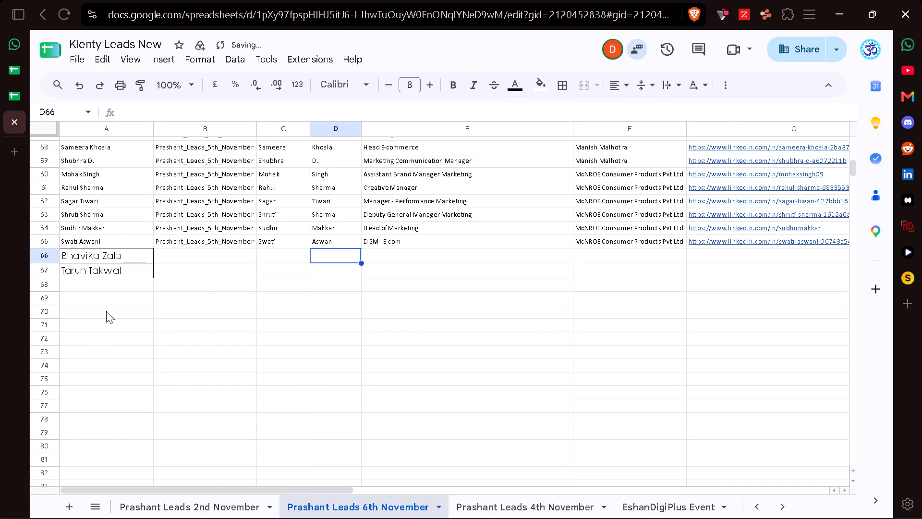
key("Right")
left_click(12, 104)
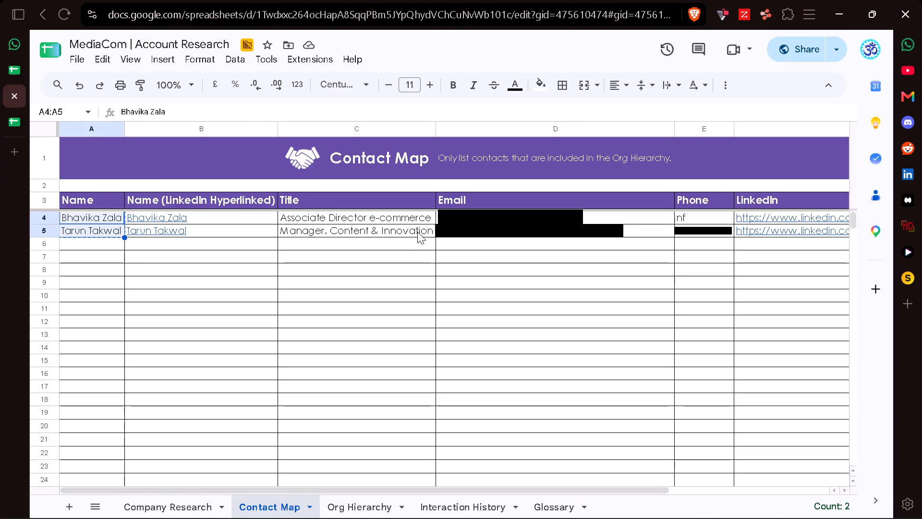
left_click(376, 222)
key("shift+Down")
key("ctrl+c")
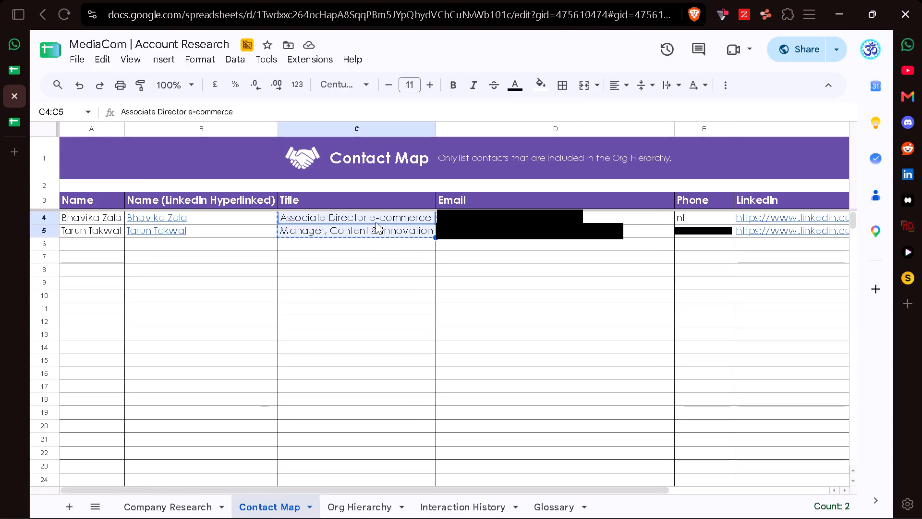
left_click(18, 118)
key("ctrl+v")
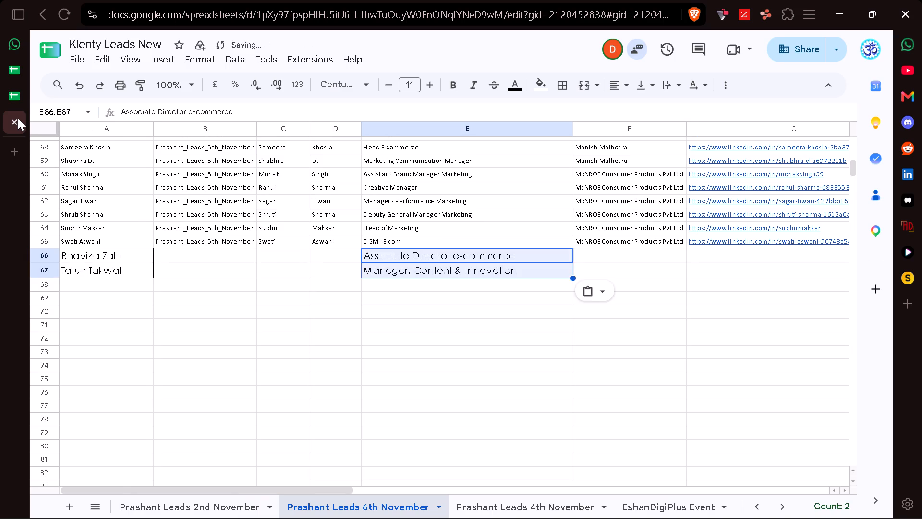
Enter MediaCOm as the first new lead's company in F66.
key("Right")
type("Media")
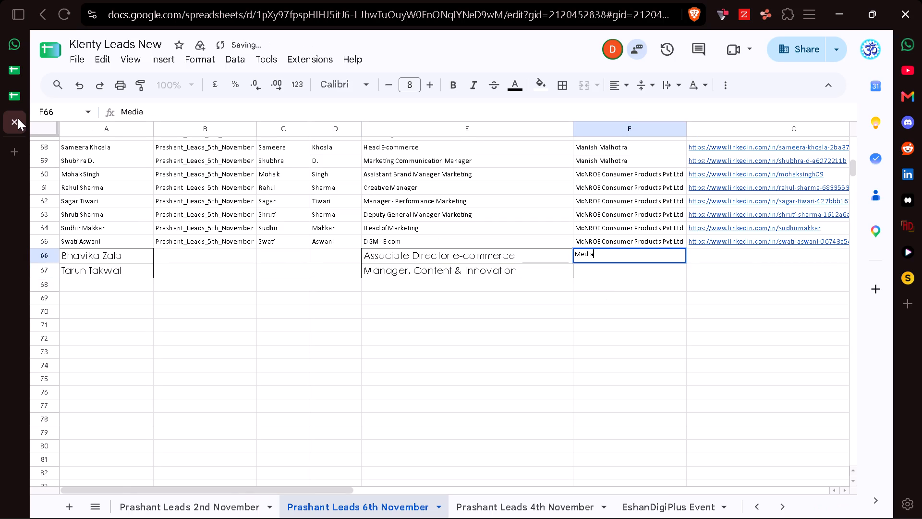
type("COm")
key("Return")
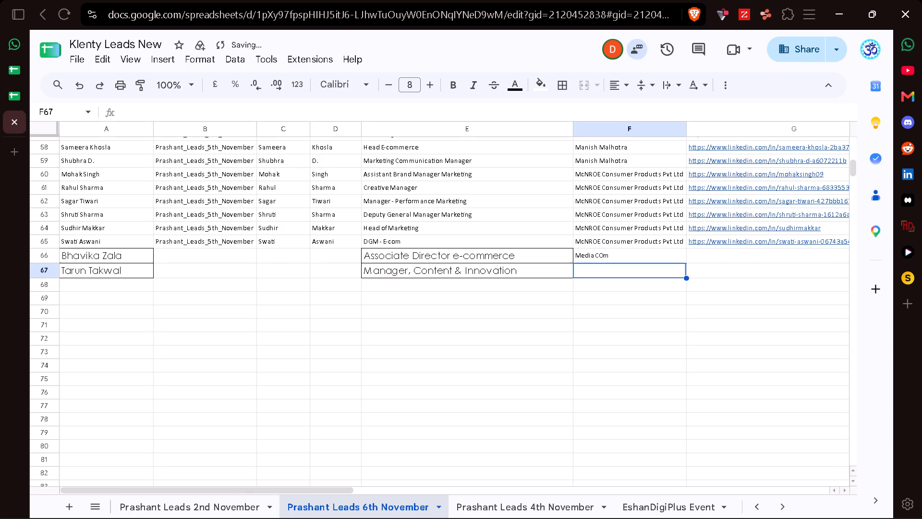
Correct the company name in F66 to MediaCom and fill it down to F67.
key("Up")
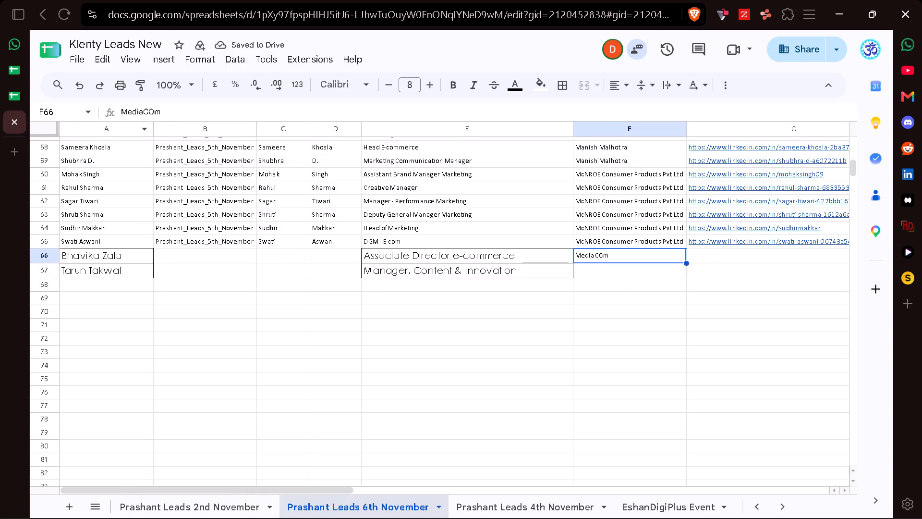
left_click(164, 112)
key("BackSpace")
key("BackSpace")
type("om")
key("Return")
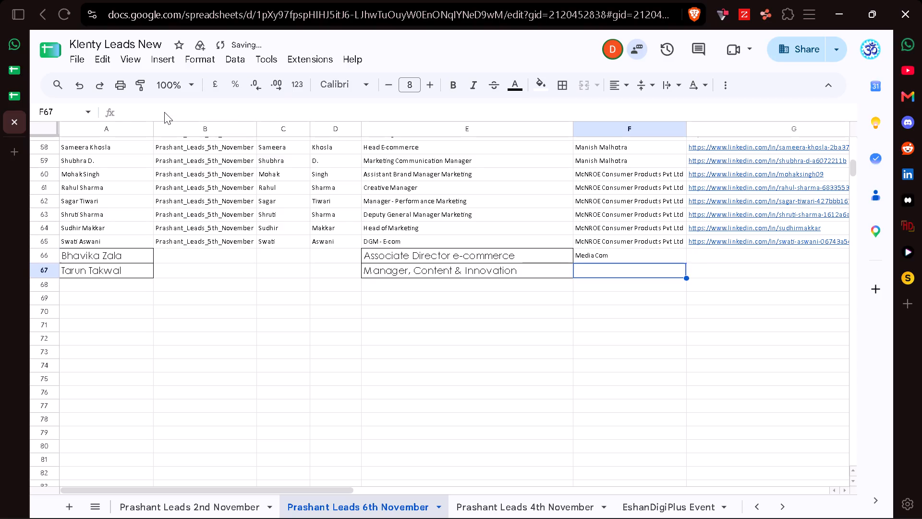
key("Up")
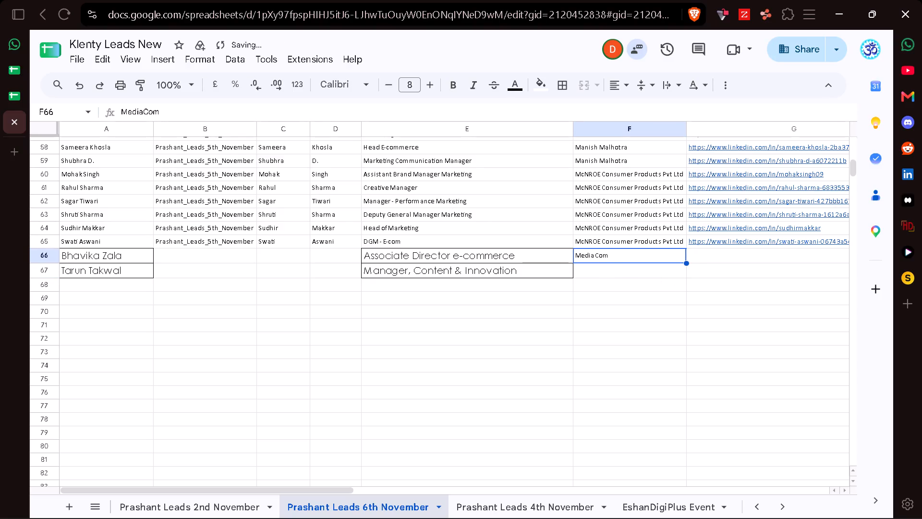
left_click_drag(687, 262, 687, 268)
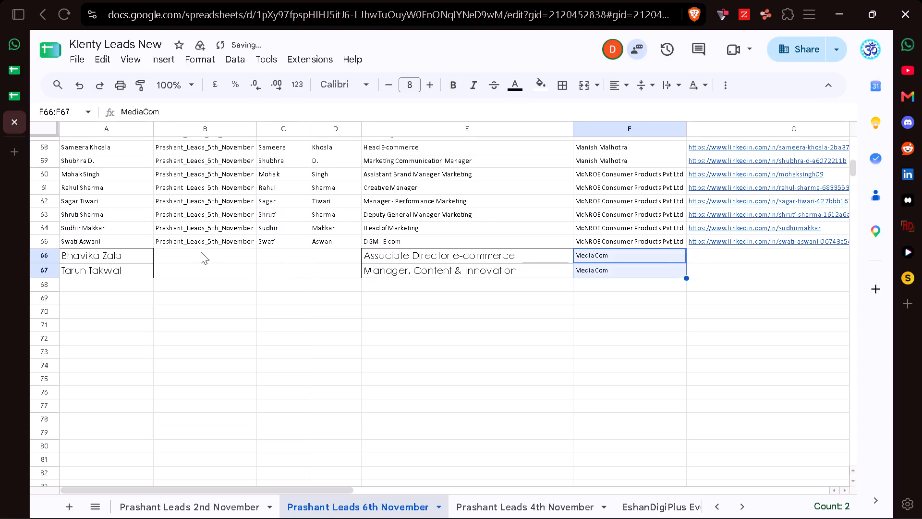
Copy the two contacts' LinkedIn links from F4:F5 of MediaCom's Contact Map into G66:G67 of the 6th November leads sheet.
scroll(267, 270, "left", 3)
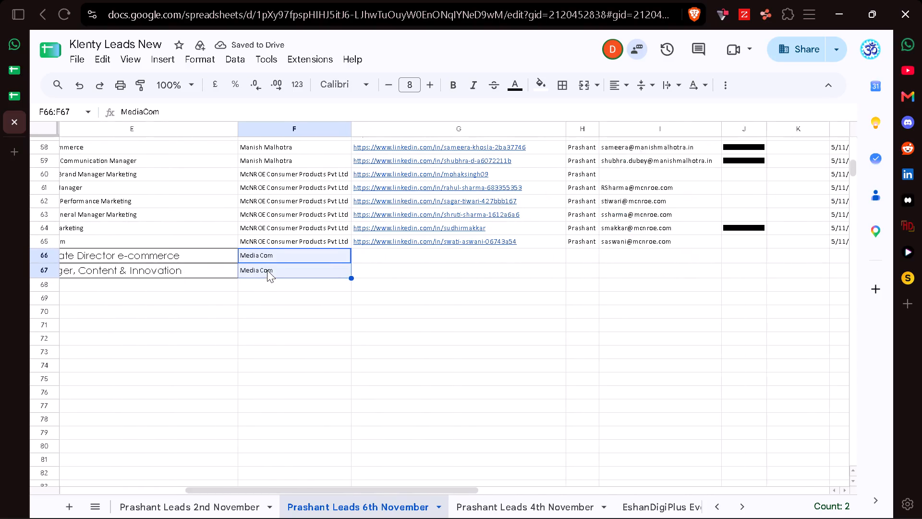
left_click(10, 95)
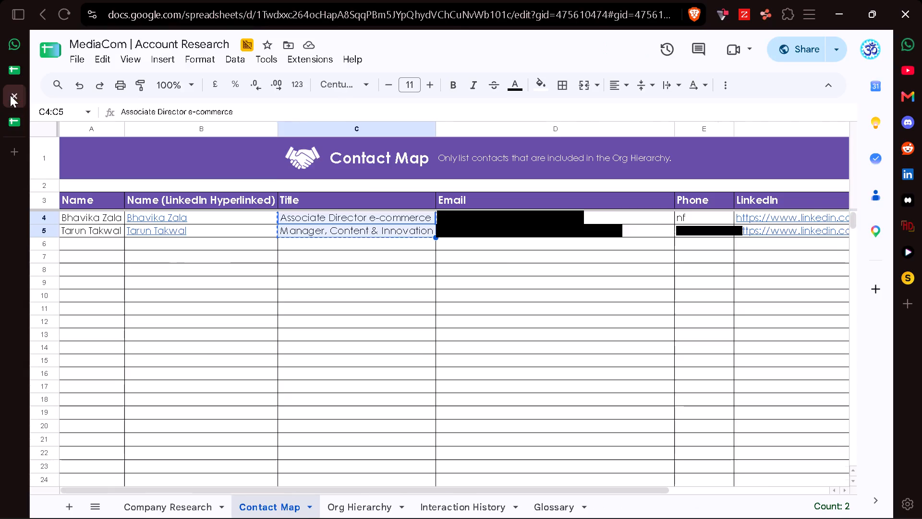
scroll(576, 222, "left", 2)
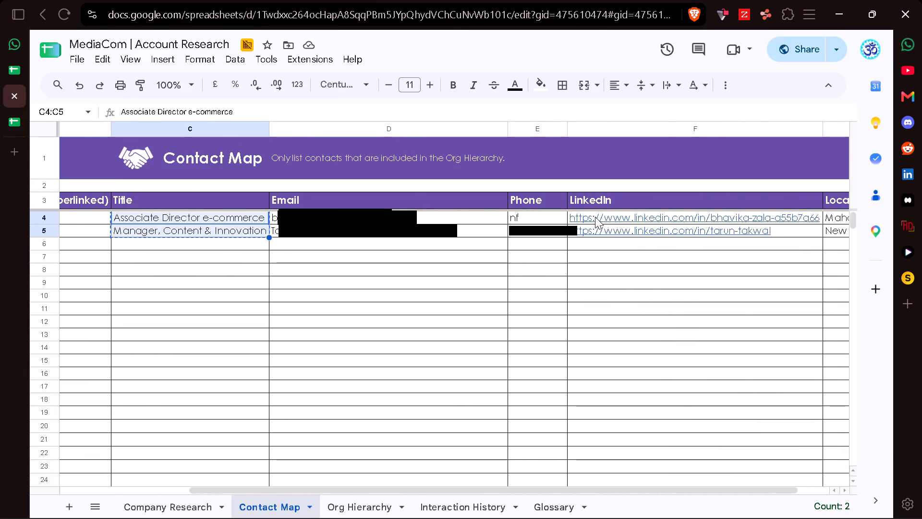
left_click(595, 217)
key("shift+Down")
key("ctrl+c")
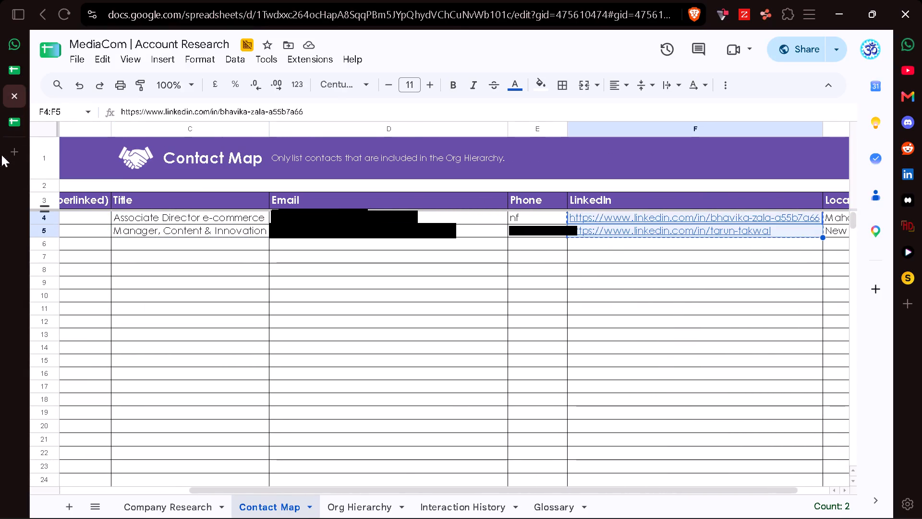
left_click(12, 131)
key("Right")
key("ctrl+v")
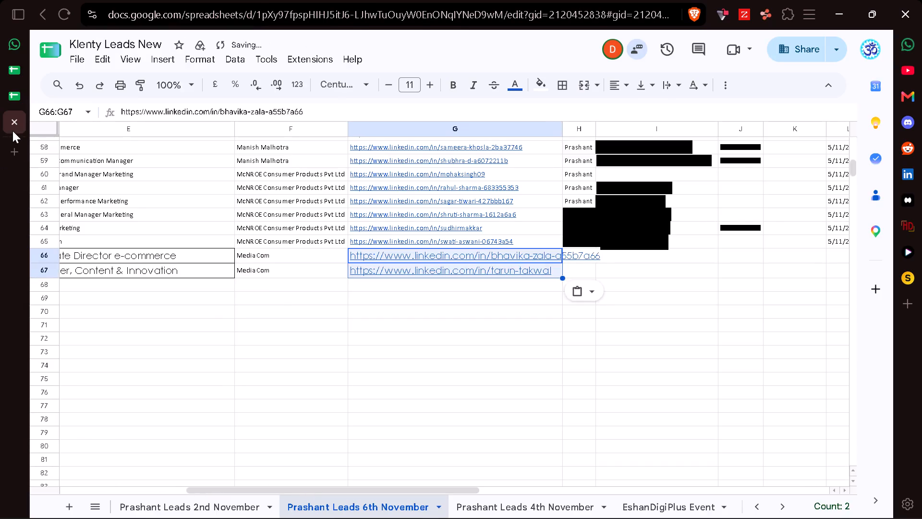
Copy the two contacts' emails and phones from Contact Map D4:E5 into I66:J67 of the 6th November leads sheet.
key("Right")
key("Right")
left_click(15, 97)
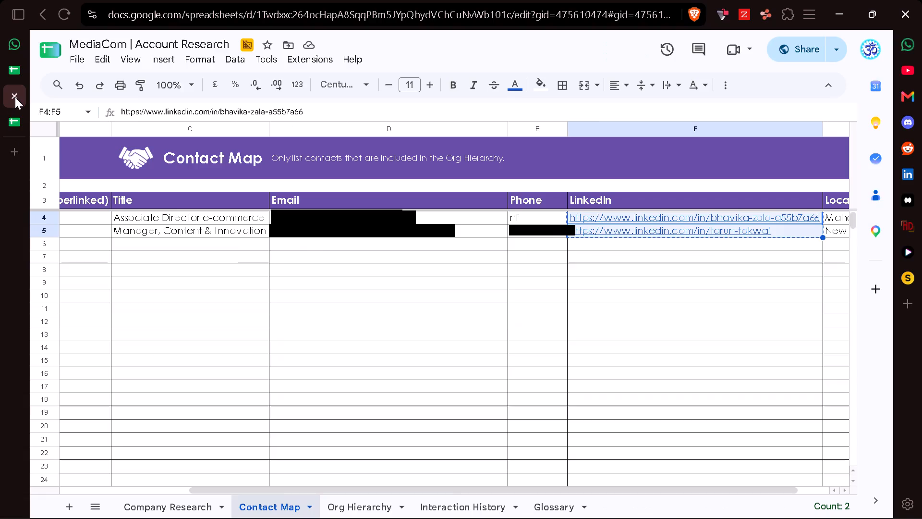
left_click(361, 215)
key("shift+Right")
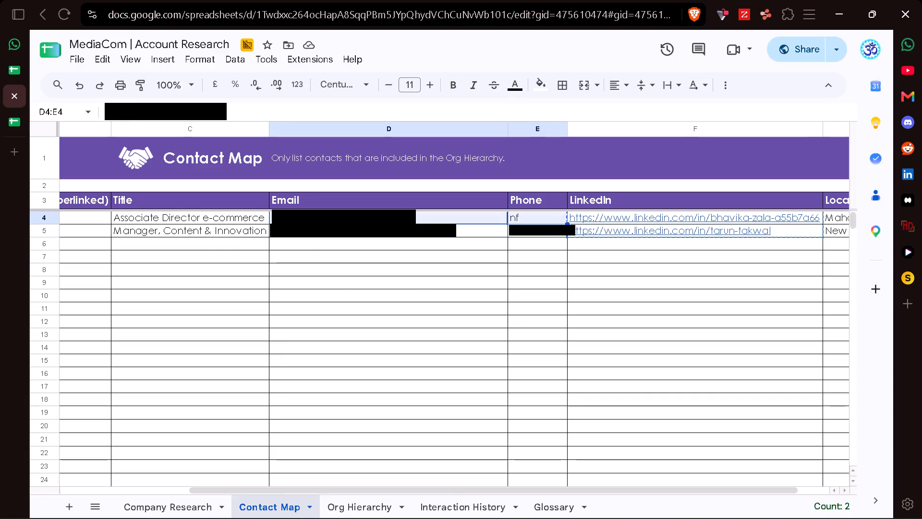
key("shift+Down")
key("ctrl+c")
left_click(12, 113)
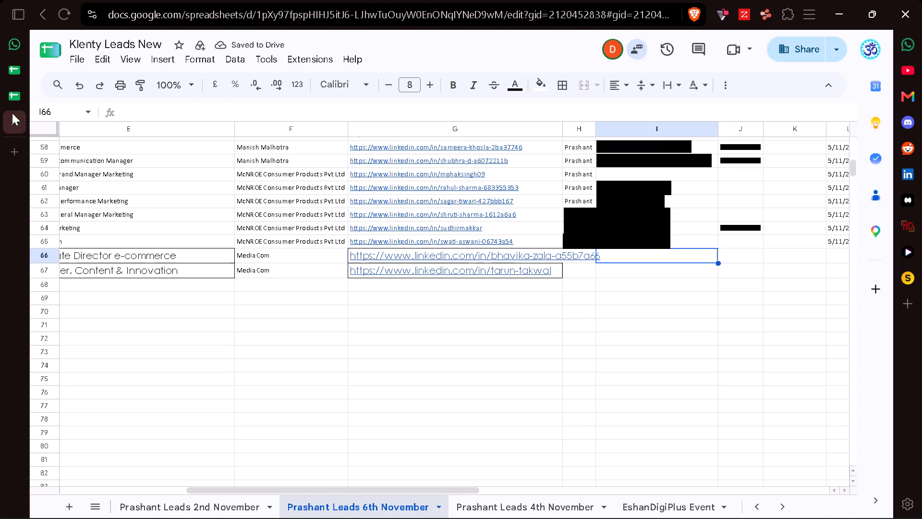
key("ctrl+v")
scroll(617, 289, "left", 1)
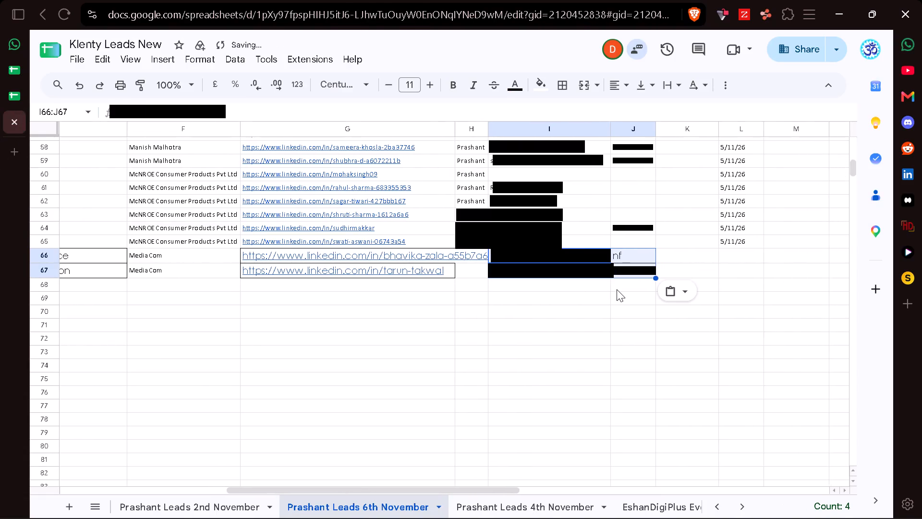
Close MediaCom's account research and mark MediaCom as Uploaded on Klenty under Comments 2 in AR Master Sheet.
left_click(17, 90)
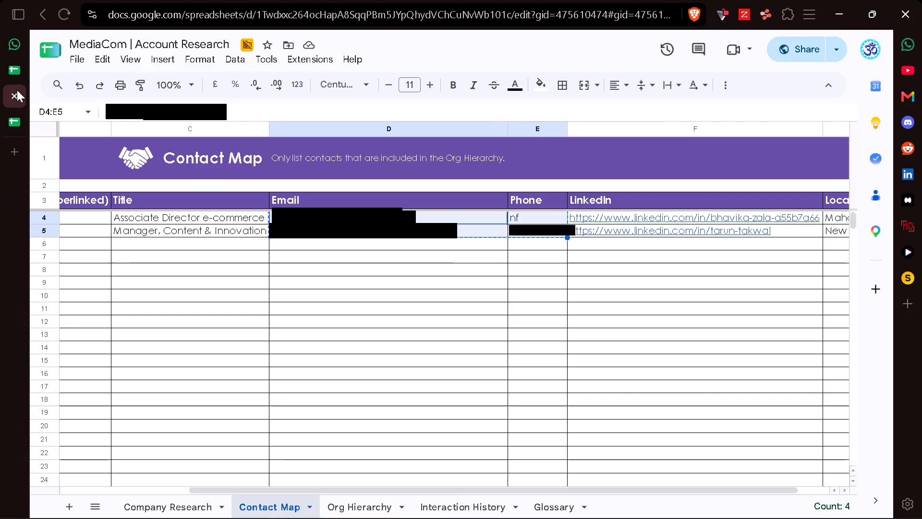
left_click(15, 95)
left_click(16, 76)
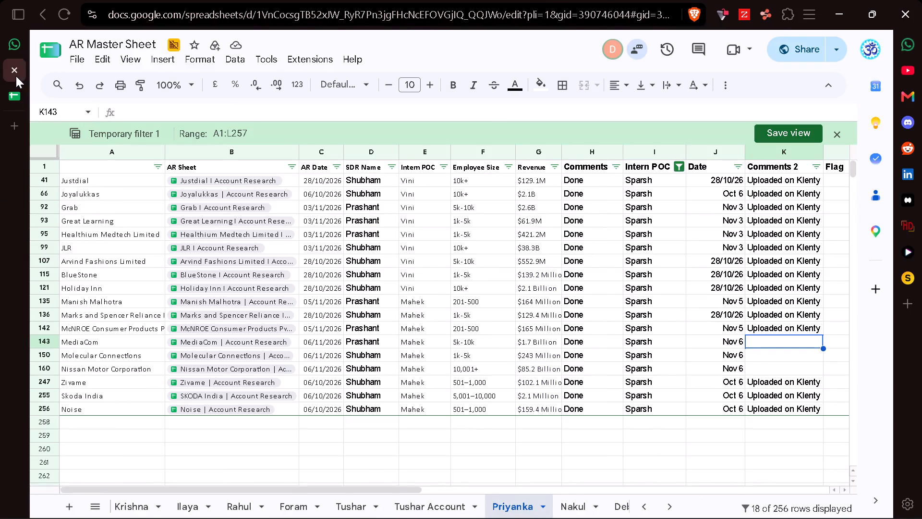
key("Up")
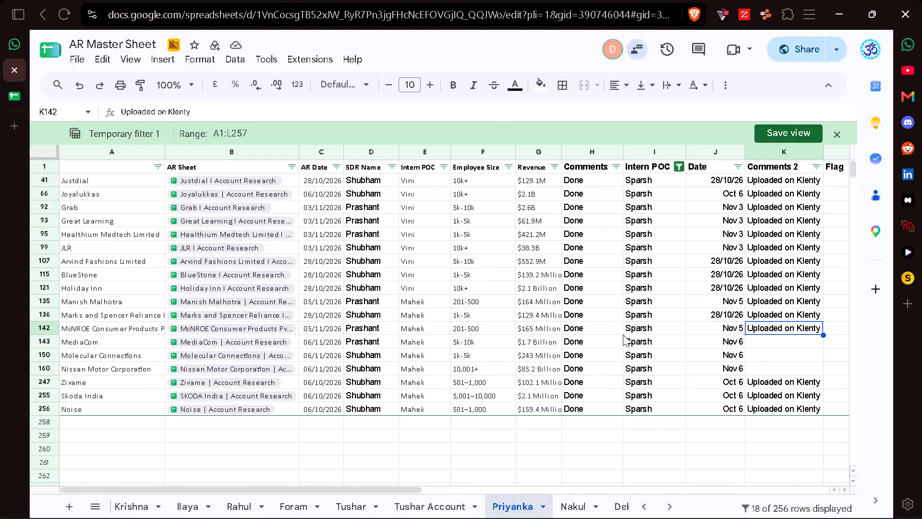
key("ctrl+c")
key("Down")
key("ctrl+v")
key("Down")
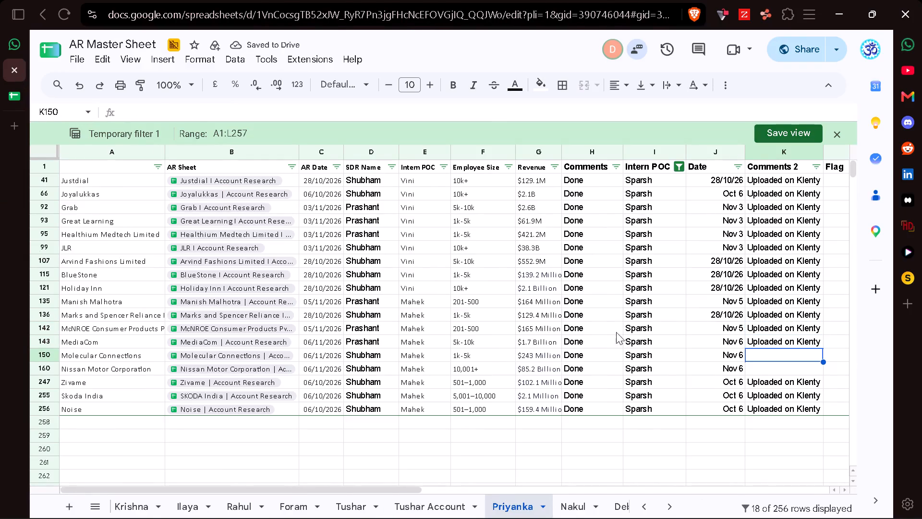
Return to Klenty Leads New and fill Prashant from H65 down to H67.
left_click(12, 103)
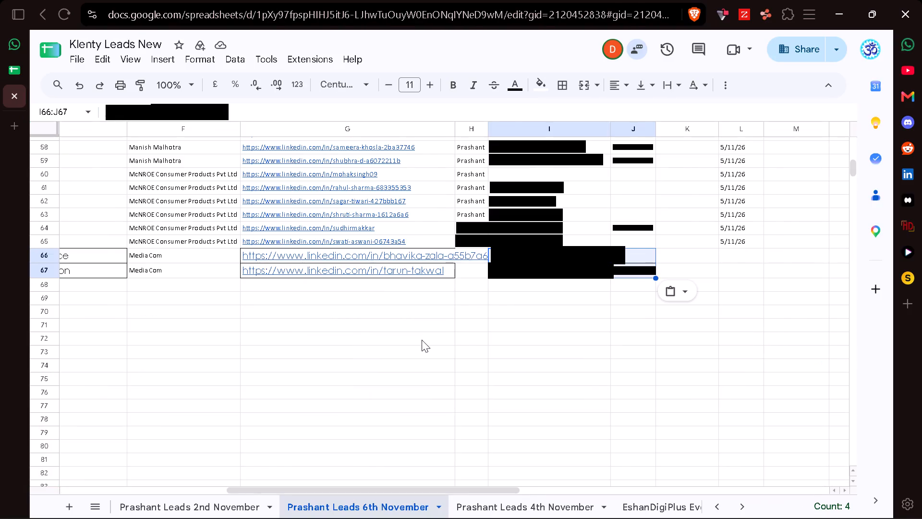
scroll(422, 340, "right", 2)
left_click(702, 245)
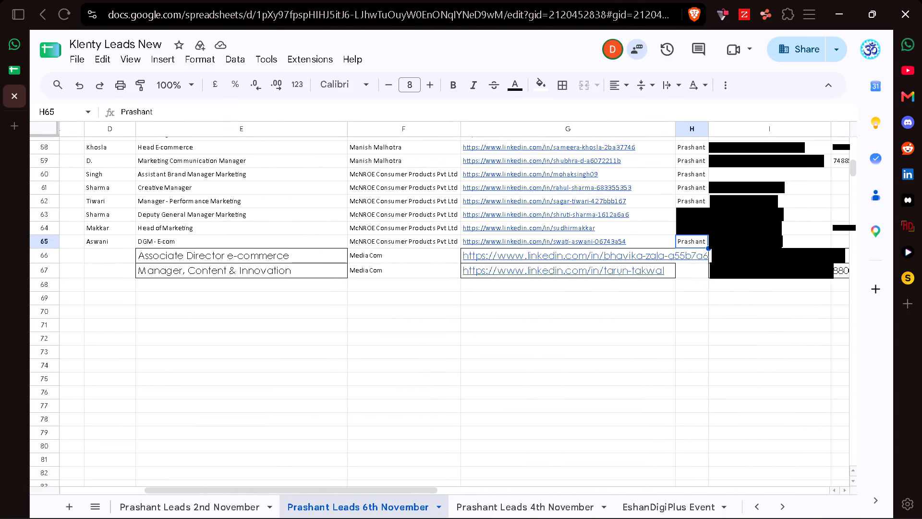
left_click_drag(706, 247, 705, 265)
Fill the First Name and Last Name columns from row 65 down through row 67.
scroll(499, 284, "right", 5)
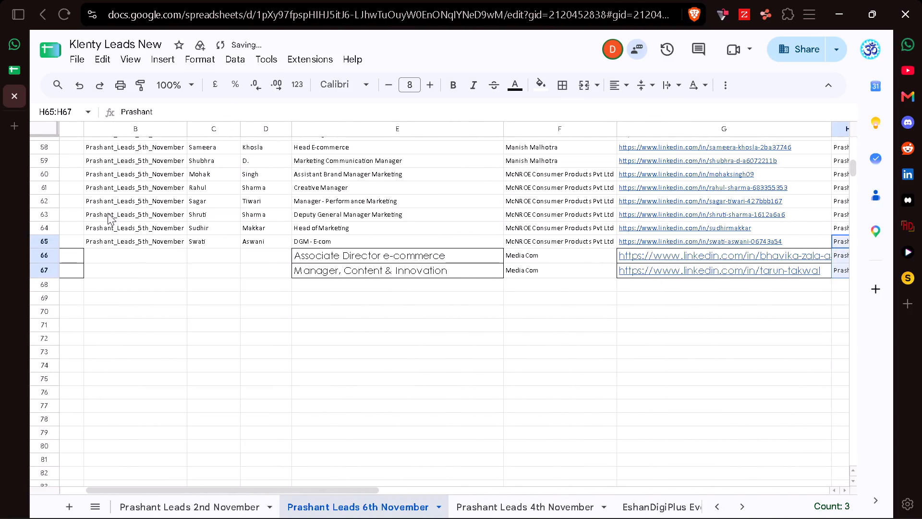
left_click(298, 247)
left_click_drag(308, 247, 308, 265)
Set the two MediaCom lead rows, A66:J67, to Calibri at font size 8.
left_click(103, 255)
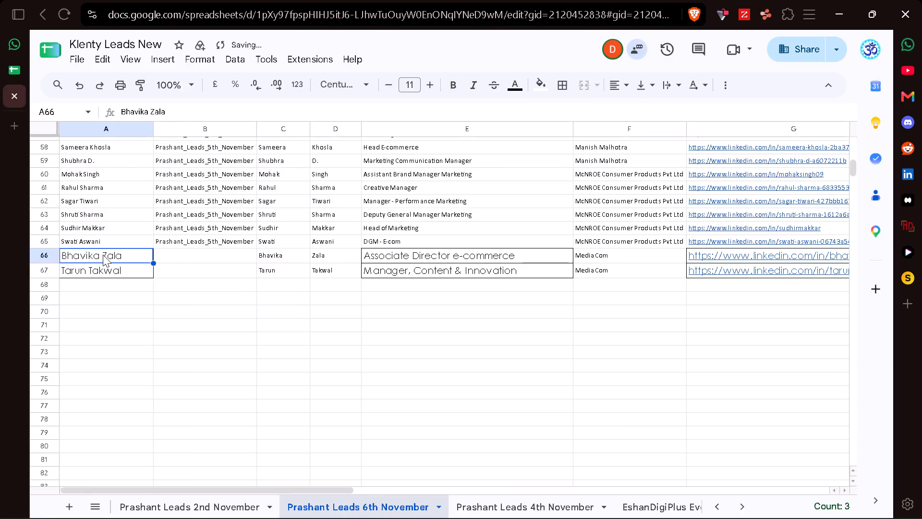
key("ctrl+shift+Down")
key("ctrl+shift+Right")
key("ctrl+shift+Right")
key("ctrl+shift+Right")
key("ctrl+shift+Left")
scroll(103, 255, "right", 3)
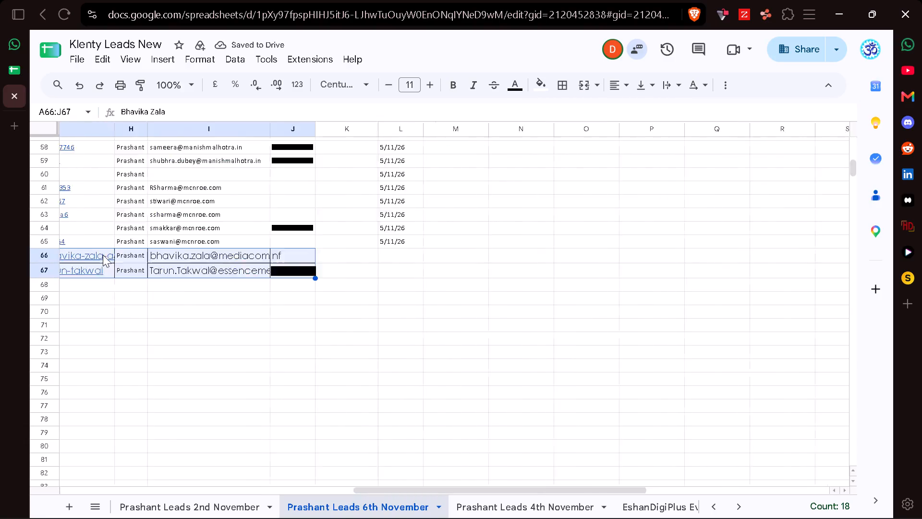
scroll(103, 255, "right", 11)
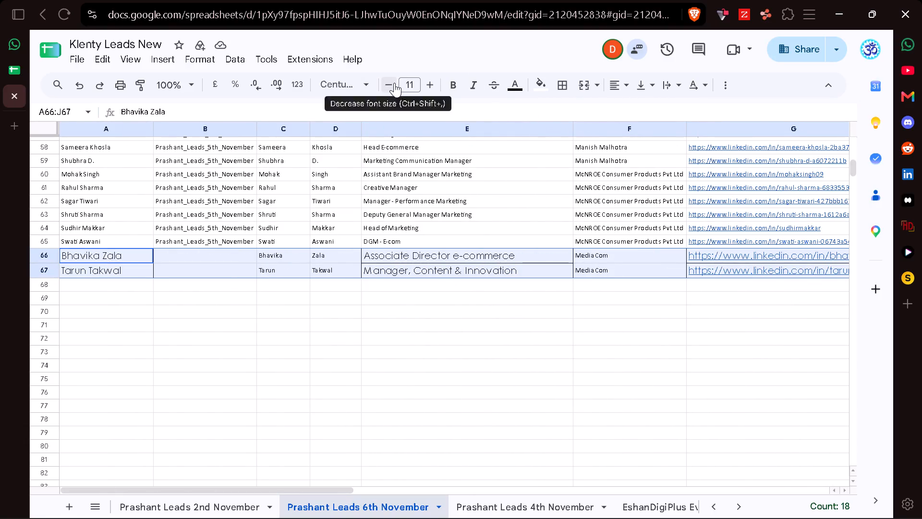
triple_click(394, 83)
left_click(354, 83)
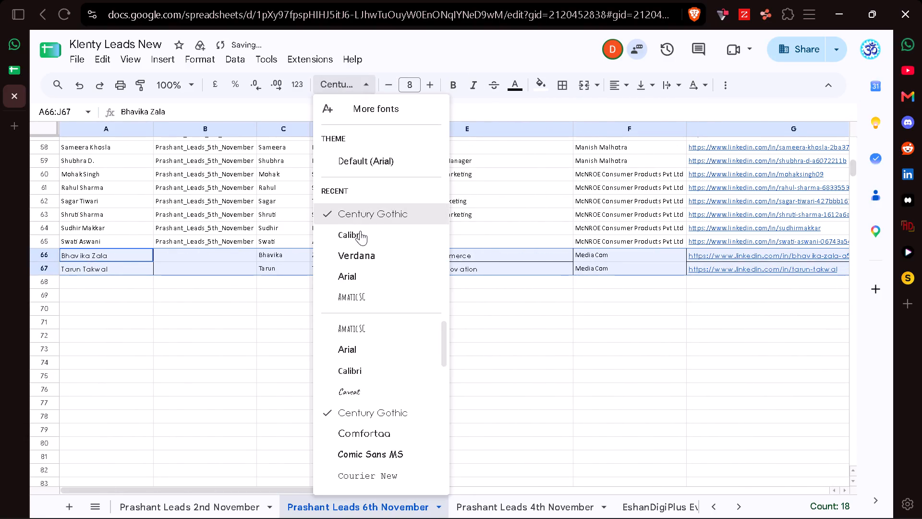
left_click(359, 233)
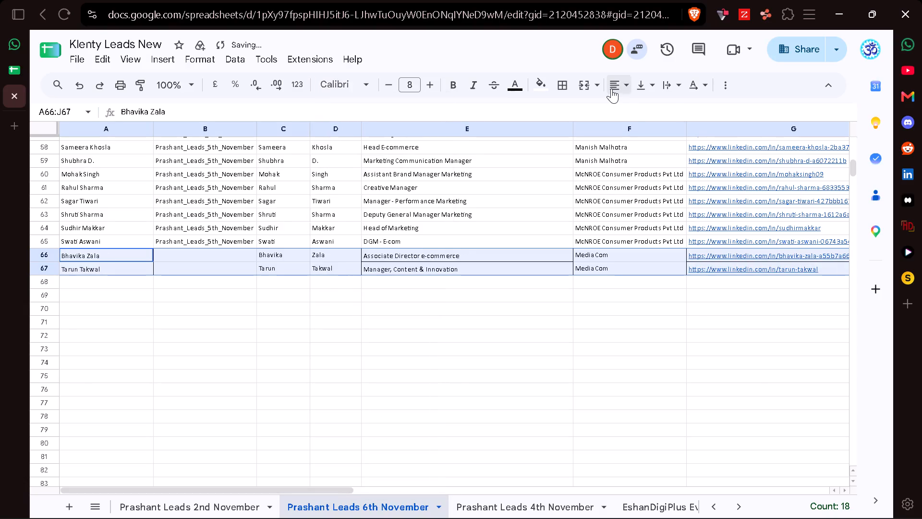
Remove all borders from A66:J67 and align the cells vertically to the middle.
left_click(611, 88)
left_click(571, 86)
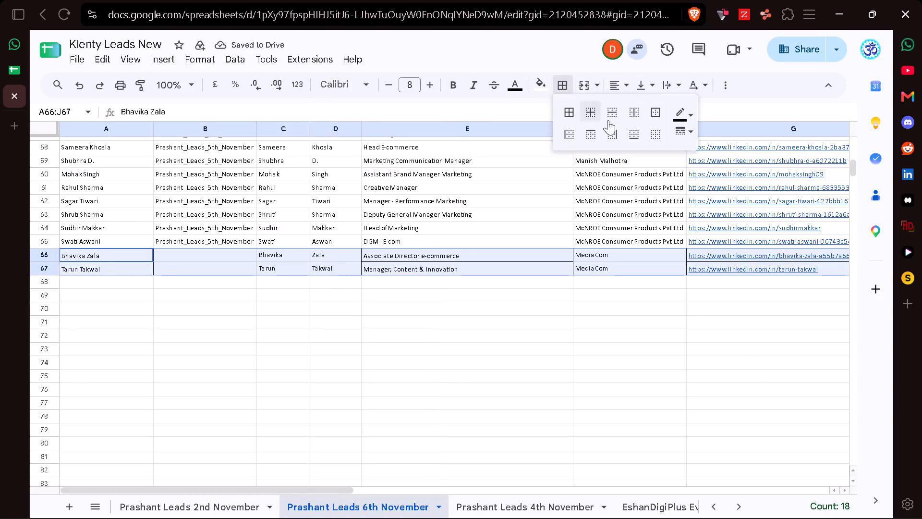
left_click(654, 136)
left_click_drag(650, 80, 661, 94)
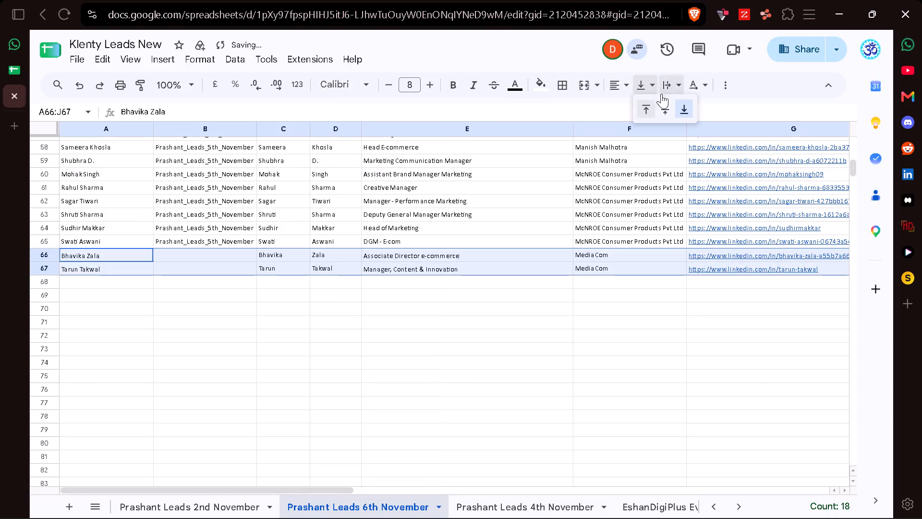
left_click_drag(661, 94, 667, 106)
left_click(667, 106)
Clear the nf placeholder from the first MediaCom lead's phone cell, J66.
scroll(654, 273, "left", 4)
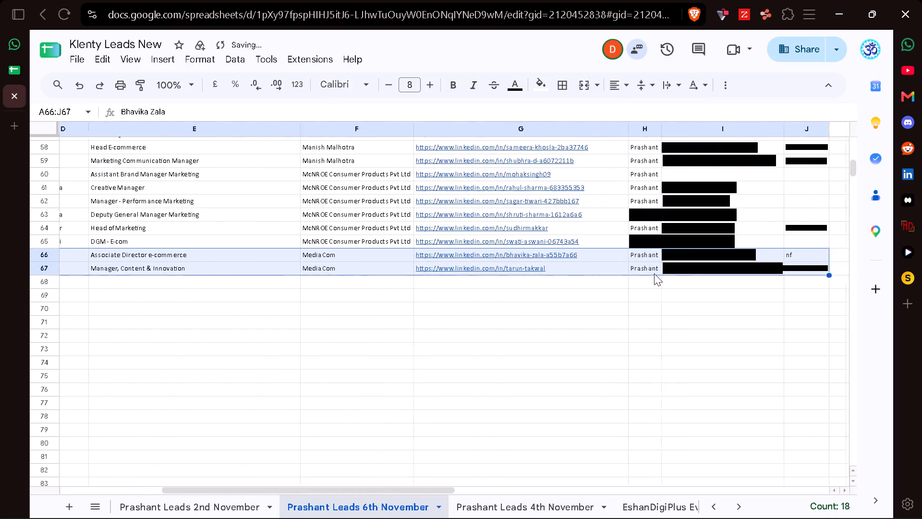
scroll(654, 273, "left", 1)
scroll(427, 286, "right", 1)
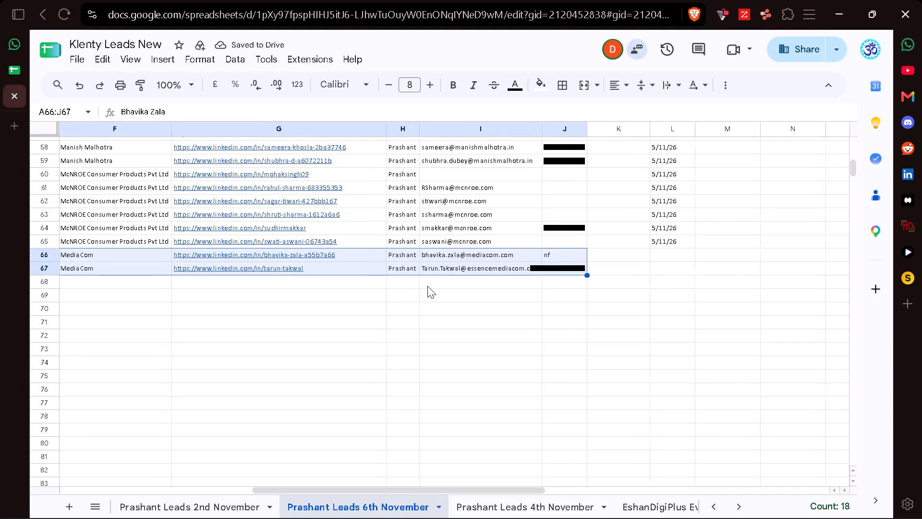
scroll(427, 286, "right", 1)
left_click(560, 256)
key("BackSpace")
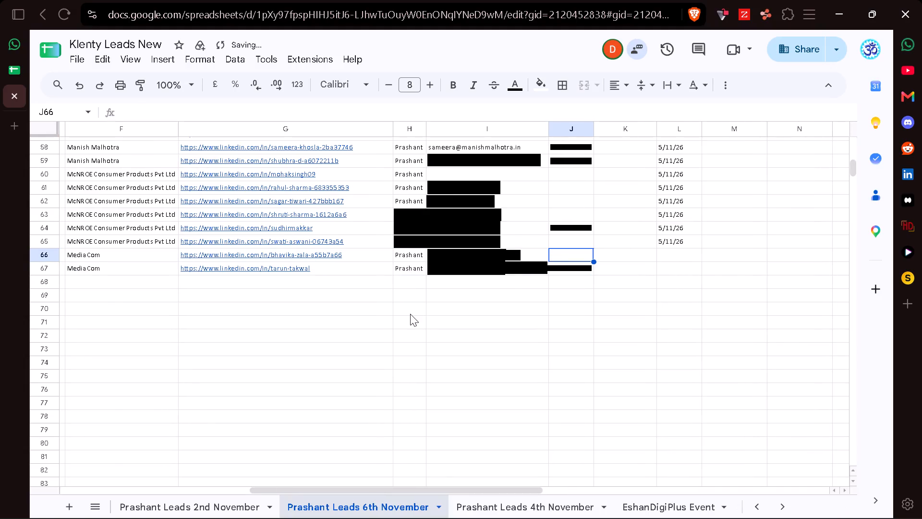
Change the first lead's tag in B2 to Prashant_Leads_6th_November.
scroll(410, 314, "right", 5)
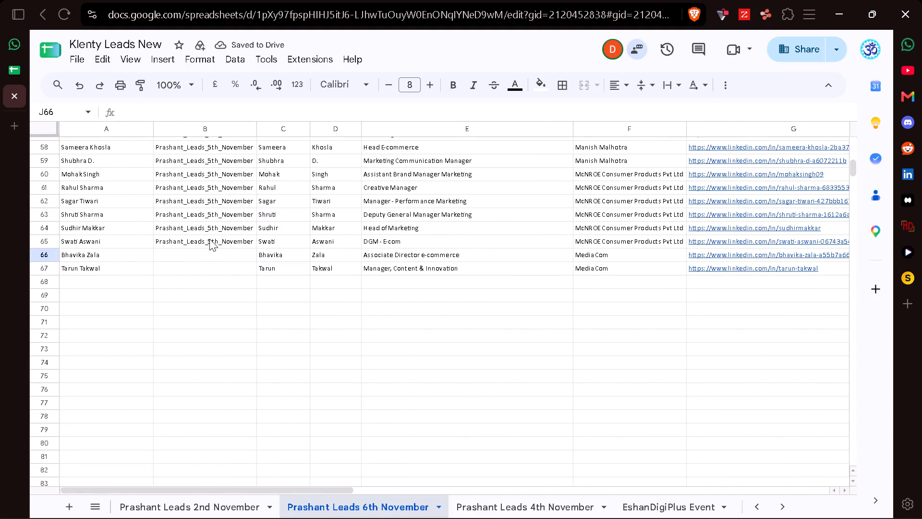
scroll(195, 237, "up", 10)
left_click(211, 162)
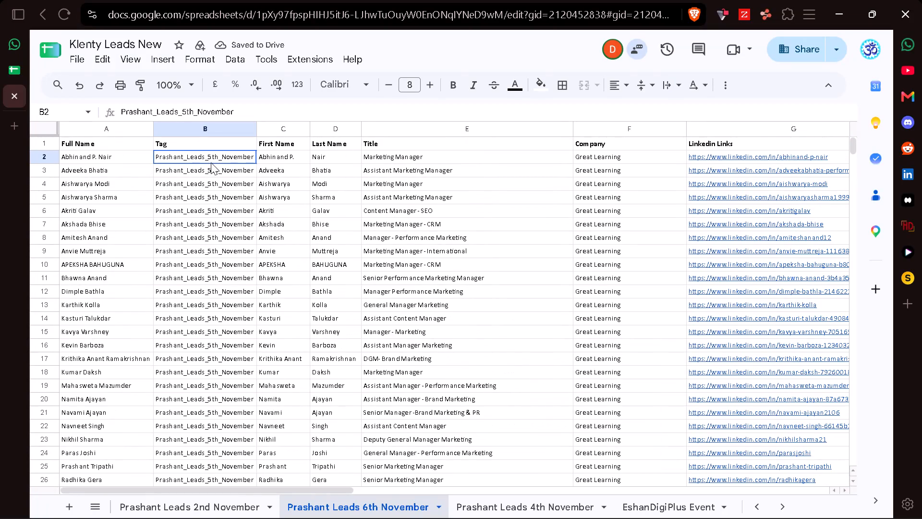
left_click(186, 111)
key("BackSpace")
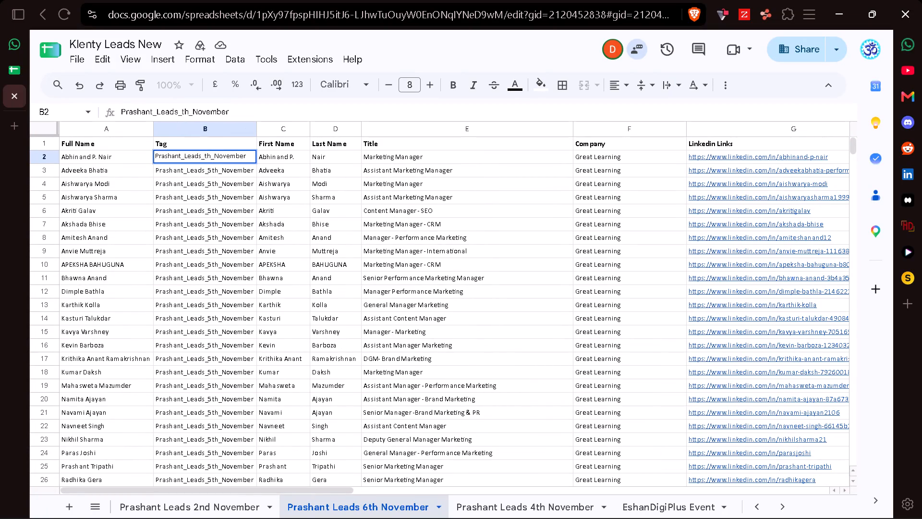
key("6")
key("Return")
key("Up")
Copy the Prashant_Leads_6th_November tag from B2 into all remaining lead rows, B3:B67.
key("ctrl+c")
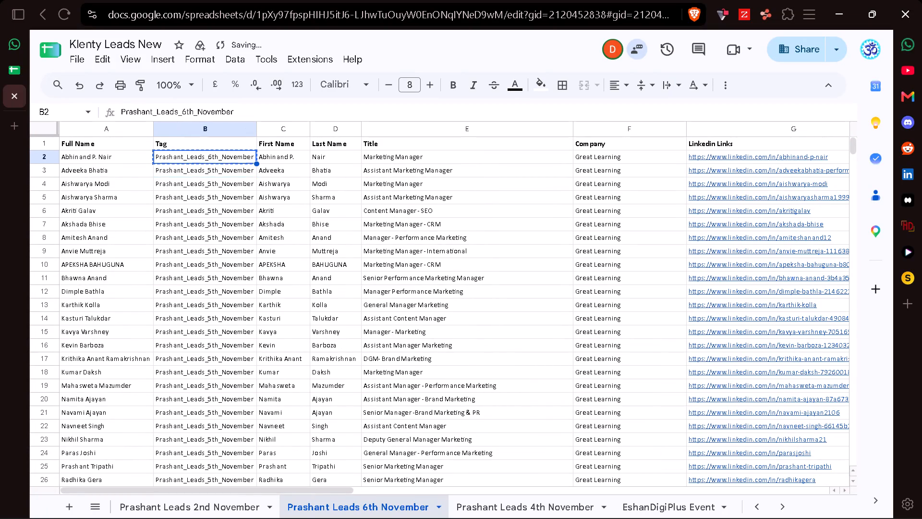
key("Down")
key("ctrl+shift+Down")
key("ctrl+shift+Down")
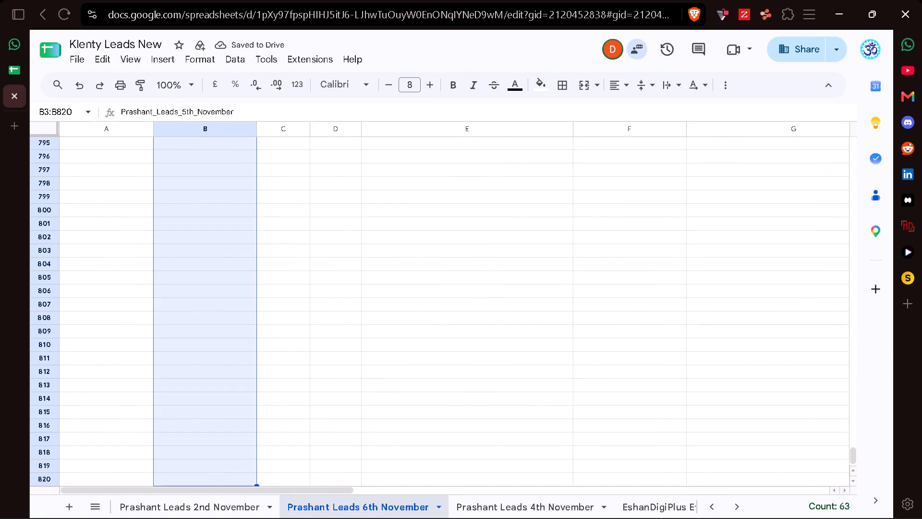
key("ctrl+shift+Up")
key("shift+Down")
key("shift+Down")
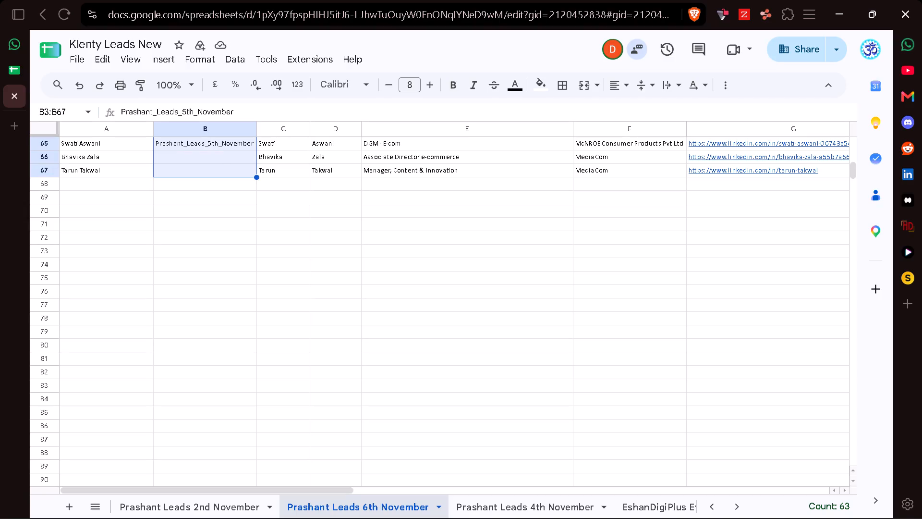
key("ctrl+v")
scroll(205, 217, "up", 3)
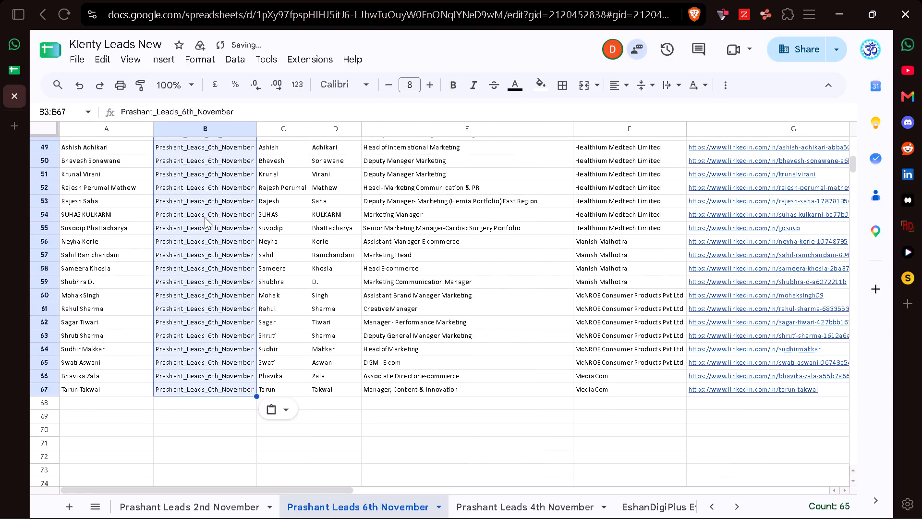
Change the first lead's upload date in L2 to 6/11/26.
scroll(205, 217, "left", 5)
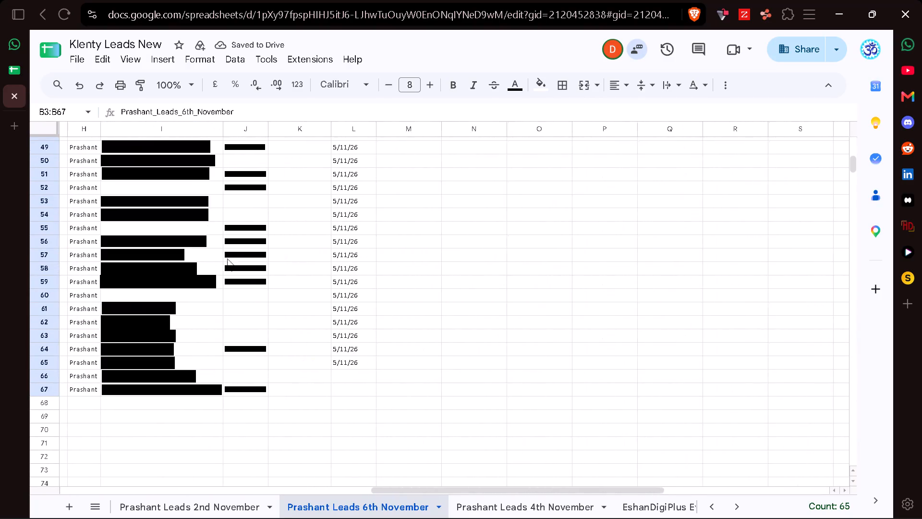
scroll(282, 330, "up", 6)
scroll(333, 178, "up", 4)
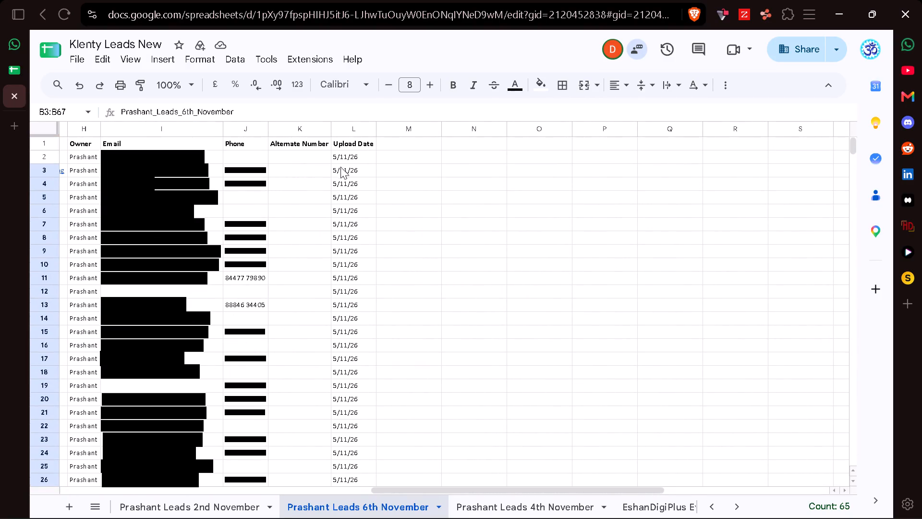
left_click(344, 161)
left_click(123, 113)
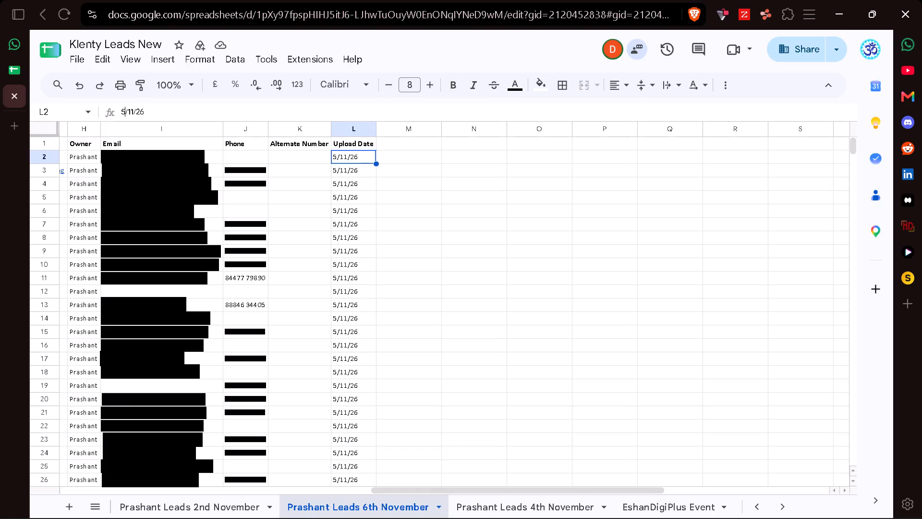
key("BackSpace")
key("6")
key("Return")
key("Up")
Copy the upload date from L2 into all remaining lead rows, L3:L67.
key("ctrl+c")
key("Down")
key("ctrl+shift+Down")
key("shift+Down")
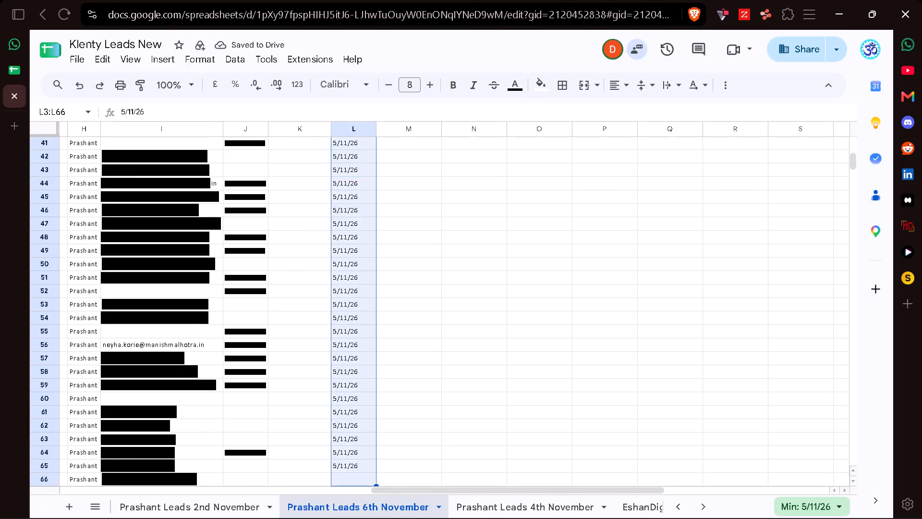
key("shift+Down")
key("ctrl+v")
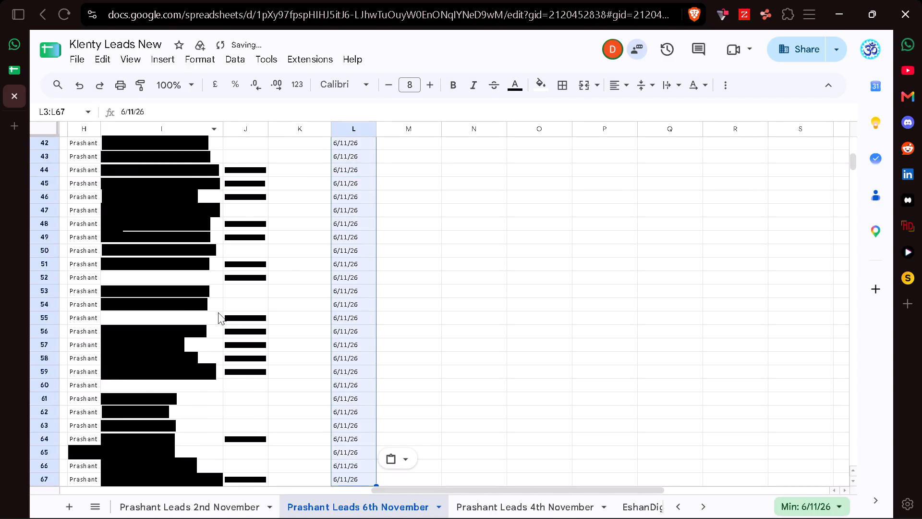
Auto-fit the widths of all columns in the Prashant Leads 6th November sheet to their contents.
scroll(242, 359, "down", 1)
scroll(214, 382, "right", 9)
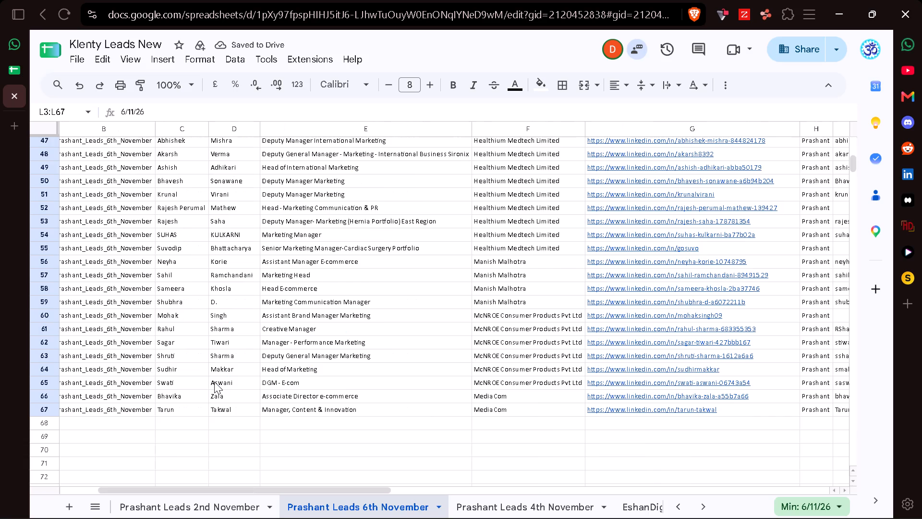
scroll(214, 382, "up", 9)
scroll(214, 382, "down", 6)
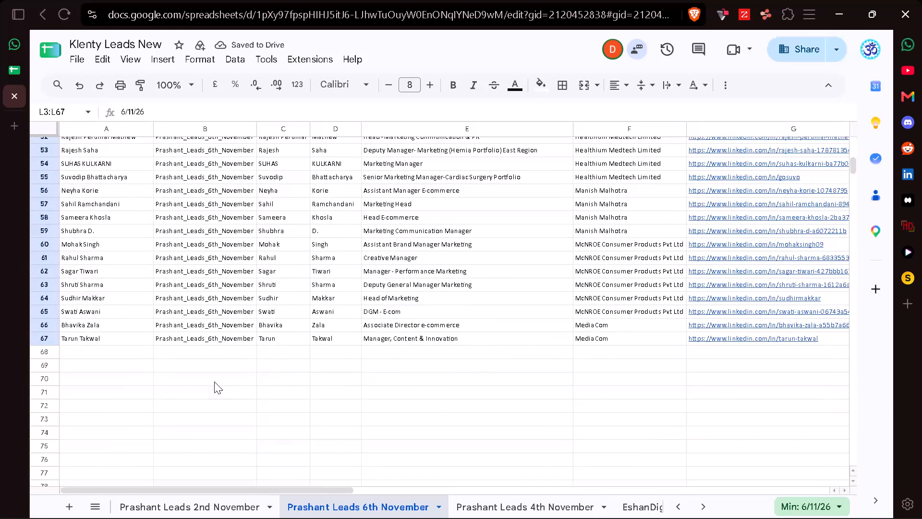
scroll(214, 382, "up", 11)
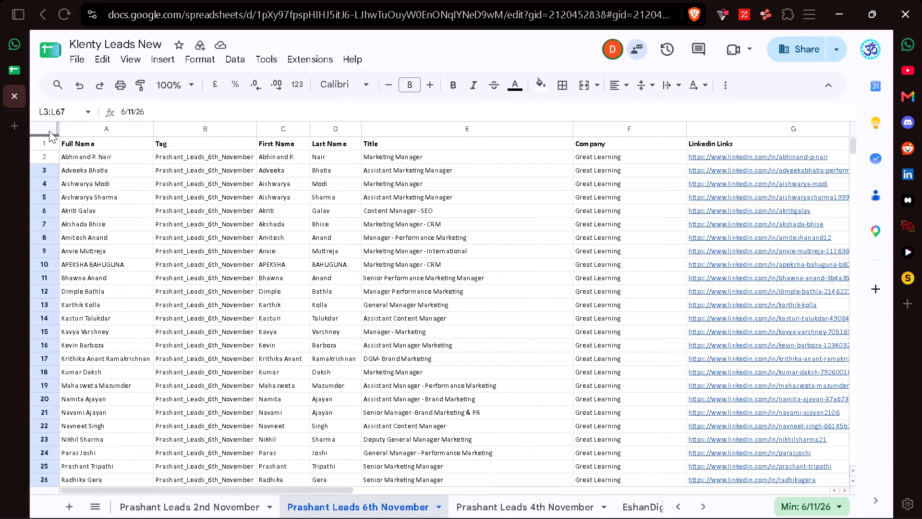
left_click(48, 130)
double_click(154, 129)
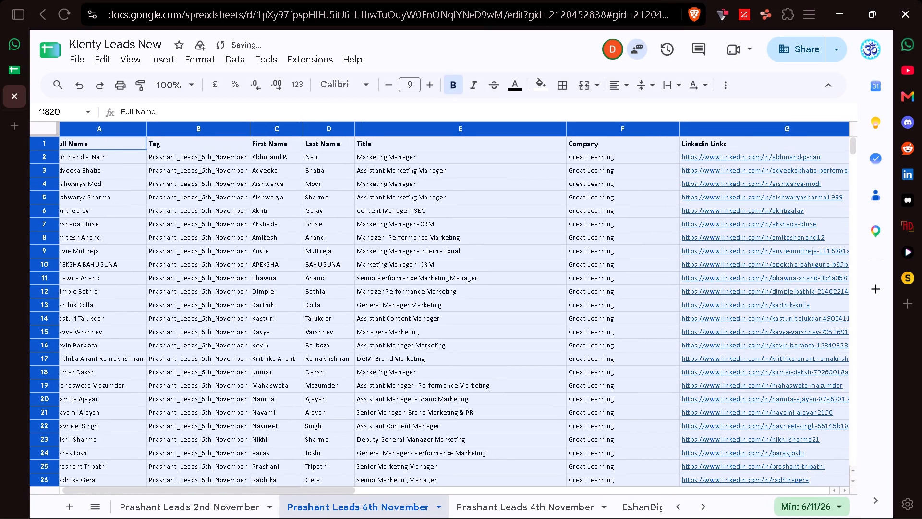
left_click(110, 144)
Examine the Shubham Leads 3rd November and Shubham Leads 2nd November sheets for their listed companies, tags and upload dates.
scroll(199, 296, "down", 3)
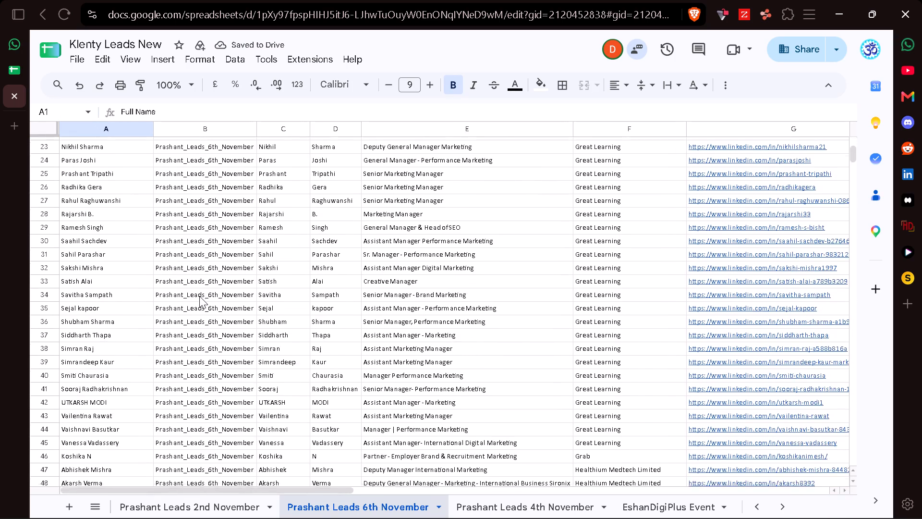
scroll(199, 296, "down", 3)
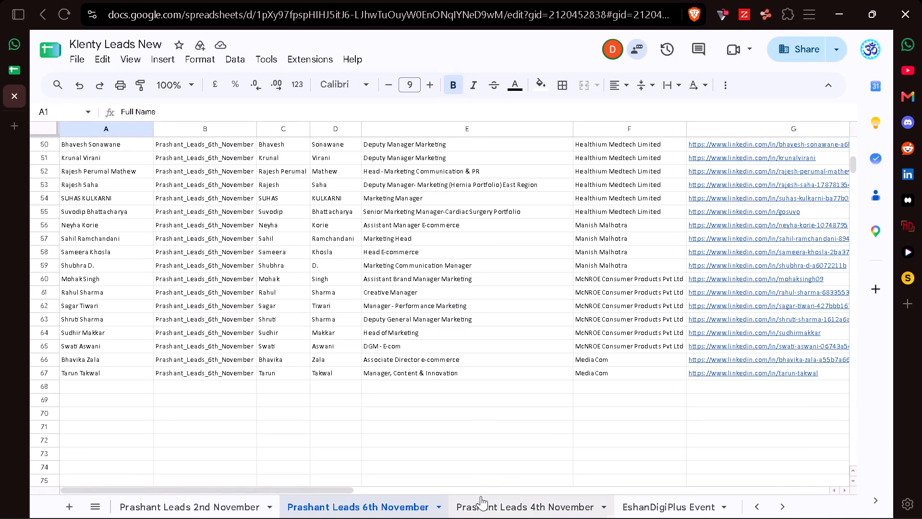
scroll(481, 496, "right", 1)
scroll(440, 505, "right", 1)
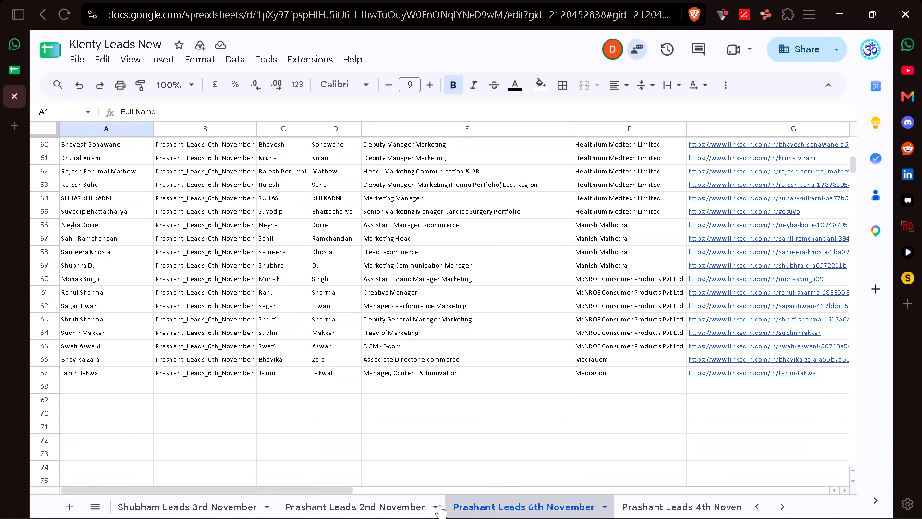
scroll(394, 510, "right", 3)
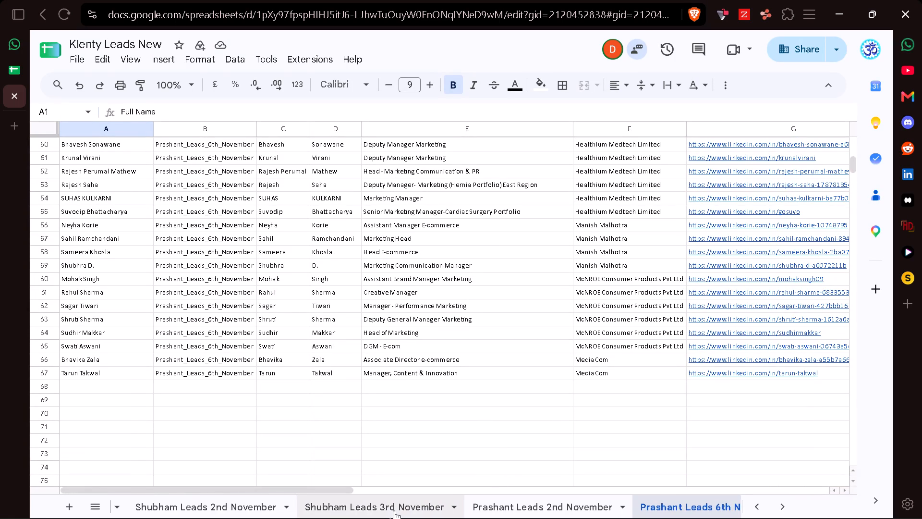
scroll(394, 510, "right", 4)
scroll(394, 510, "left", 1)
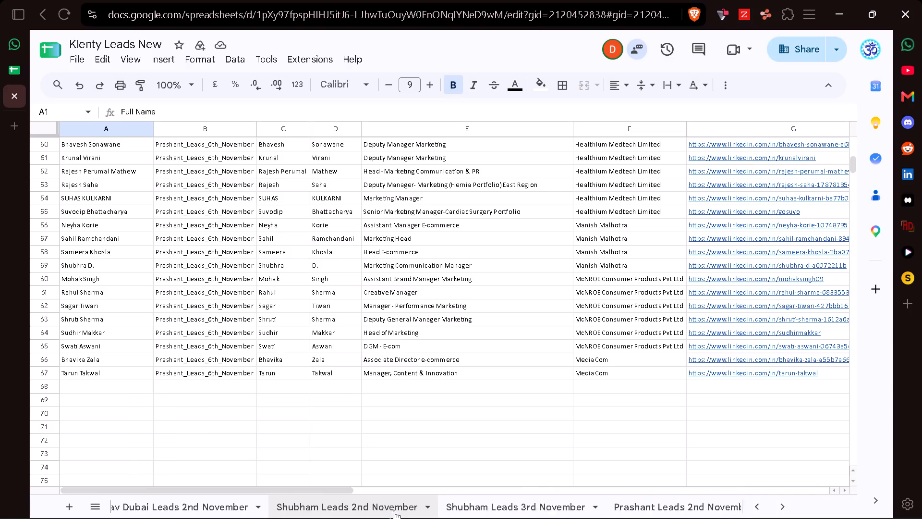
scroll(394, 510, "left", 1)
left_click(428, 509)
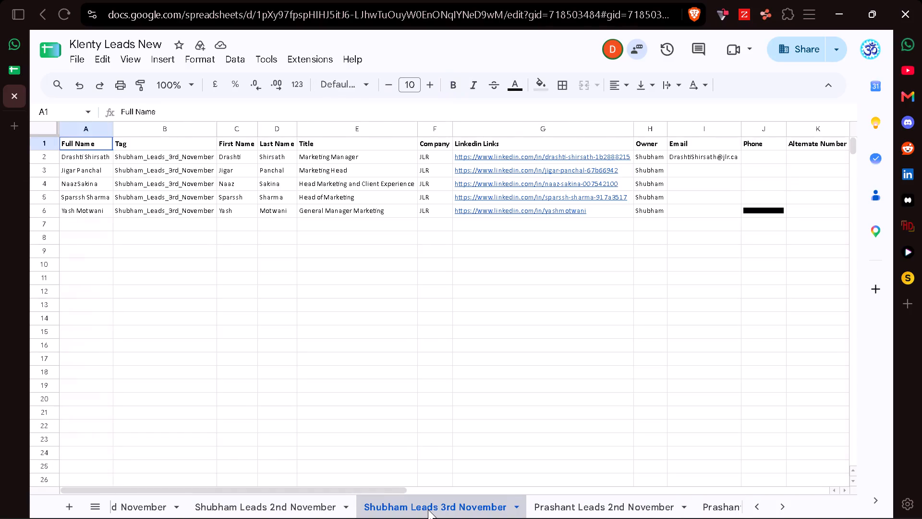
scroll(436, 371, "up", 1)
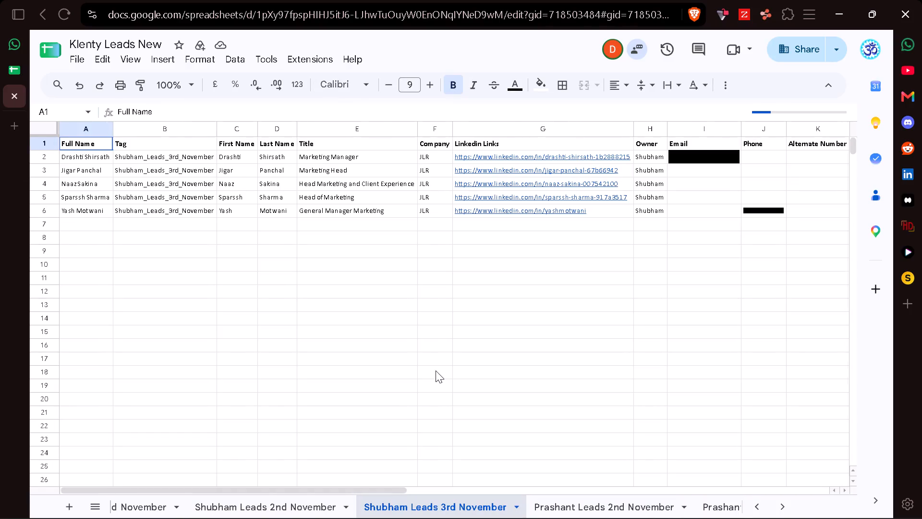
scroll(436, 371, "up", 1)
scroll(436, 371, "right", 1)
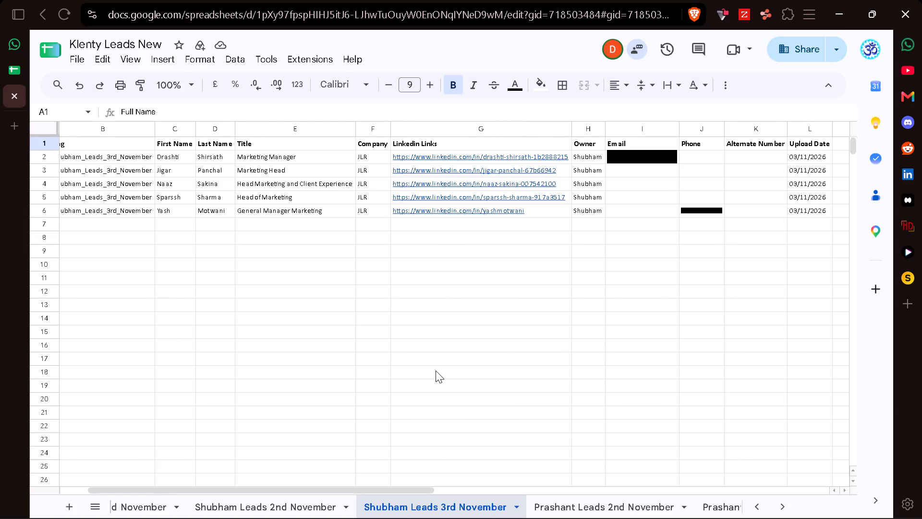
left_click(259, 503)
scroll(376, 345, "down", 2)
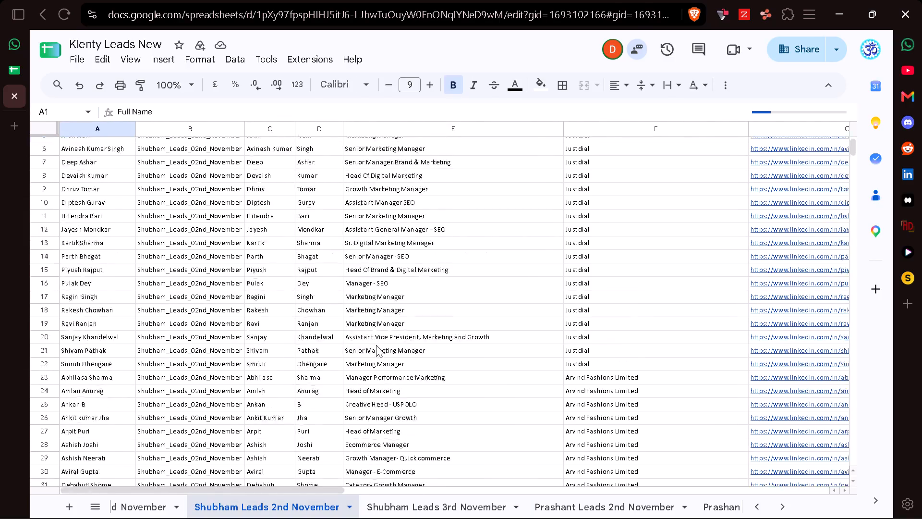
scroll(376, 345, "down", 5)
scroll(376, 345, "up", 6)
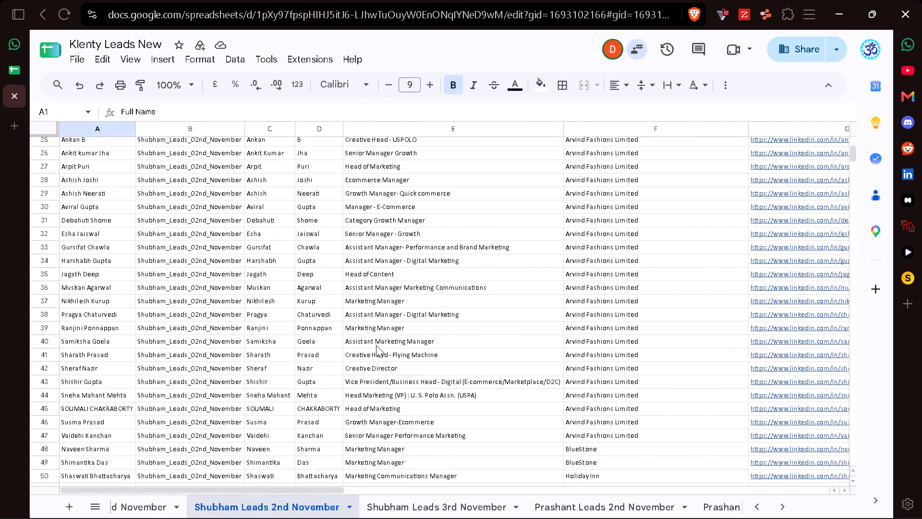
scroll(376, 345, "up", 5)
left_click(455, 504)
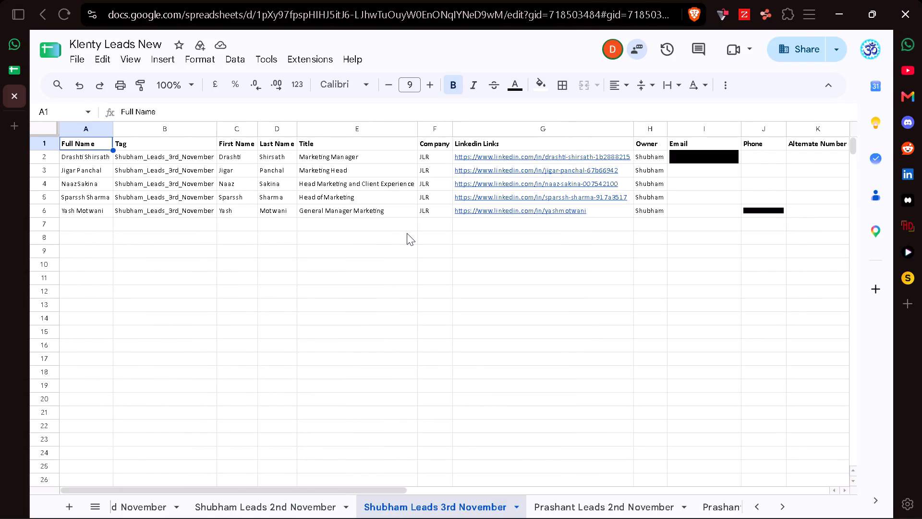
scroll(407, 233, "left", 2)
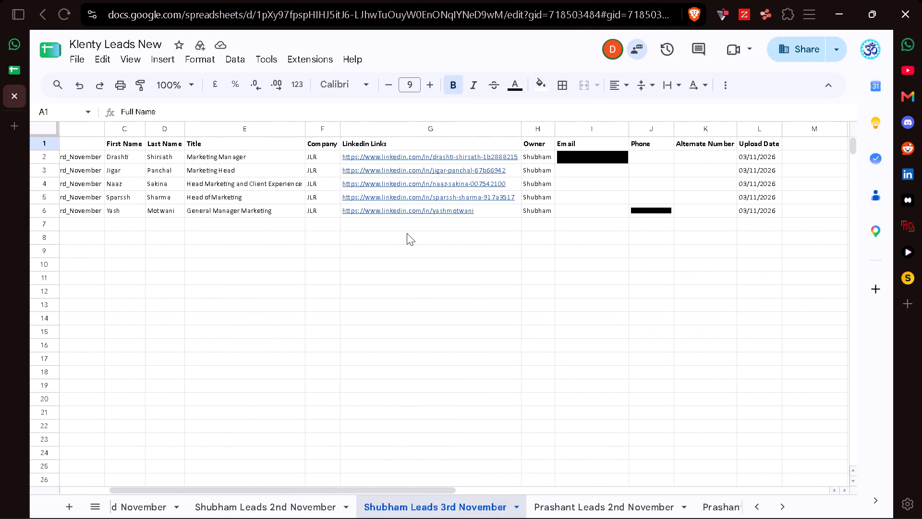
scroll(407, 233, "right", 5)
Copy the contact names A4:A9 from the Molecular Connections account research Contact Map into Shubham Leads 3rd November, starting at A7.
left_click(11, 75)
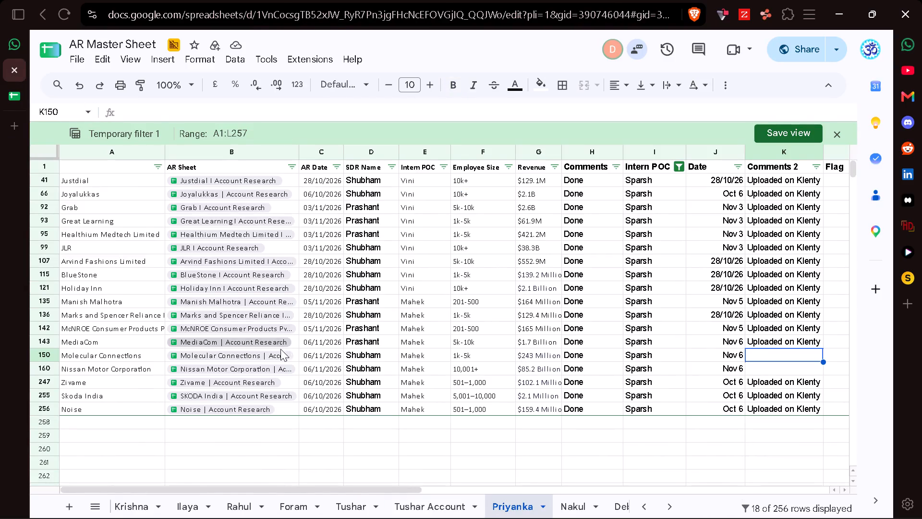
left_click(256, 376)
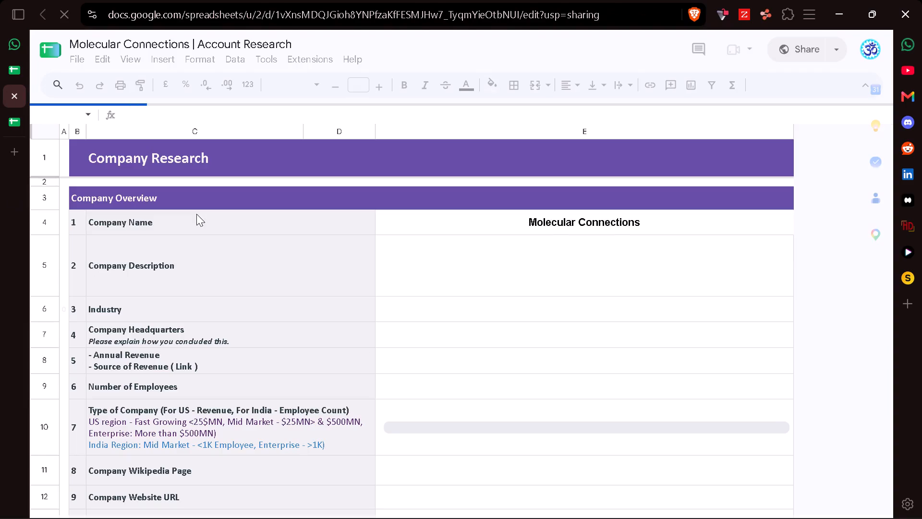
left_click(289, 508)
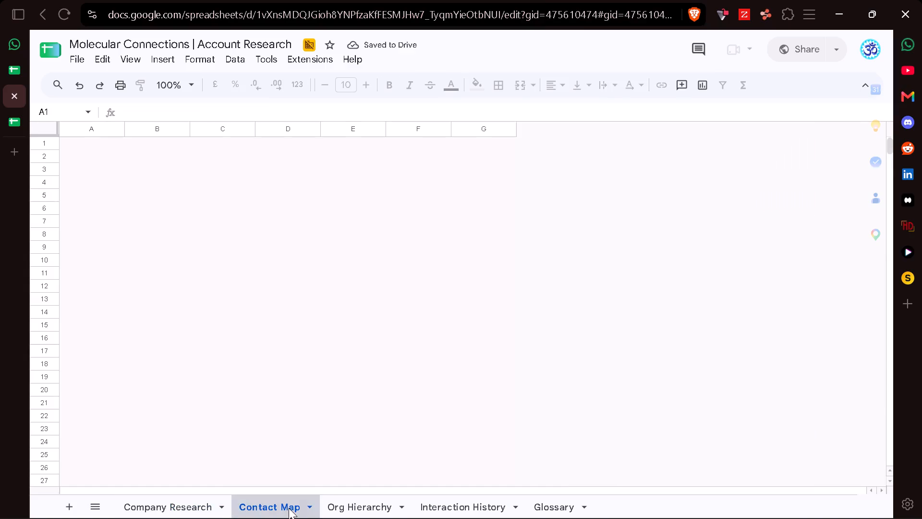
left_click(112, 218)
key("shift+Down")
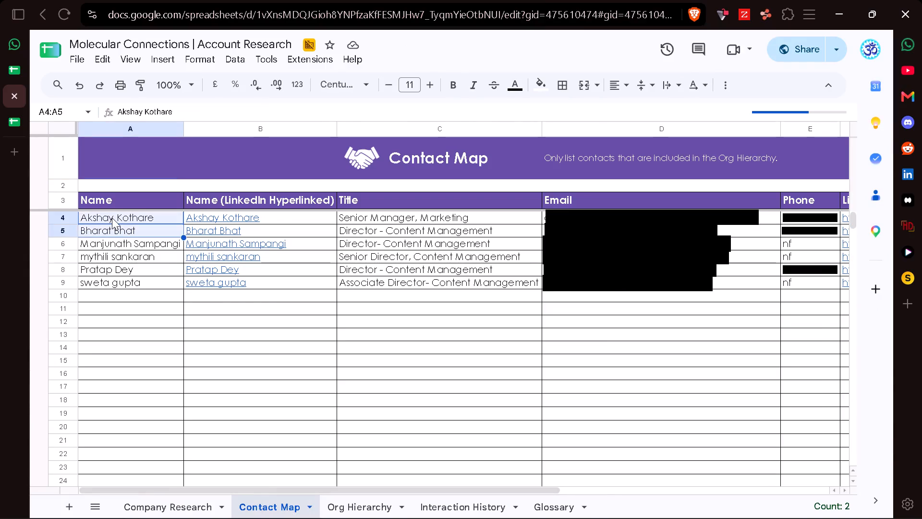
key("ctrl+shift+Down")
key("ctrl+c")
left_click(11, 129)
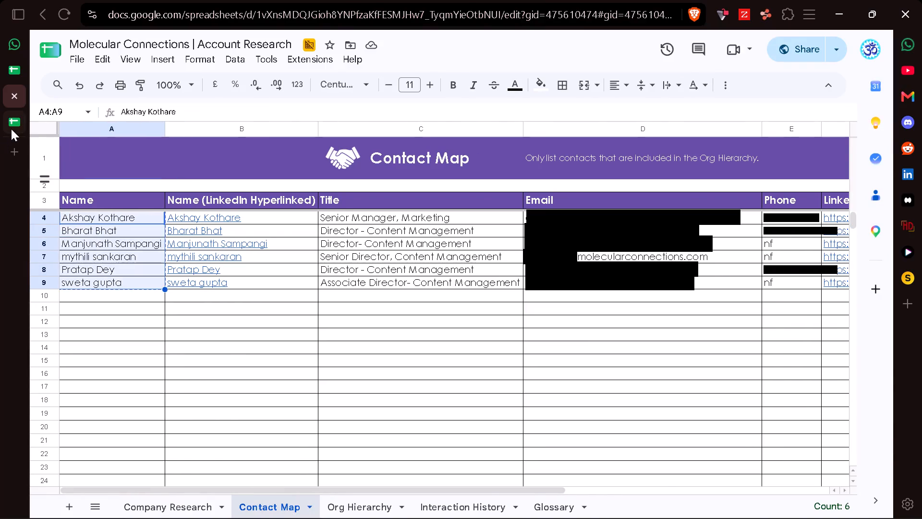
left_click(80, 221)
key("ctrl+v")
Copy the titles C4:C9 from the Molecular Connections Contact Map into Shubham Leads 3rd November, starting at E7.
key("Right")
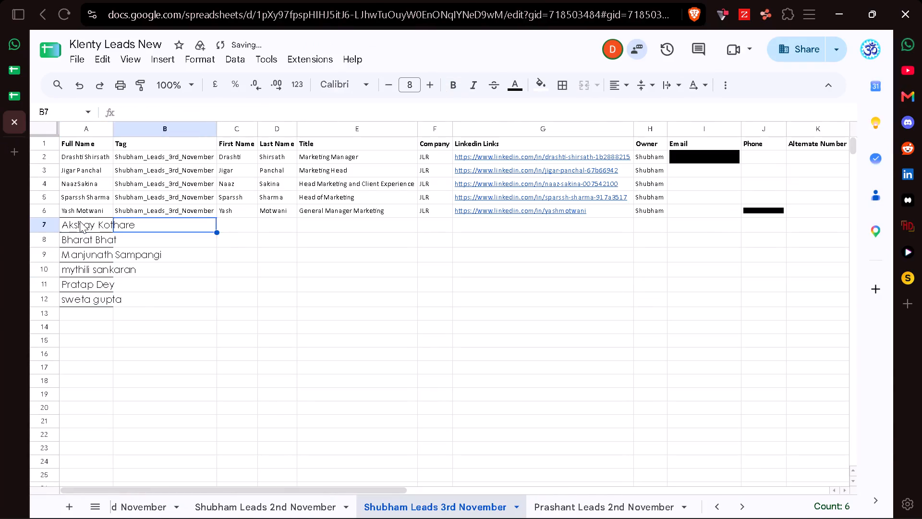
key("Right")
key("Right")
key("Right")
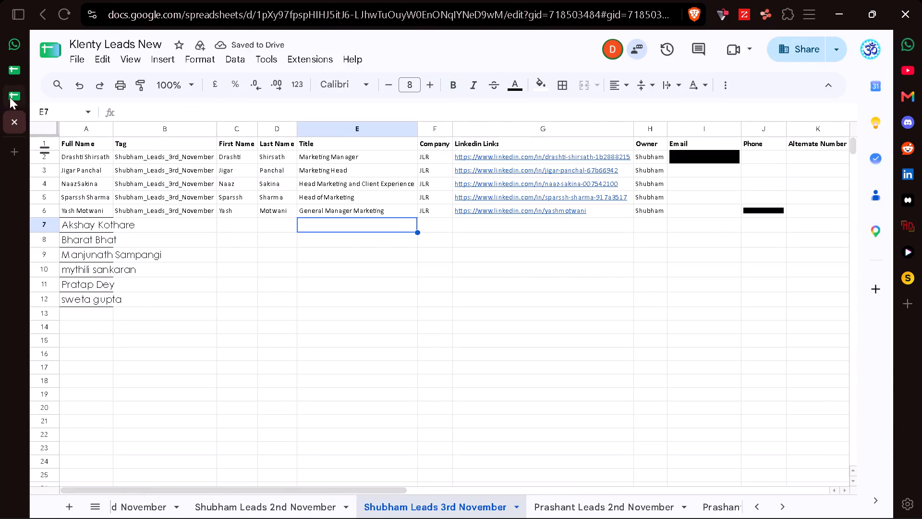
left_click(10, 97)
left_click(339, 216)
key("ctrl+shift+Down")
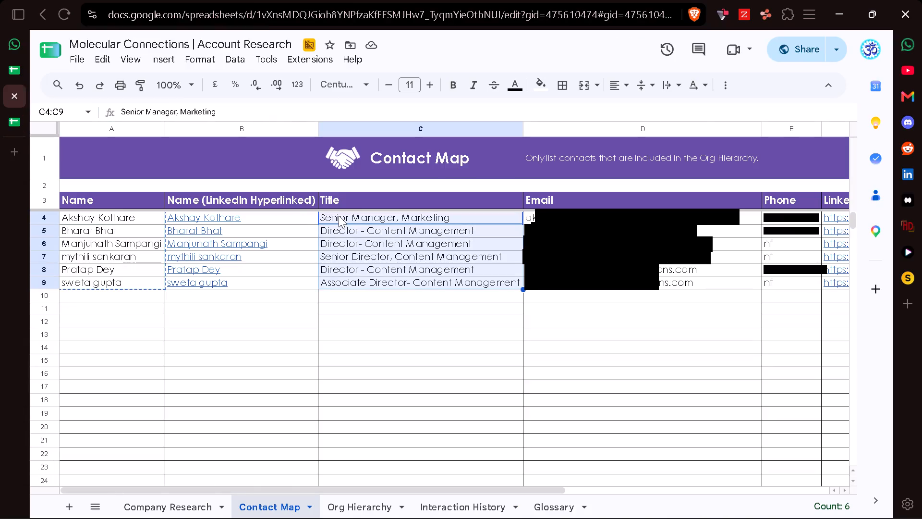
key("ctrl+c")
left_click(15, 117)
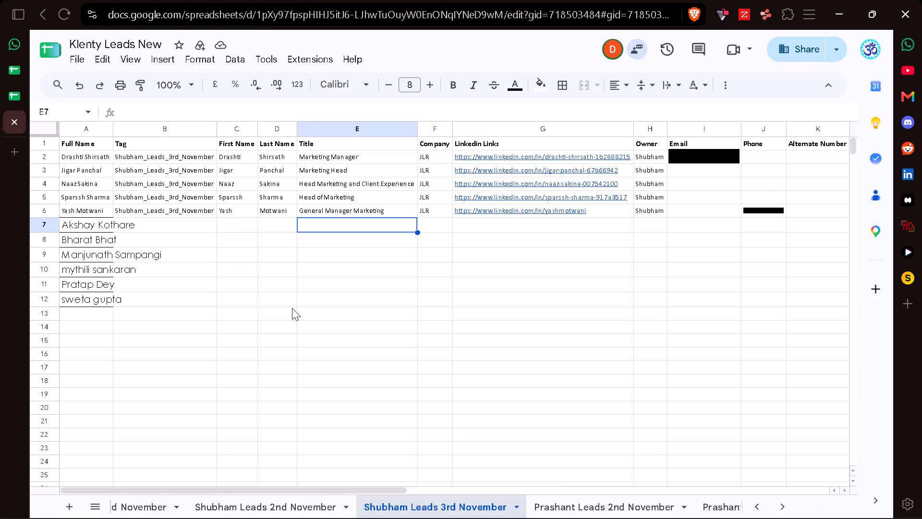
key("ctrl+v")
Copy the LinkedIn links F4:F9 from the Molecular Connections Contact Map into the Shubham leads sheet, starting at G7.
key("Right")
key("Right")
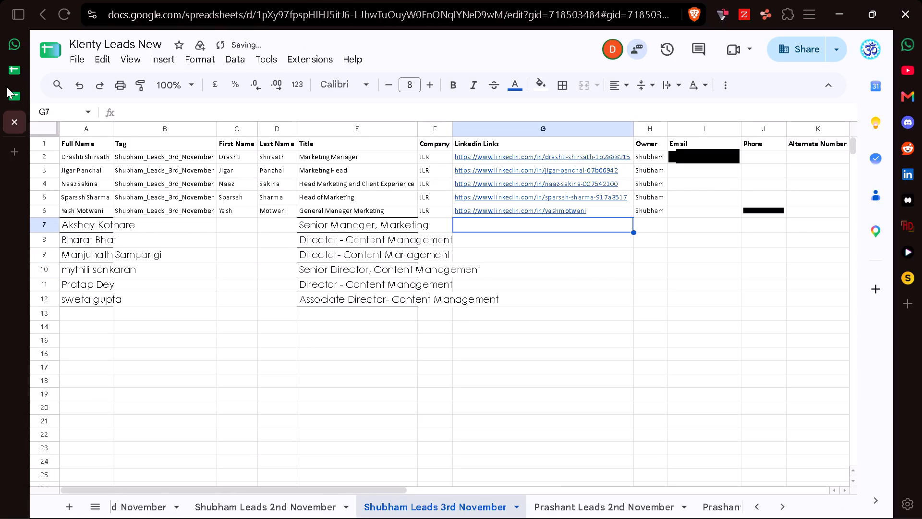
left_click(12, 93)
scroll(612, 224, "left", 2)
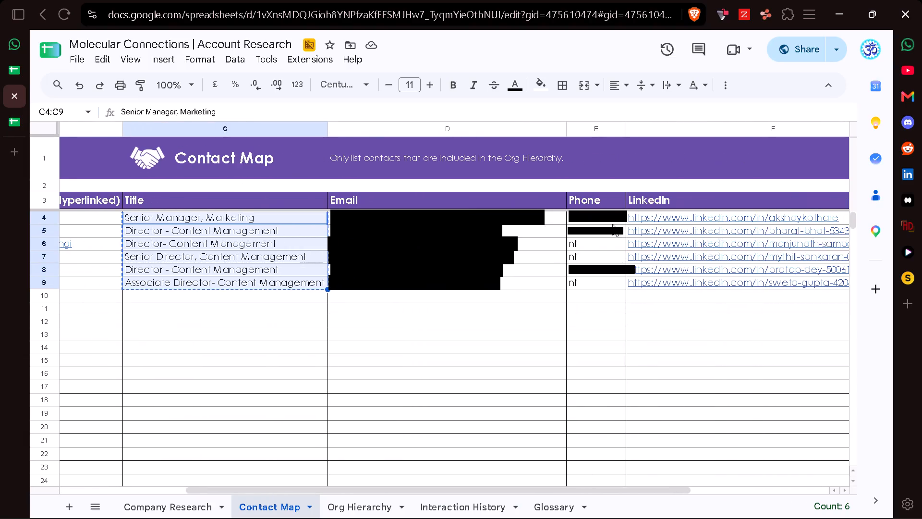
left_click(650, 221)
key("ctrl+shift+Down")
key("ctrl+c")
scroll(650, 221, "left", 1)
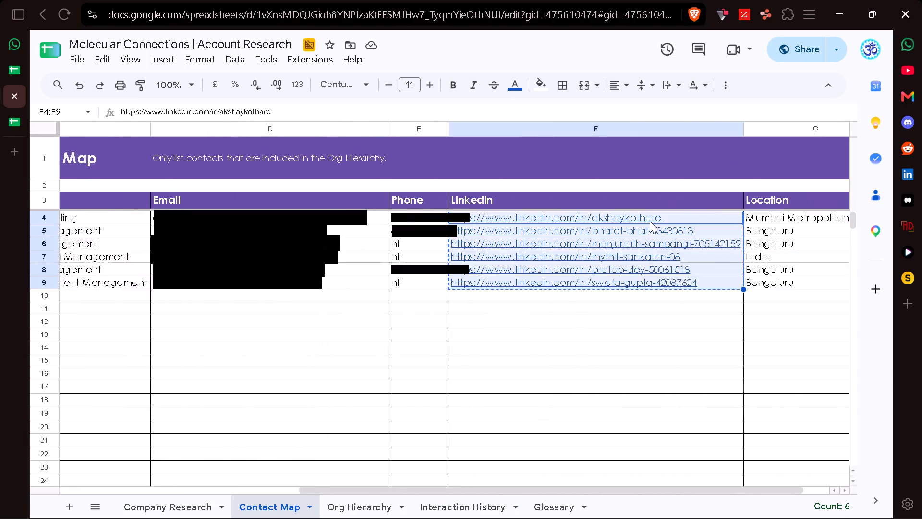
scroll(650, 221, "left", 1)
left_click(15, 127)
key("ctrl+v")
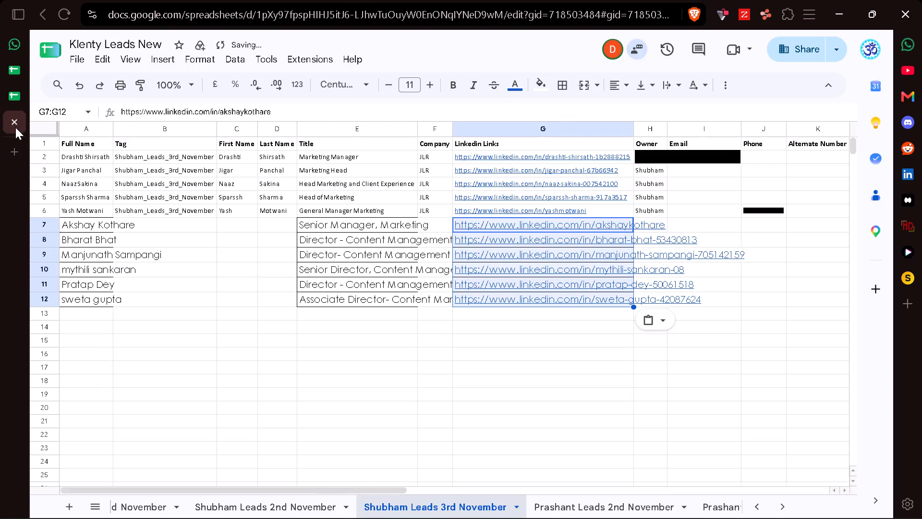
Rename the Shubham Leads 3rd November sheet as Shubham Leads 6th November.
left_click(518, 506)
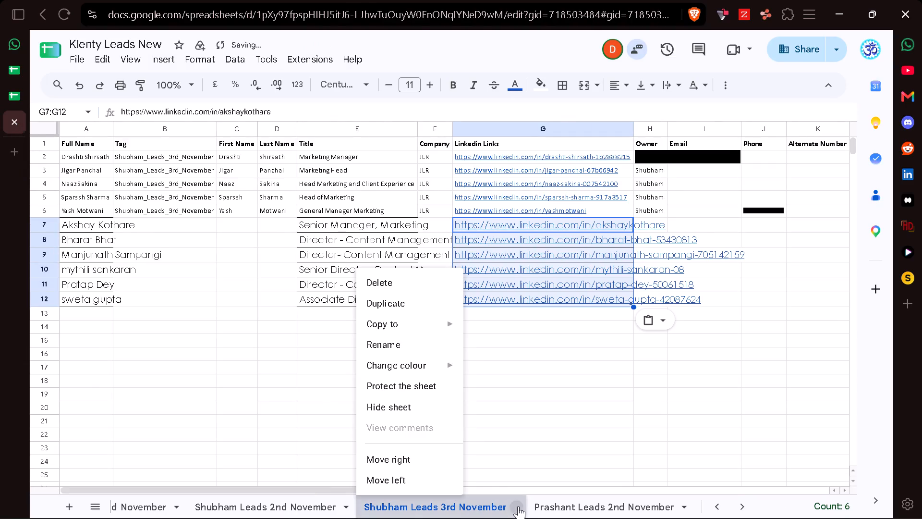
left_click(383, 350)
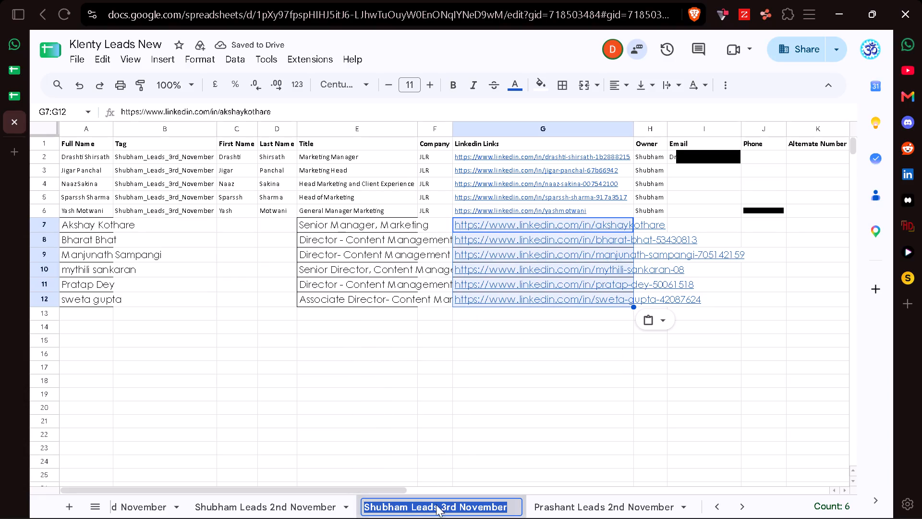
left_click(452, 508)
key("Right")
key("BackSpace")
key("BackSpace")
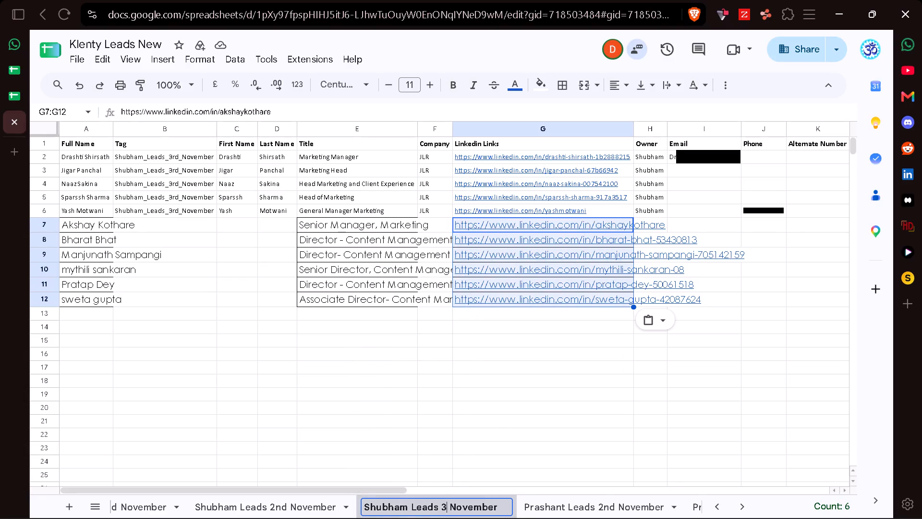
key("BackSpace")
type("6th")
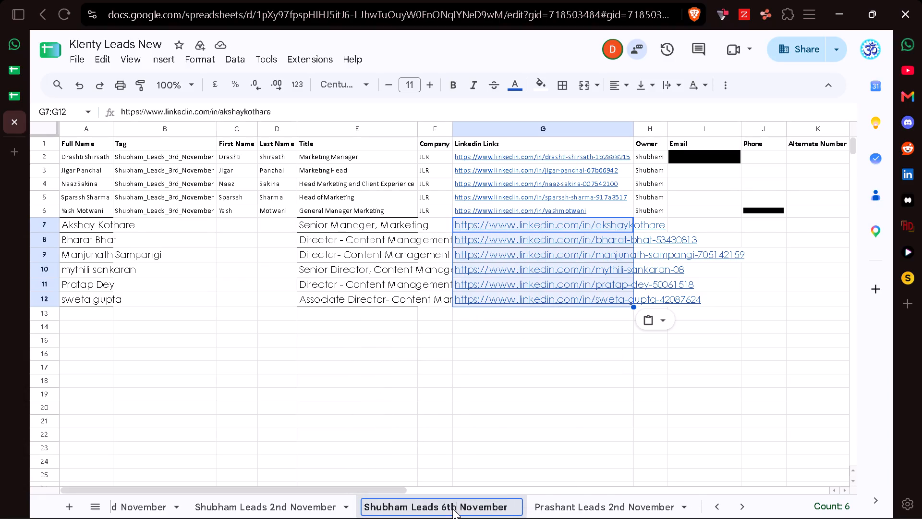
left_click(687, 226)
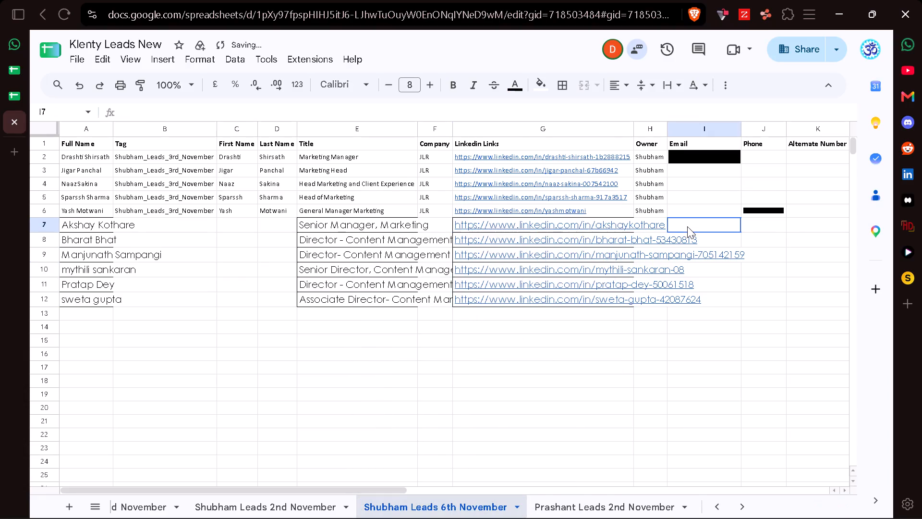
Examine the Prashant Leads 6th November sheet's columns and entries, and return to Shubham Leads 6th November.
scroll(610, 503, "left", 1)
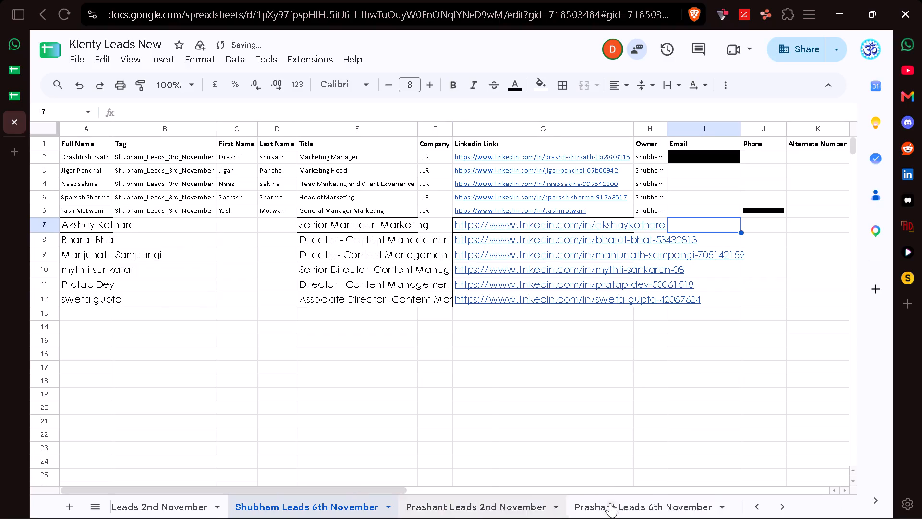
scroll(610, 503, "left", 1)
left_click(601, 502)
scroll(582, 419, "left", 2)
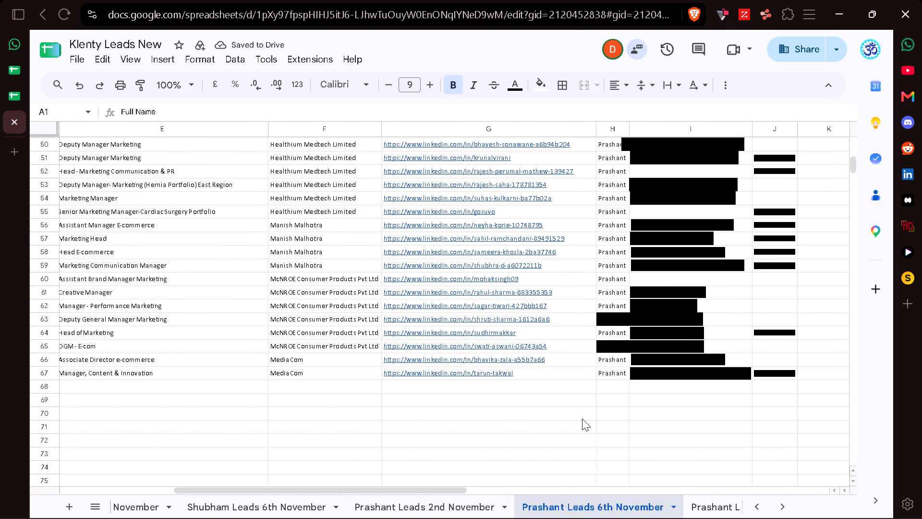
scroll(582, 419, "left", 1)
left_click(282, 513)
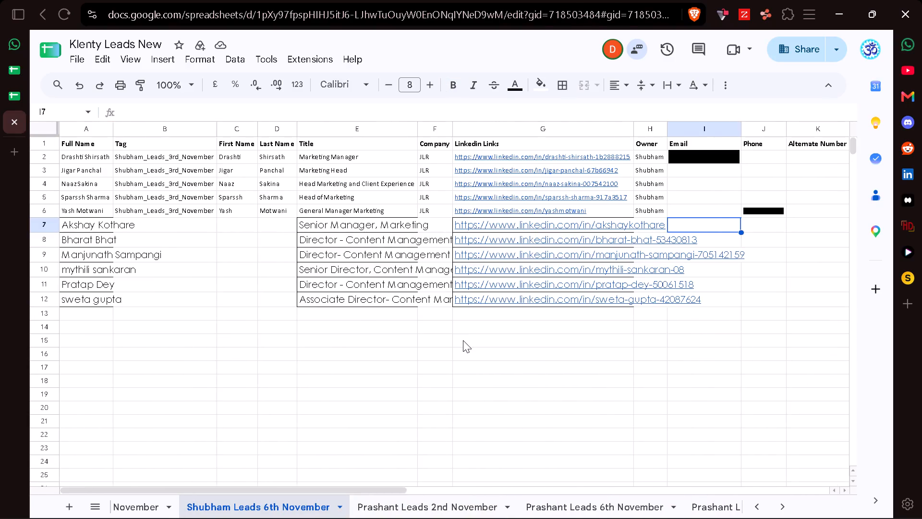
scroll(463, 340, "left", 2)
Copy the emails and phone numbers D4:E9 from the Molecular Connections Contact Map into Shubham Leads 6th November, starting at I7.
left_click(15, 105)
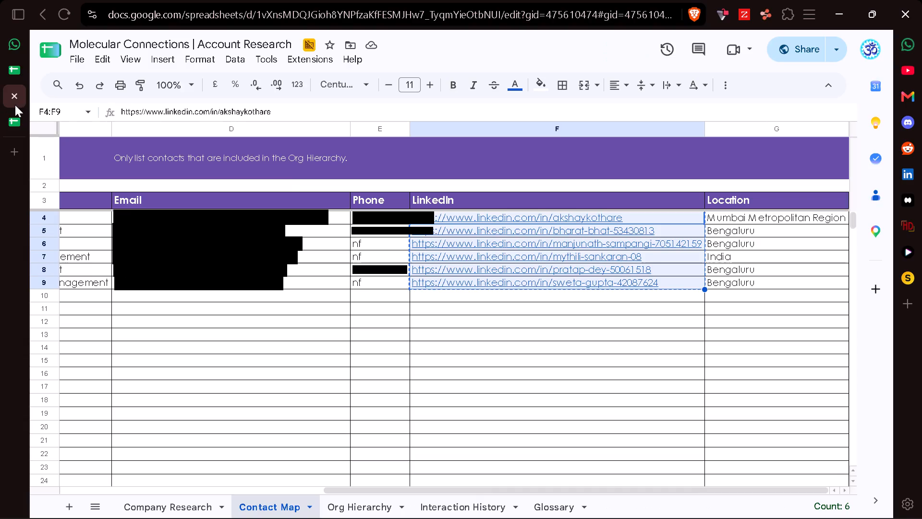
scroll(445, 238, "left", 2)
scroll(445, 238, "right", 1)
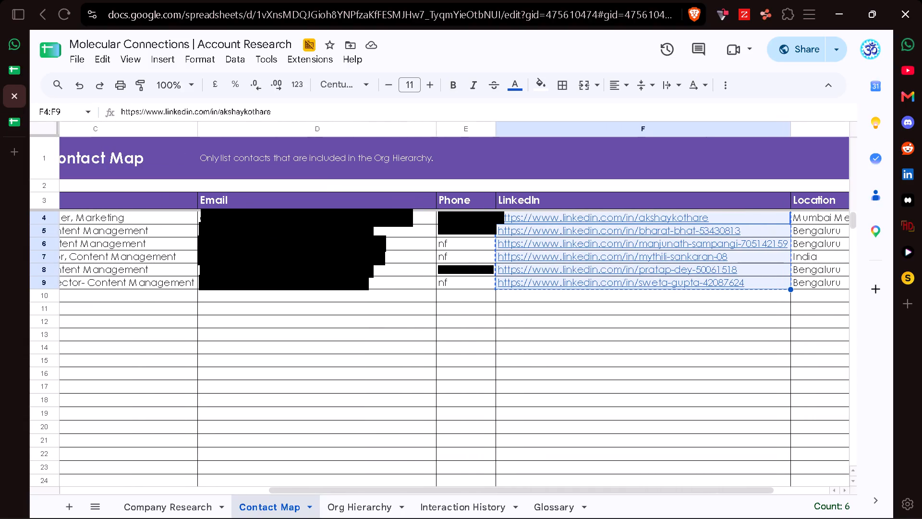
left_click(293, 216)
key("shift+Right")
key("shift+Down")
key("ctrl+shift+Down")
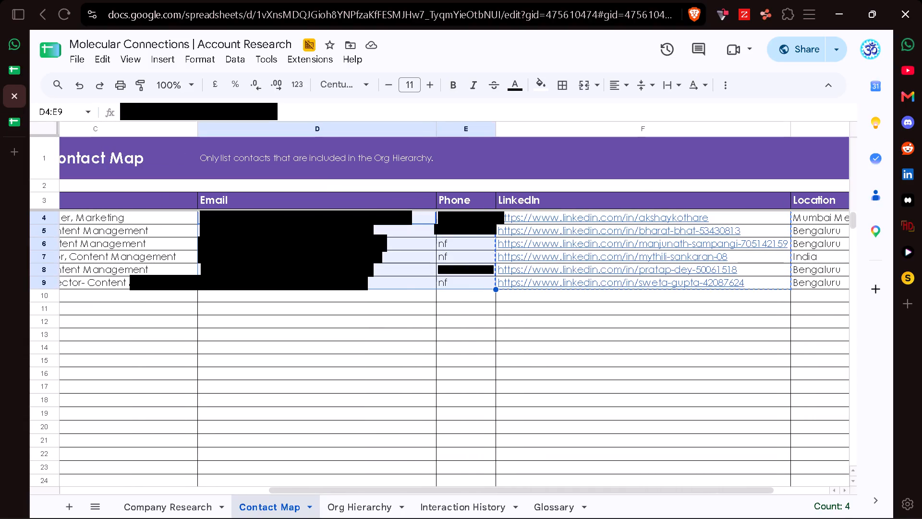
key("ctrl+c")
left_click(12, 119)
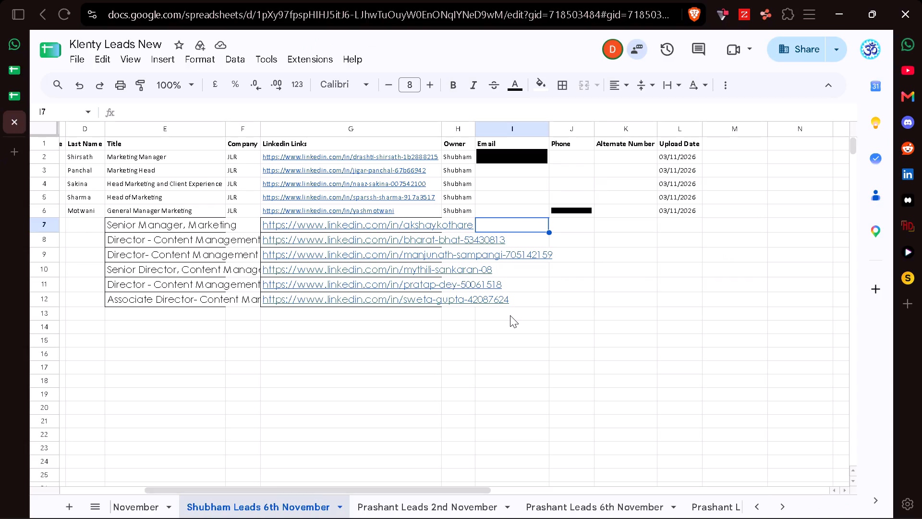
key("ctrl+v")
Enter Molecular Connections as the company in F7 and fill it down through F12.
scroll(451, 333, "right", 1)
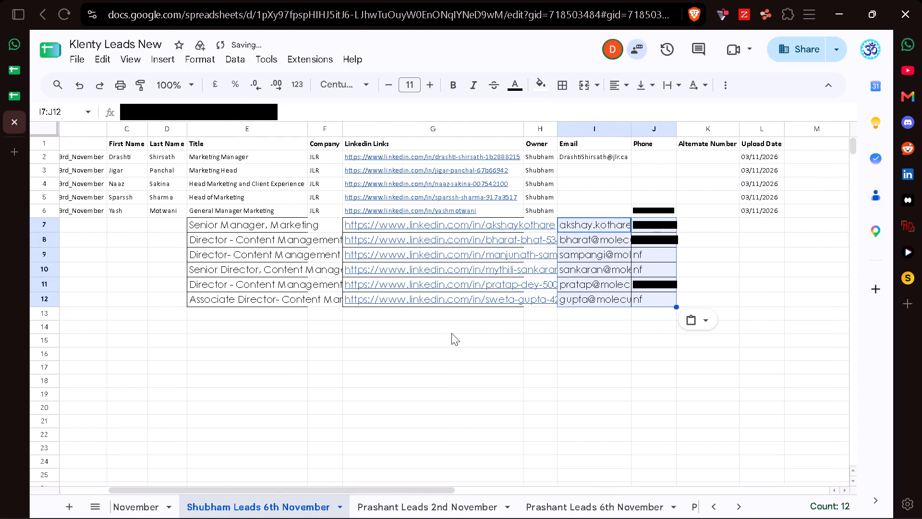
scroll(451, 333, "right", 3)
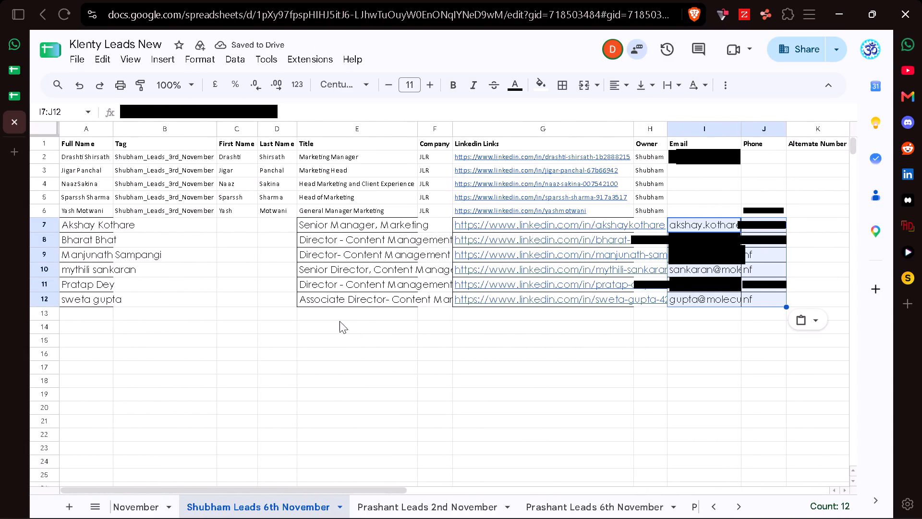
left_click(438, 230)
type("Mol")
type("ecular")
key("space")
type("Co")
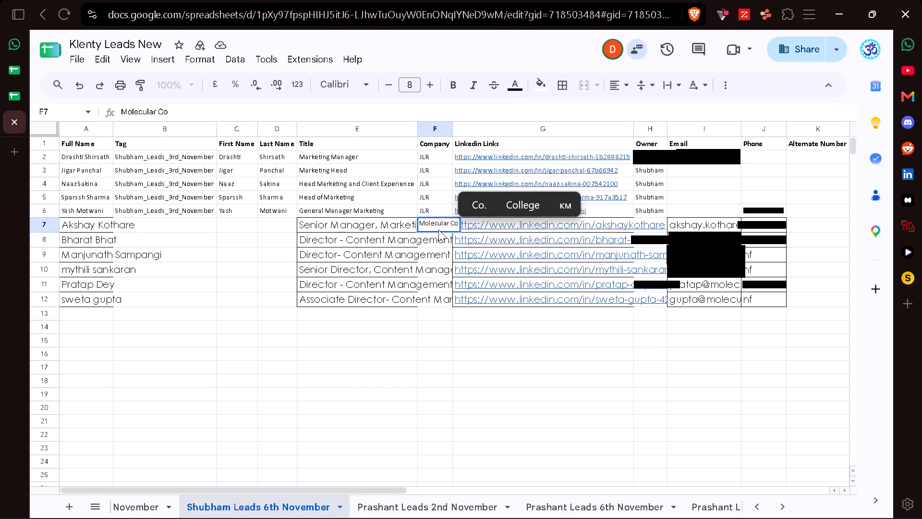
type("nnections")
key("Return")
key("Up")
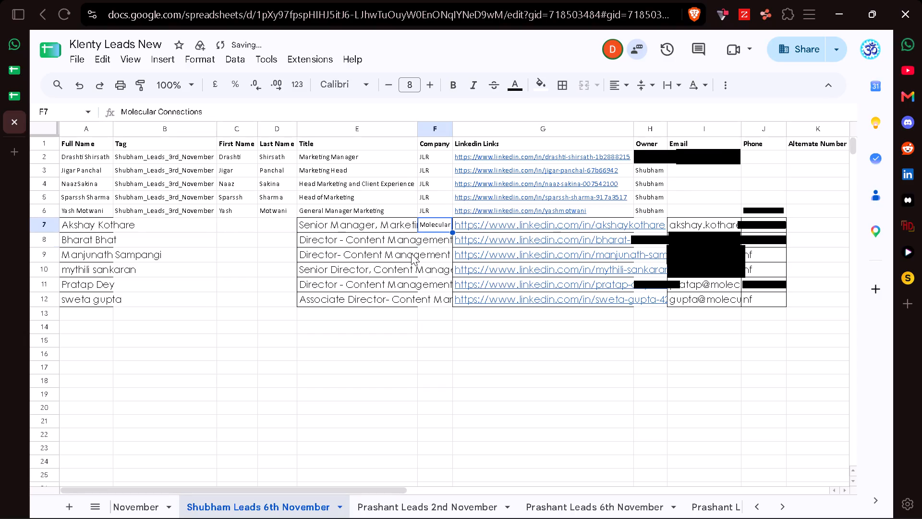
left_click_drag(450, 230, 448, 273)
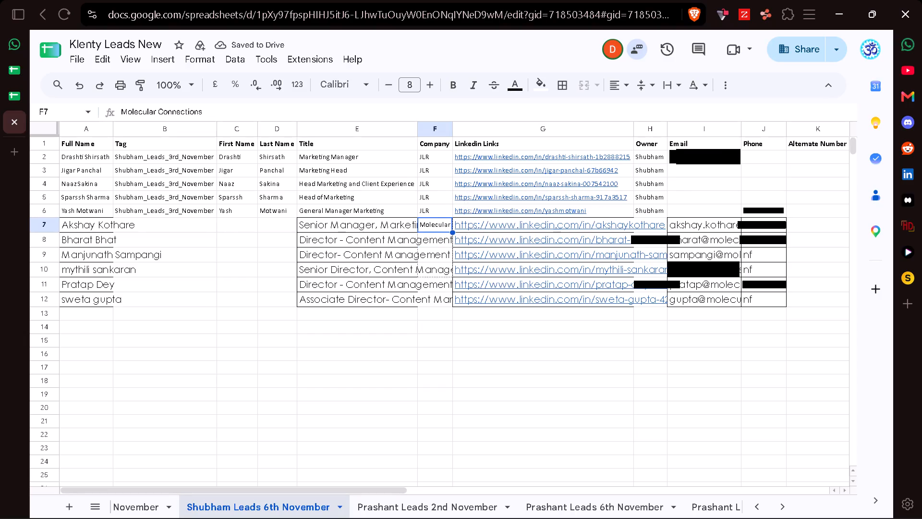
left_click_drag(448, 273, 448, 302)
Close the Molecular Connections account research and mark that account Uploaded on Klenty under Comments 2 in AR Master Sheet.
scroll(259, 343, "right", 3)
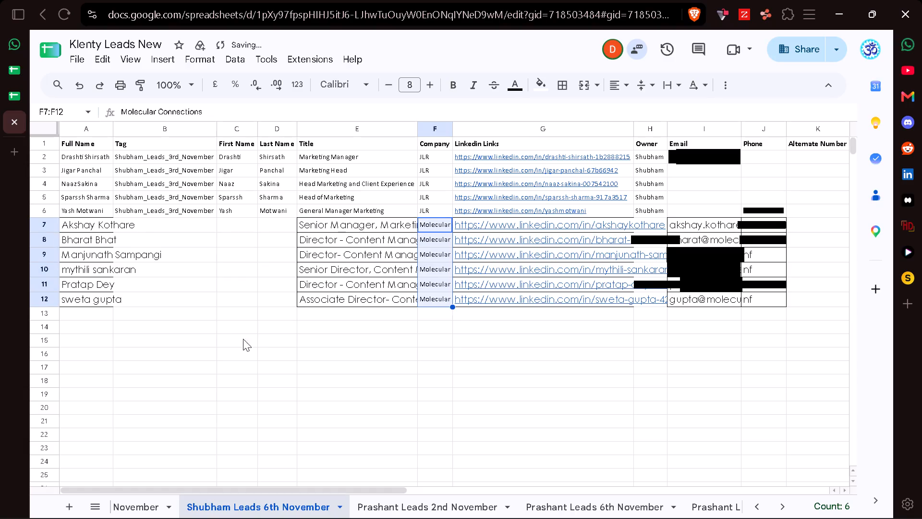
left_click(91, 312)
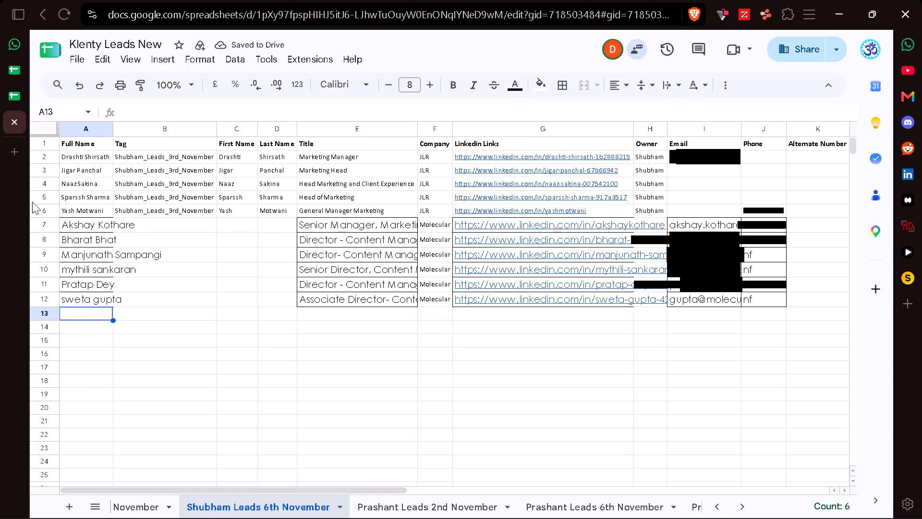
left_click(14, 100)
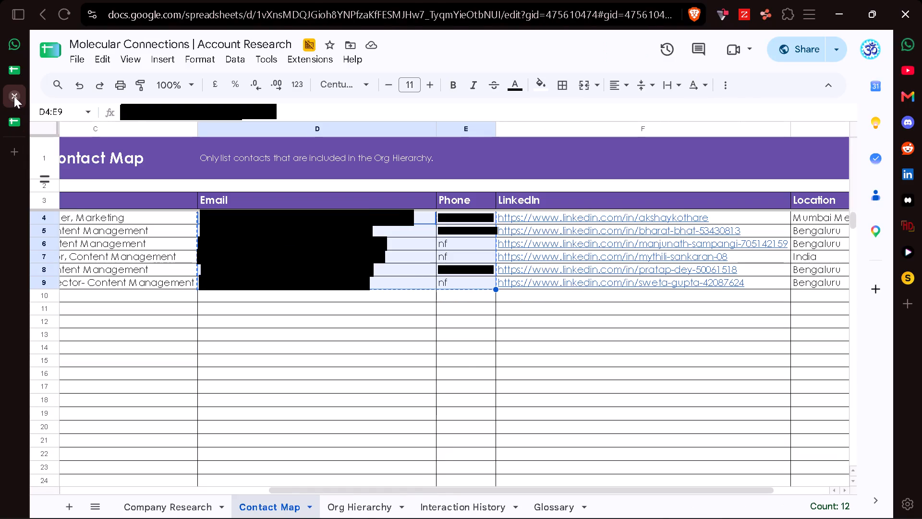
left_click(14, 96)
left_click(14, 72)
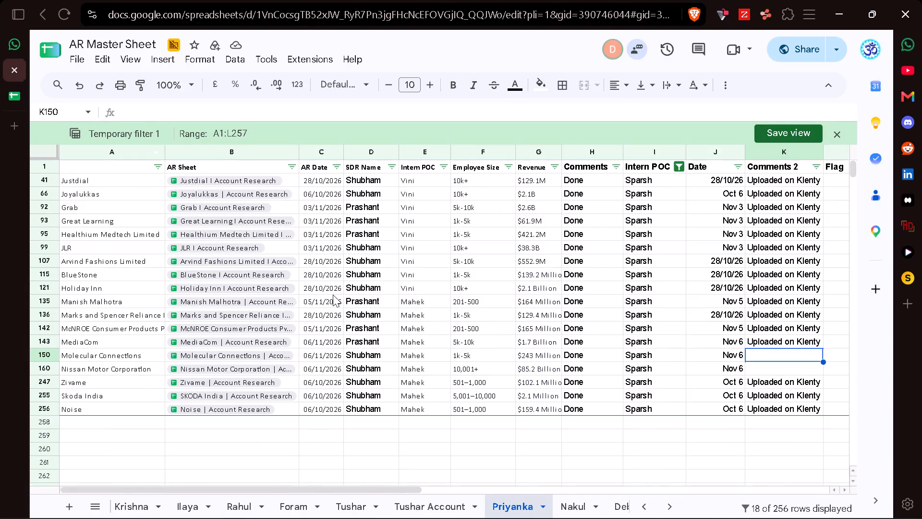
key("Up")
key("ctrl+c")
key("Down")
key("ctrl+v")
key("Down")
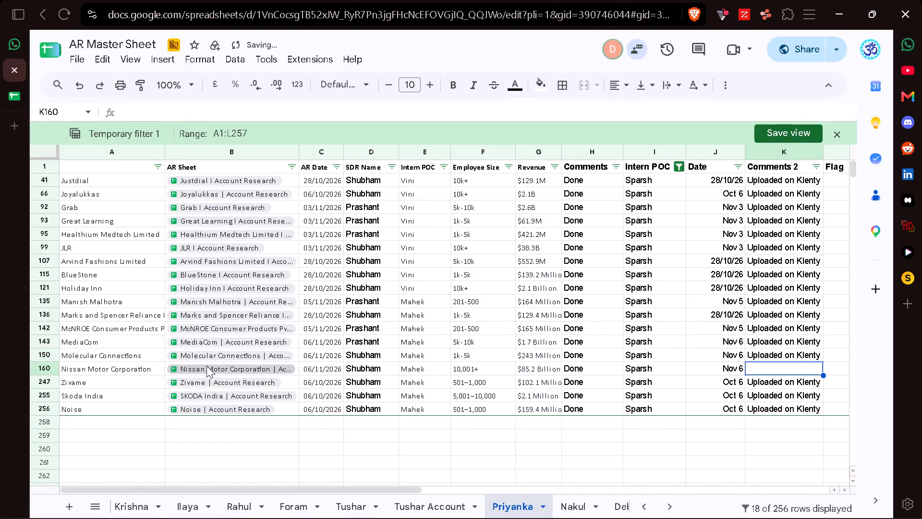
Copy the contact names A4:A6 from the Nissan Motor Corporation account research Contact Map into Shubham Leads 6th November, starting at A13.
left_click(246, 387)
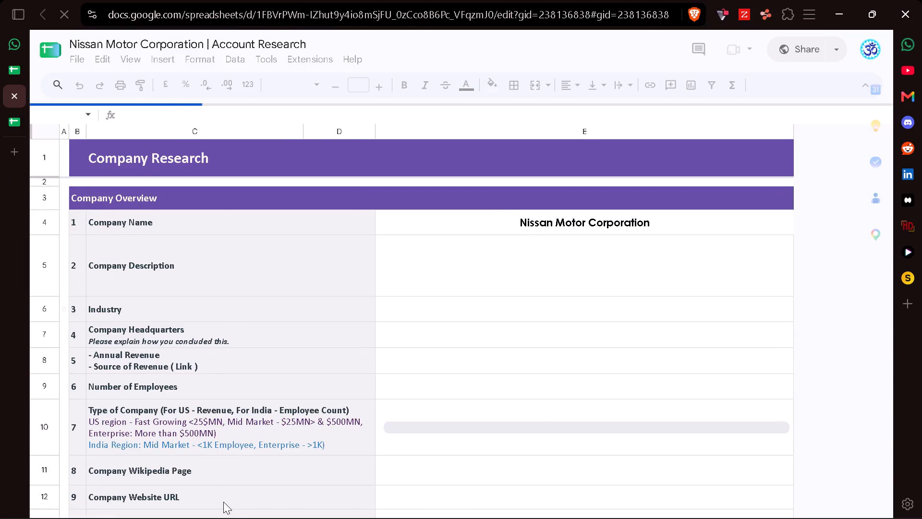
left_click(261, 507)
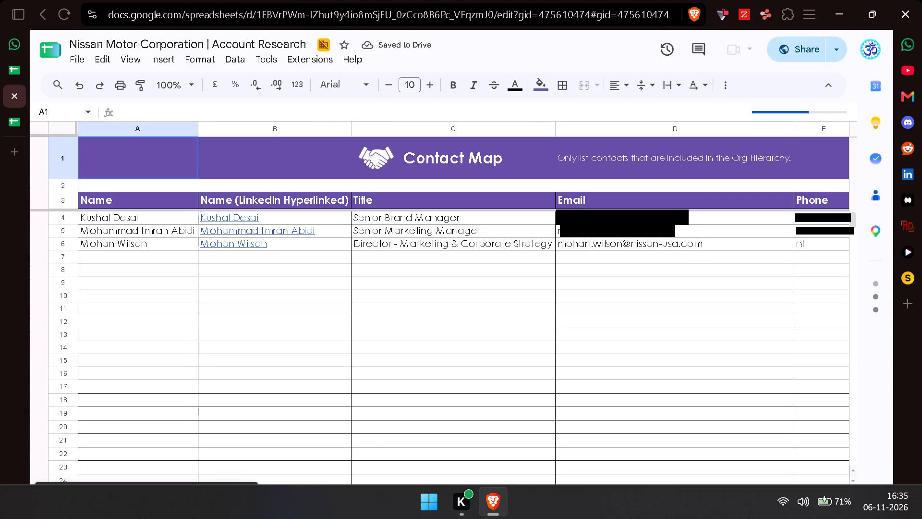
left_click(130, 220)
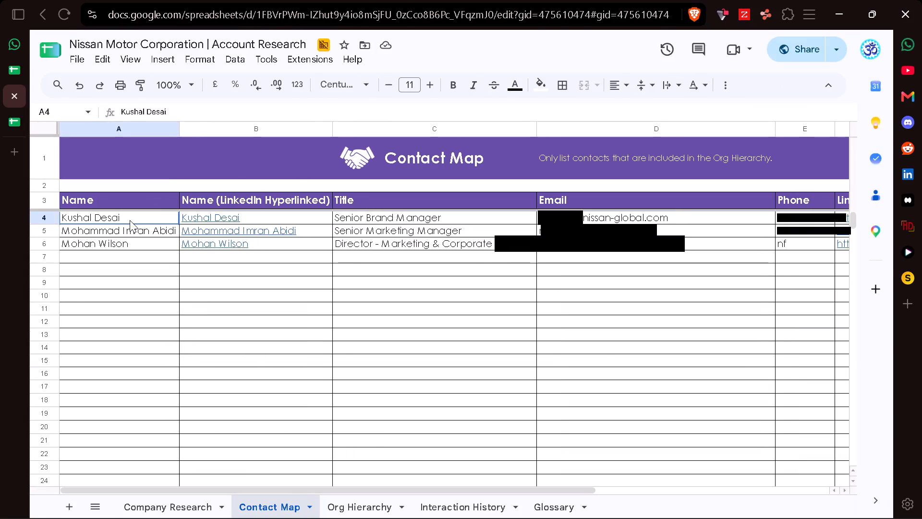
key("ctrl+shift+Down")
key("ctrl+c")
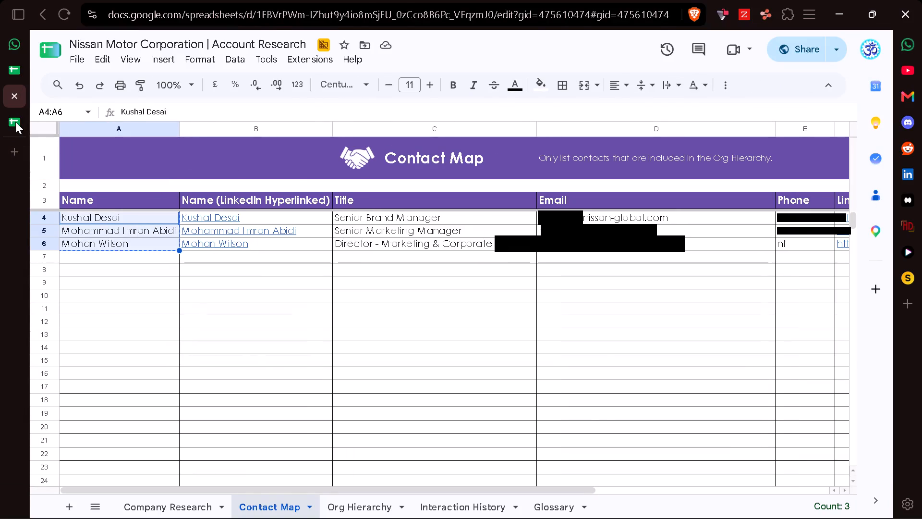
left_click(15, 122)
key("ctrl+v")
key("Right")
key("Right")
key("Right")
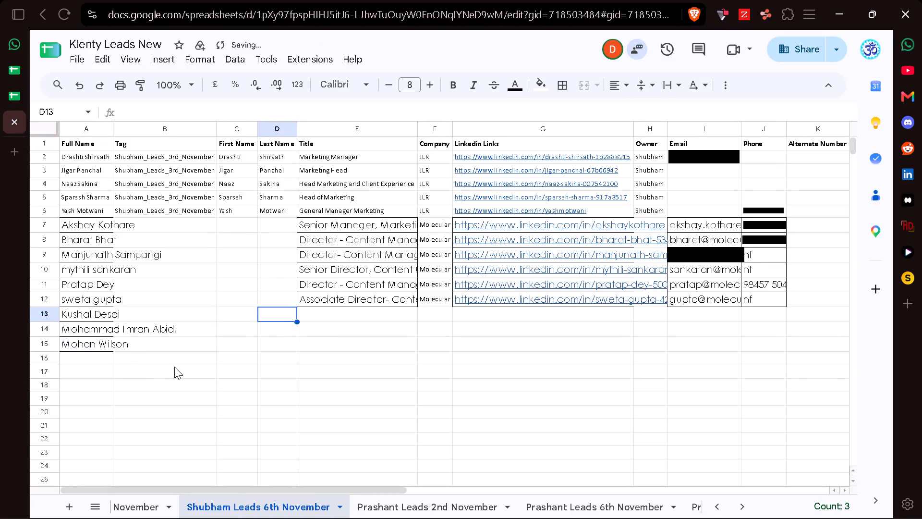
Copy the job titles C4:C6 from the Nissan Motor Corporation Contact Map into Shubham Leads 6th November, starting at E13.
key("Right")
left_click(11, 96)
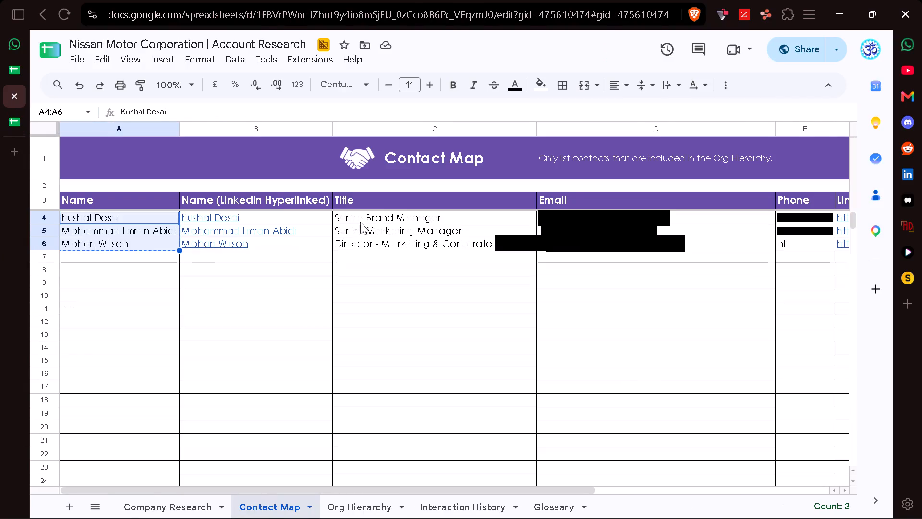
left_click(362, 221)
key("ctrl+shift+Down")
key("ctrl+c")
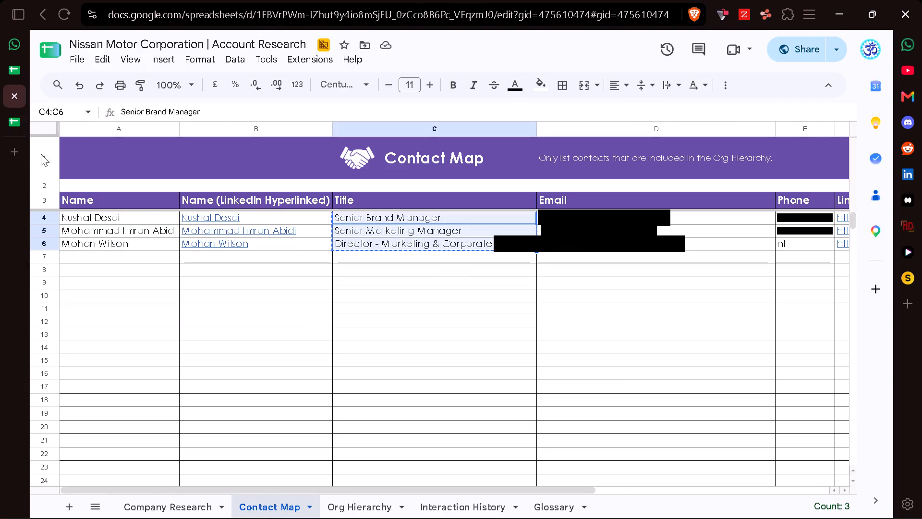
left_click(6, 119)
key("ctrl+v")
Copy the LinkedIn links F4:F6 from the Nissan Motor Corporation Contact Map into Shubham Leads 6th November, starting at G13.
key("Right")
key("Right")
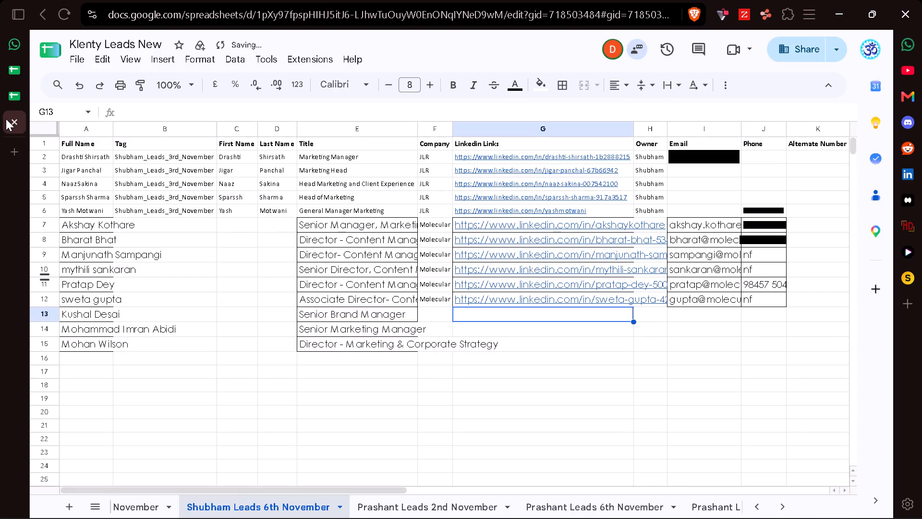
left_click(14, 101)
scroll(606, 262, "left", 5)
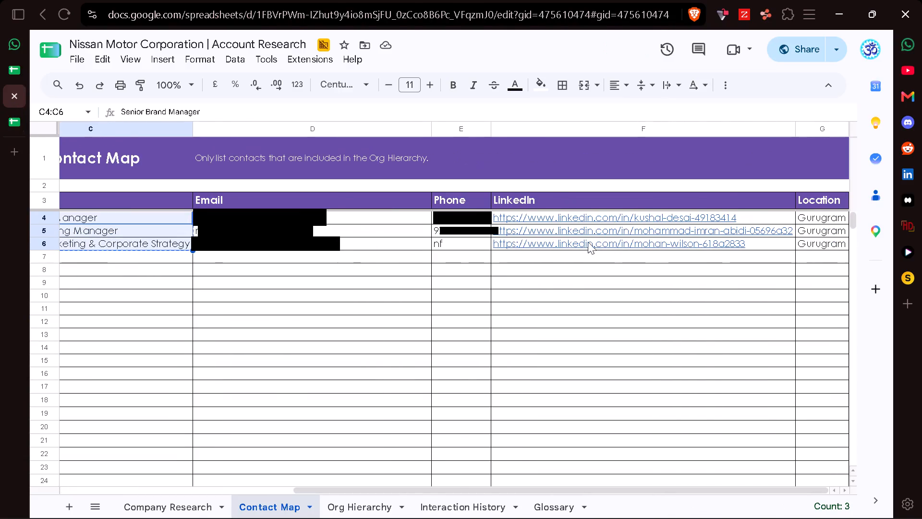
left_click(563, 217)
key("ctrl+shift+Down")
key("ctrl+c")
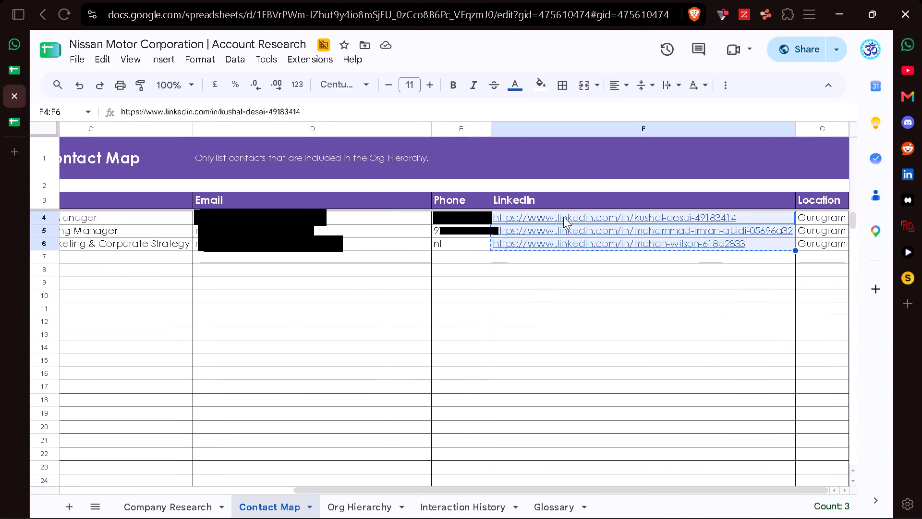
left_click(9, 116)
key("ctrl+v")
Copy the emails and phone numbers D4:E6 from the Nissan Motor Corporation Contact Map into Shubham Leads 6th November, starting at I13.
key("Right")
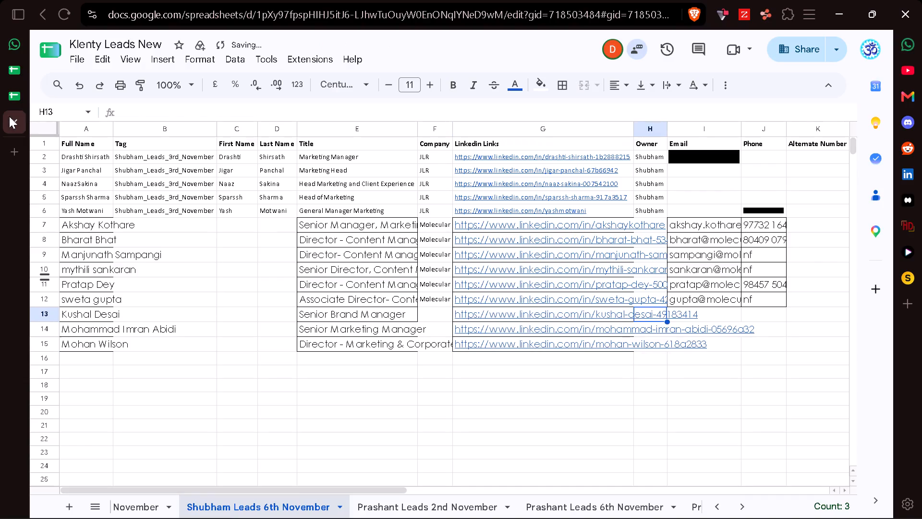
key("Right")
left_click(13, 98)
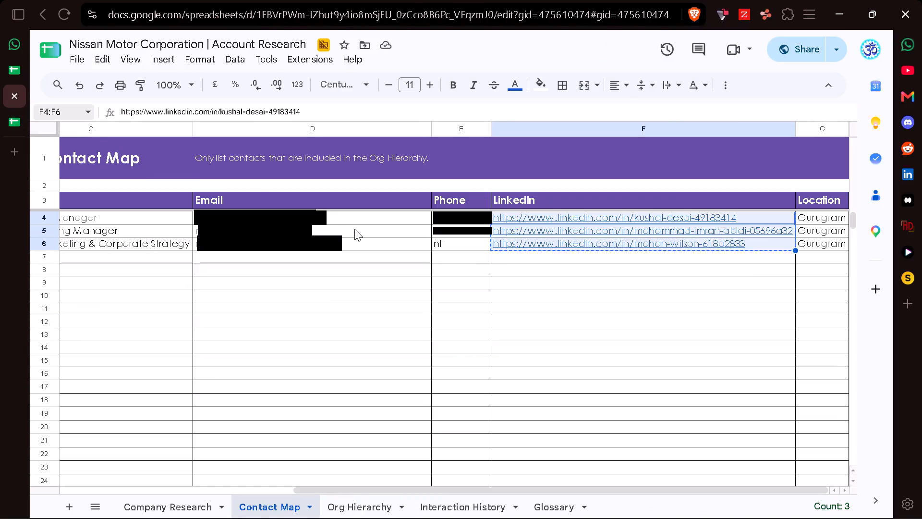
left_click(331, 222)
key("shift+Right")
key("ctrl+shift+Down")
key("ctrl+c")
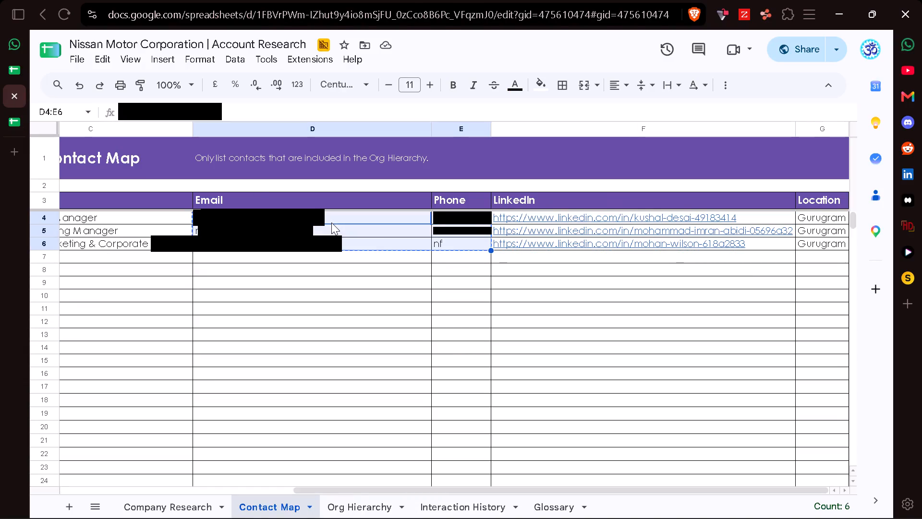
left_click(12, 126)
key("ctrl+v")
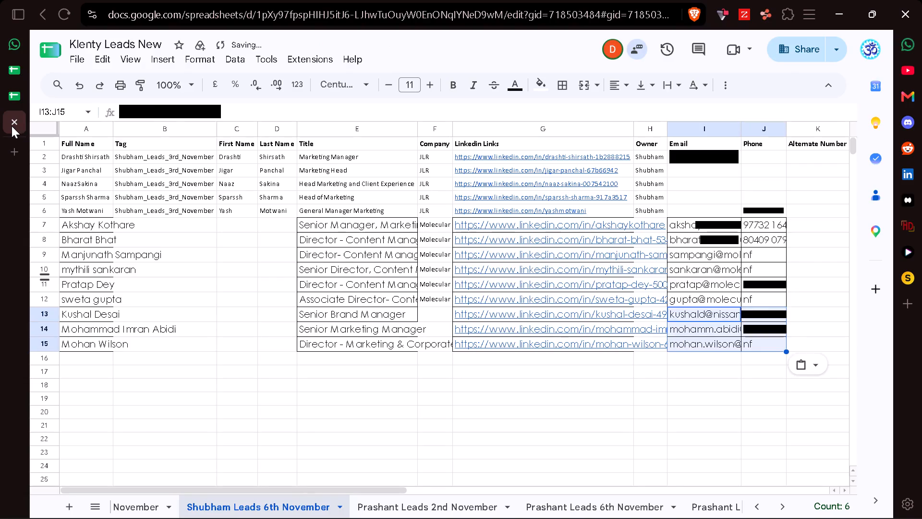
Enter Nissan Motor Corporation as the company in F13 and fill it down through F15.
scroll(165, 358, "left", 1)
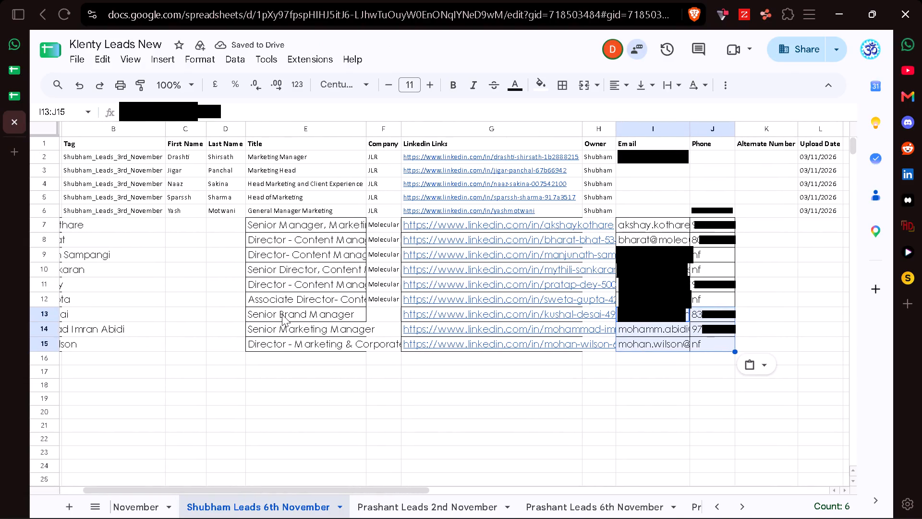
left_click(378, 312)
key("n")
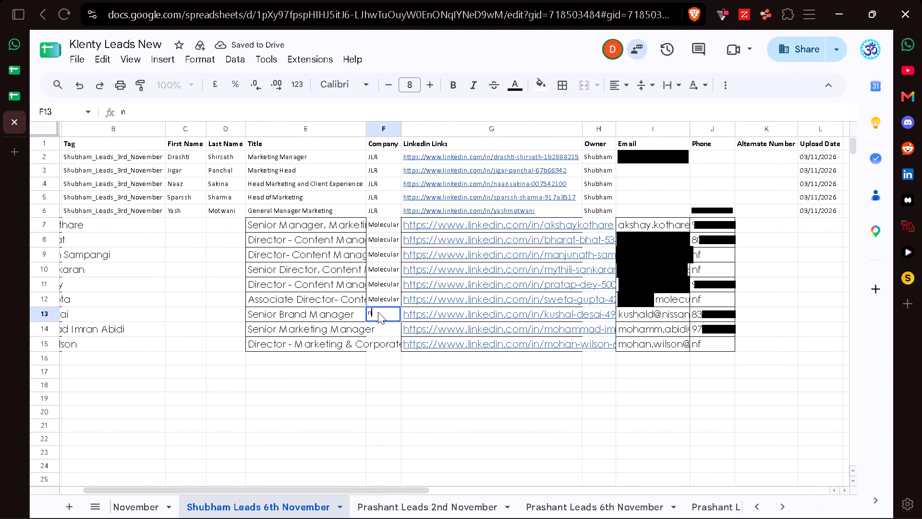
key("BackSpace")
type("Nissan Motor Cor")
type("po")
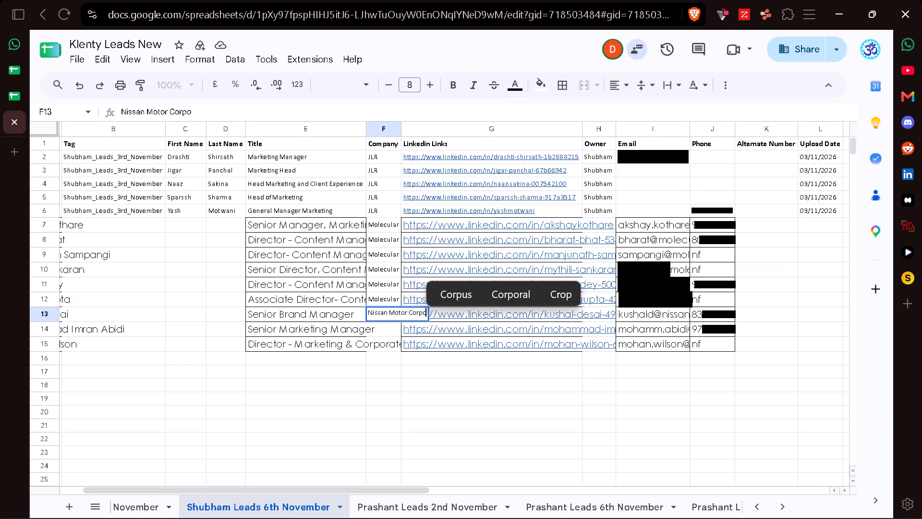
left_click(580, 294)
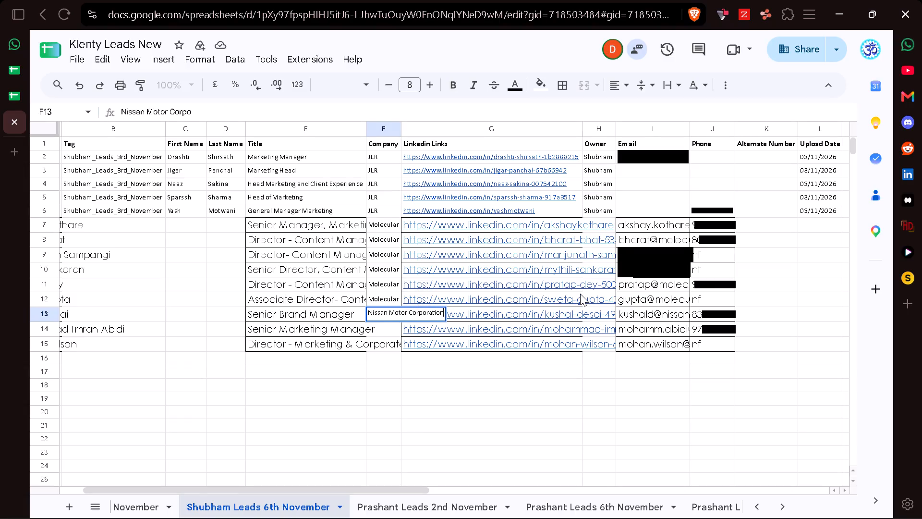
key("Return")
key("Up")
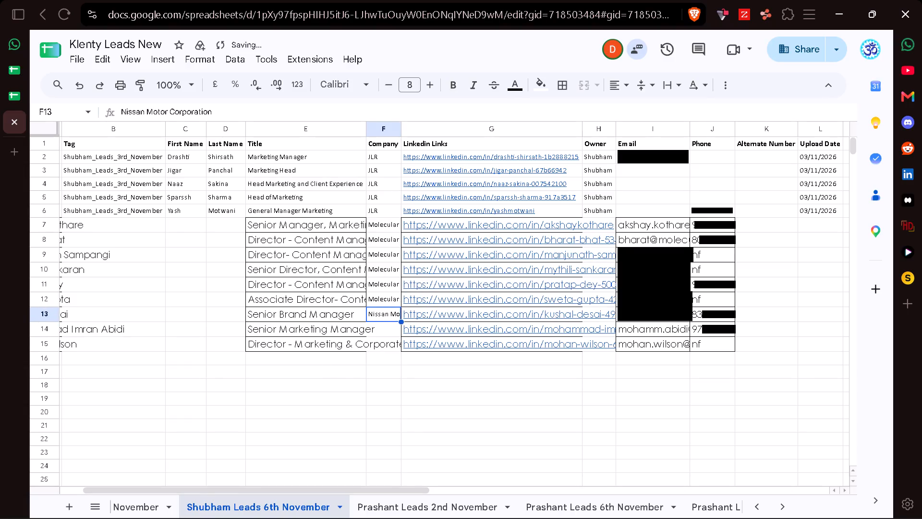
left_click_drag(402, 320, 398, 347)
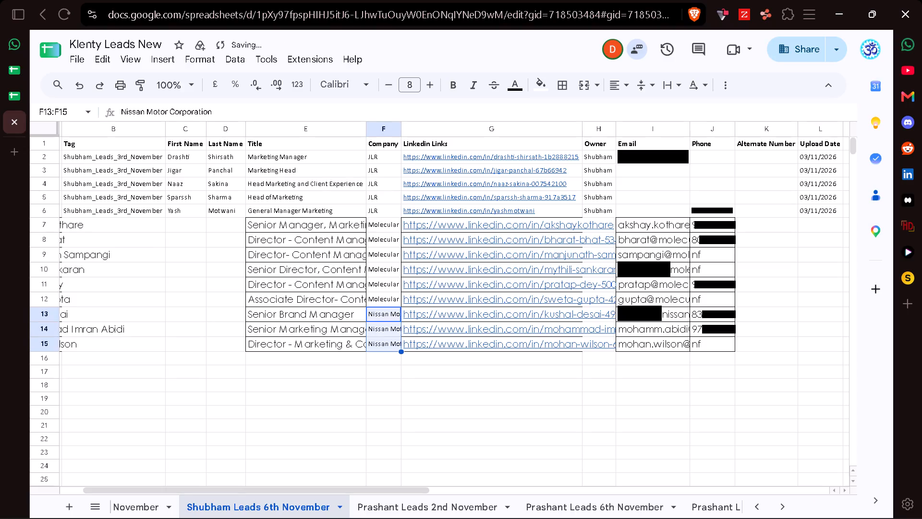
scroll(382, 380, "right", 6)
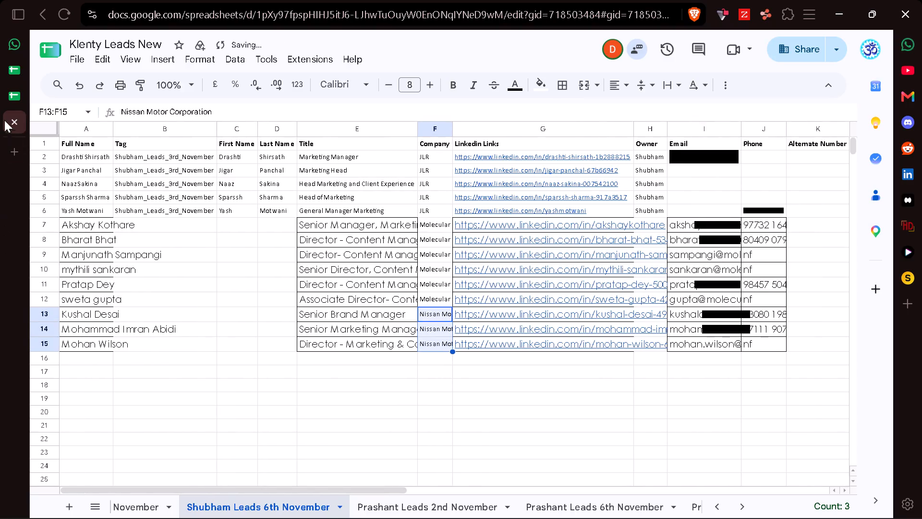
Close the Nissan Motor Corporation account research and mark that account Uploaded on Klenty under Comments 2 in AR Master Sheet.
left_click(12, 94)
left_click(12, 94)
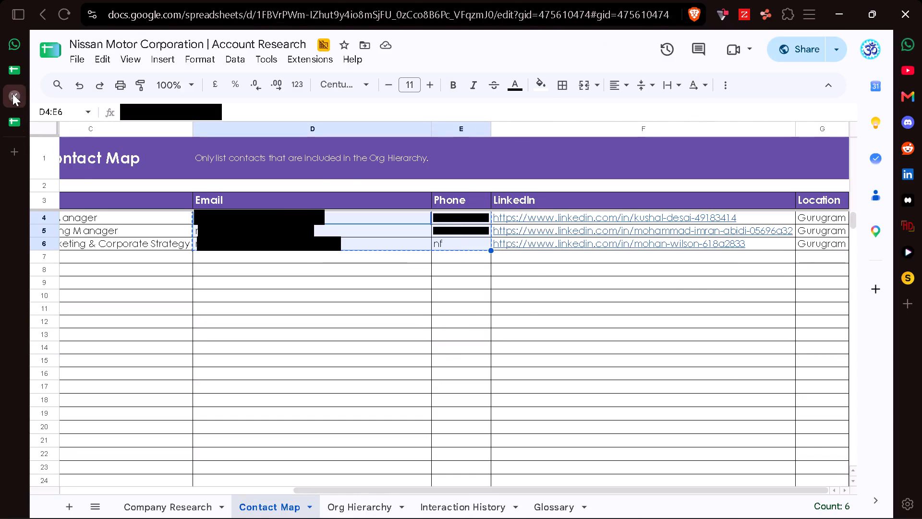
left_click(10, 74)
key("Up")
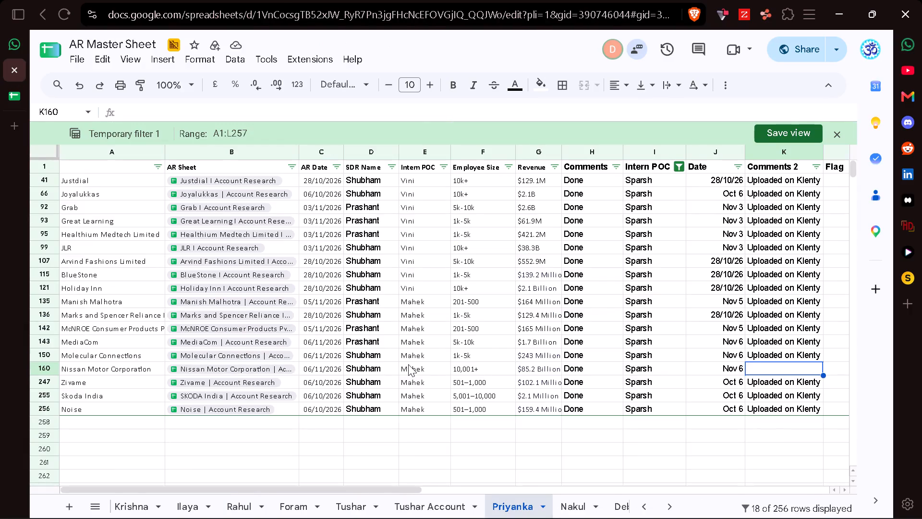
key("ctrl+c")
key("Down")
key("ctrl+v")
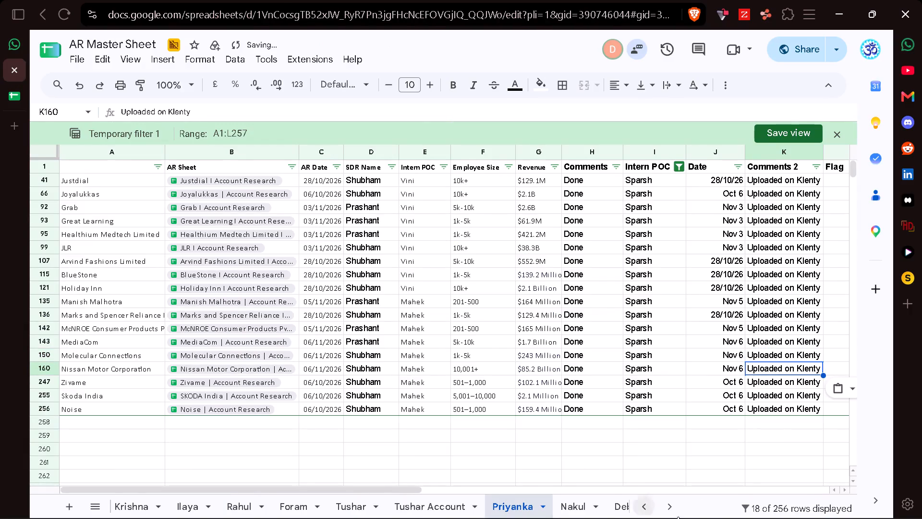
Close the temporary filter view on the Priyanka sheet without saving it.
left_click(834, 137)
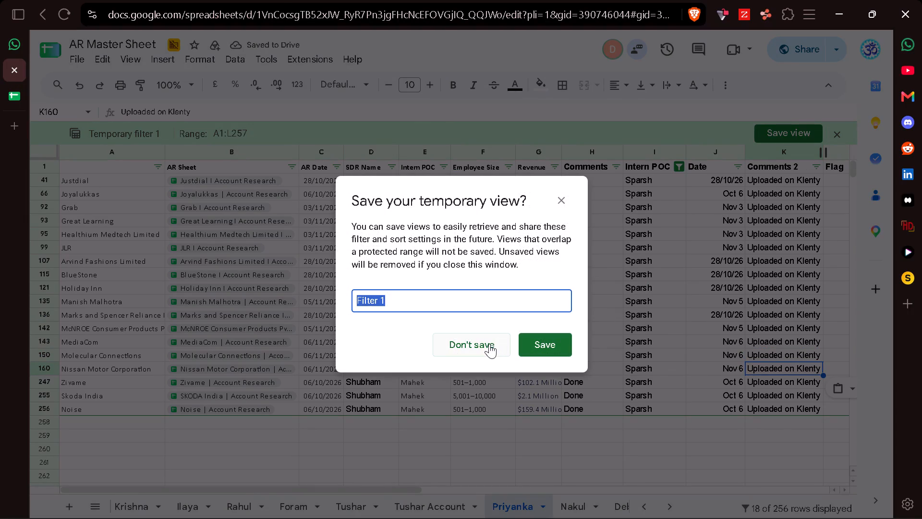
left_click(489, 344)
Filter the Priyanka sheet's AR Date column to 06/11/2026 only and examine the accounts and their upload comments.
scroll(601, 361, "down", 3)
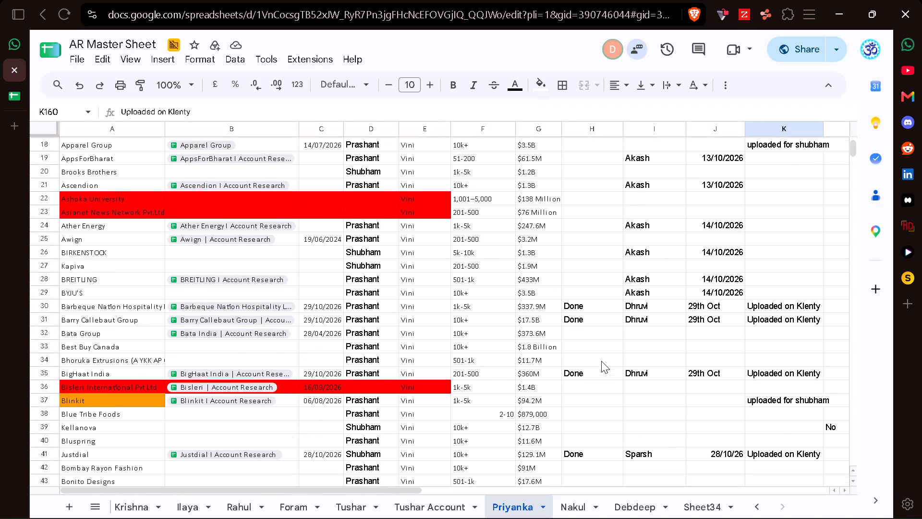
scroll(601, 361, "down", 1)
scroll(463, 296, "up", 6)
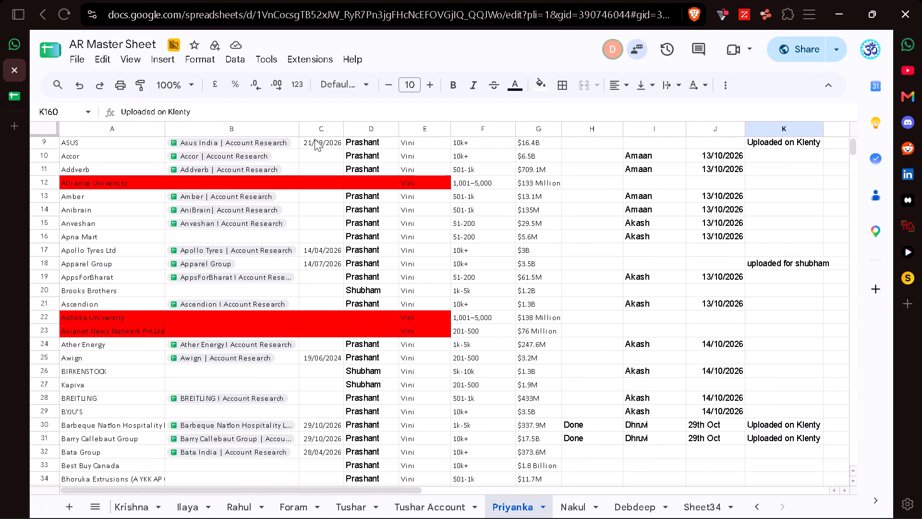
left_click(322, 143)
left_click(725, 90)
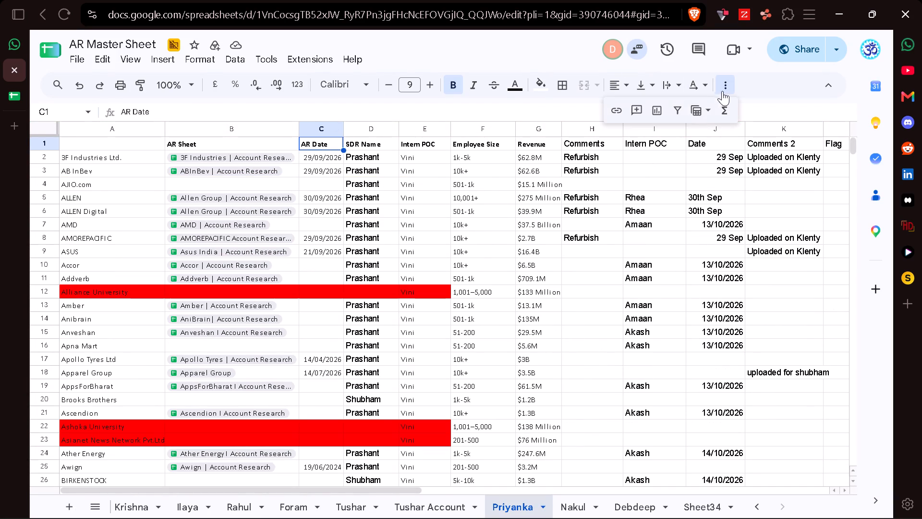
left_click(678, 112)
left_click(333, 148)
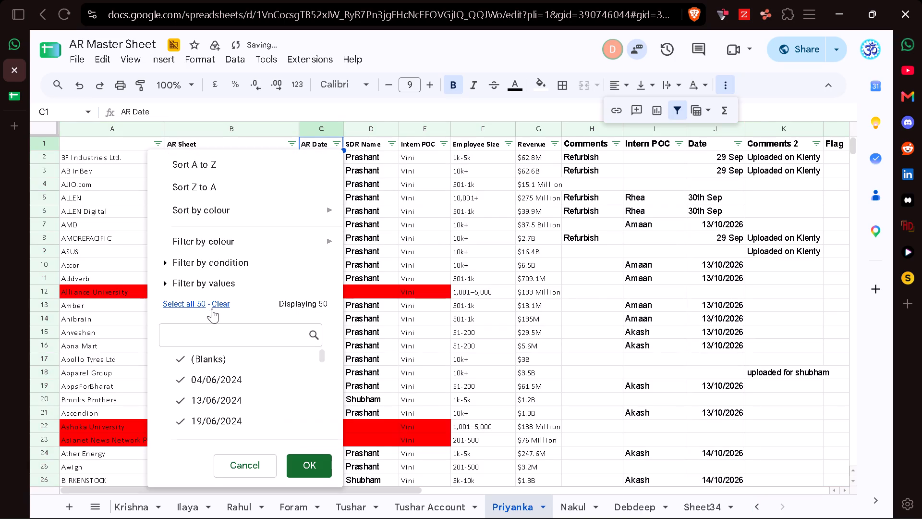
left_click(218, 305)
scroll(204, 433, "down", 4)
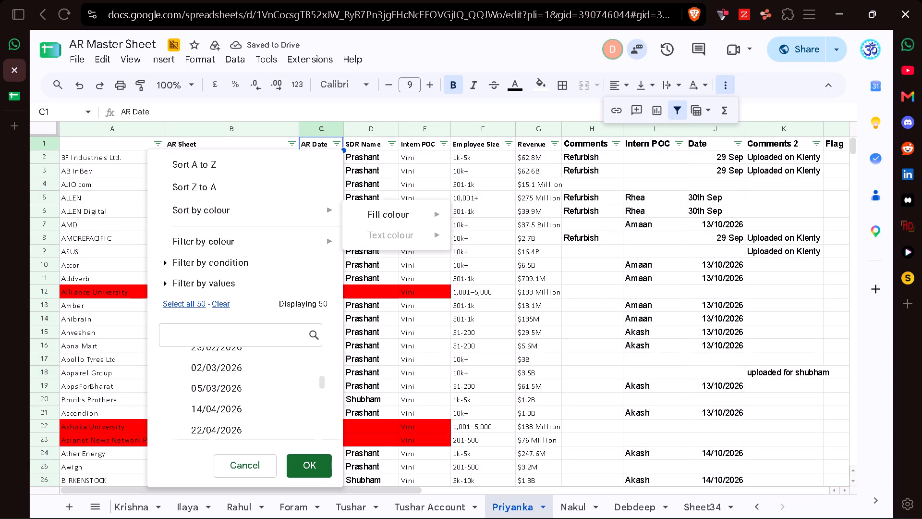
scroll(227, 391, "down", 10)
left_click(210, 416)
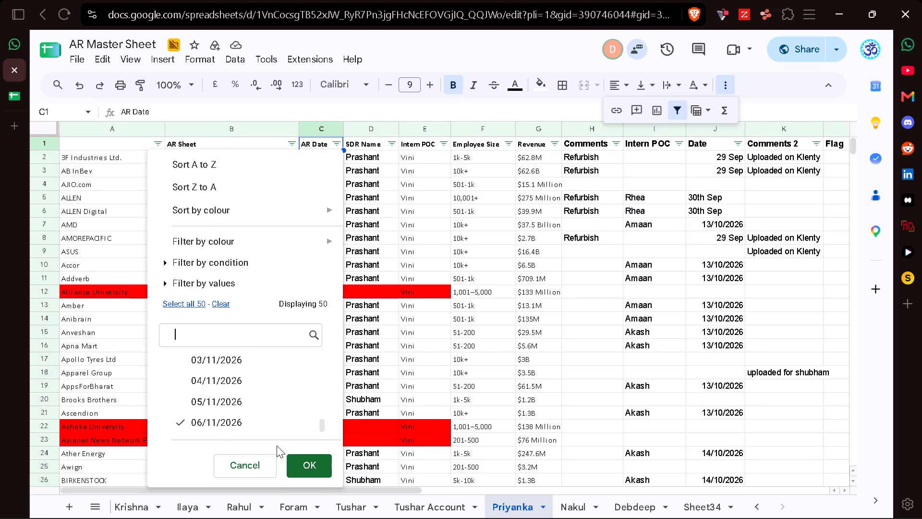
left_click(304, 465)
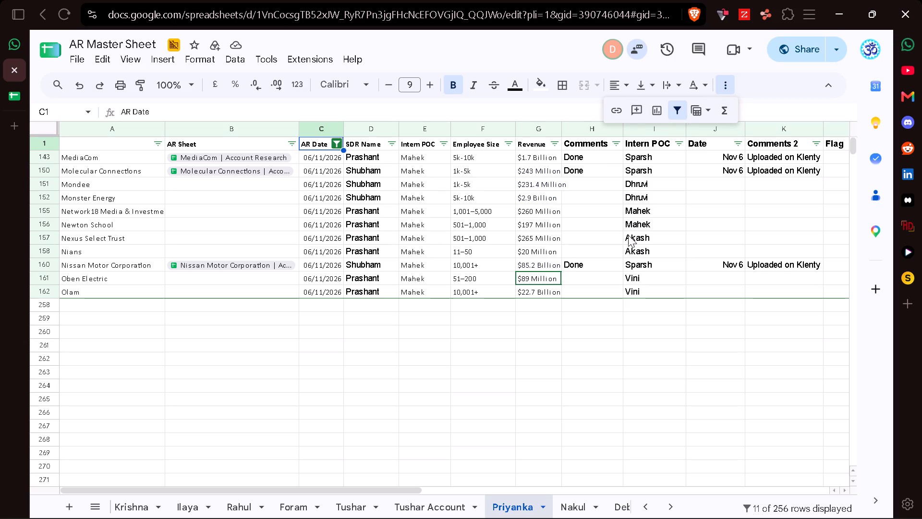
Remove the AR Date filter from the Priyanka sheet and close AR Master Sheet.
left_click(680, 114)
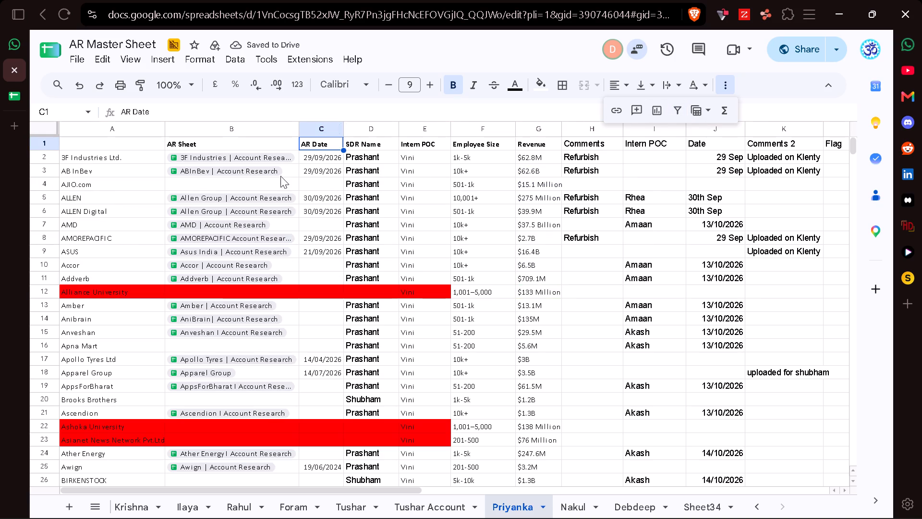
left_click(726, 85)
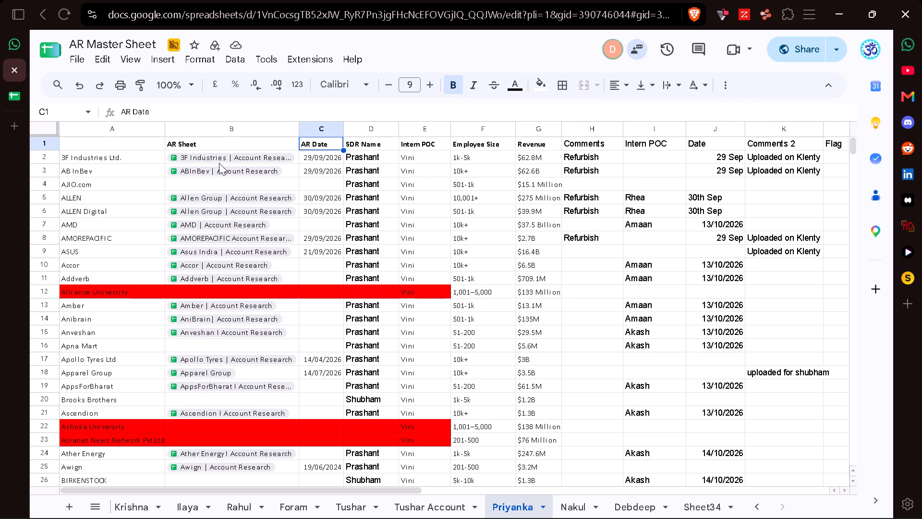
left_click(17, 68)
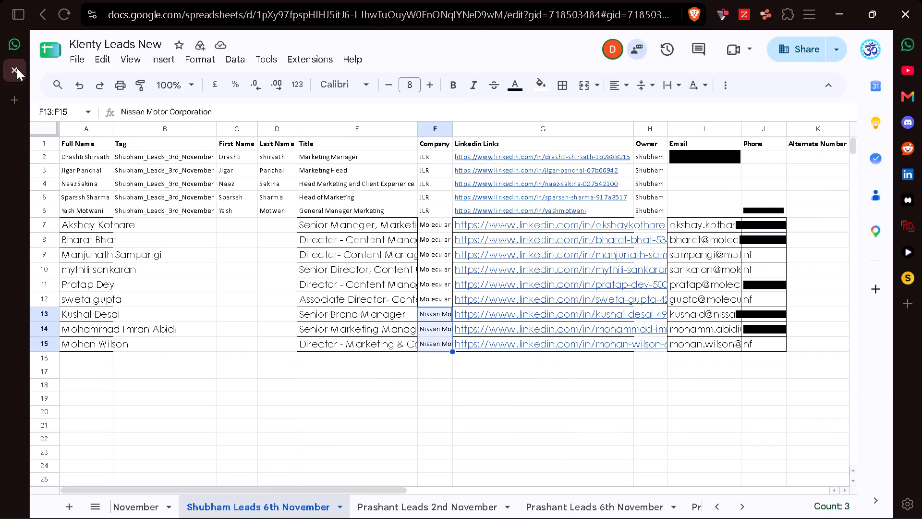
Fill the name-splitting formula from C6 down through C15 in Shubham Leads 6th November.
left_click(243, 215)
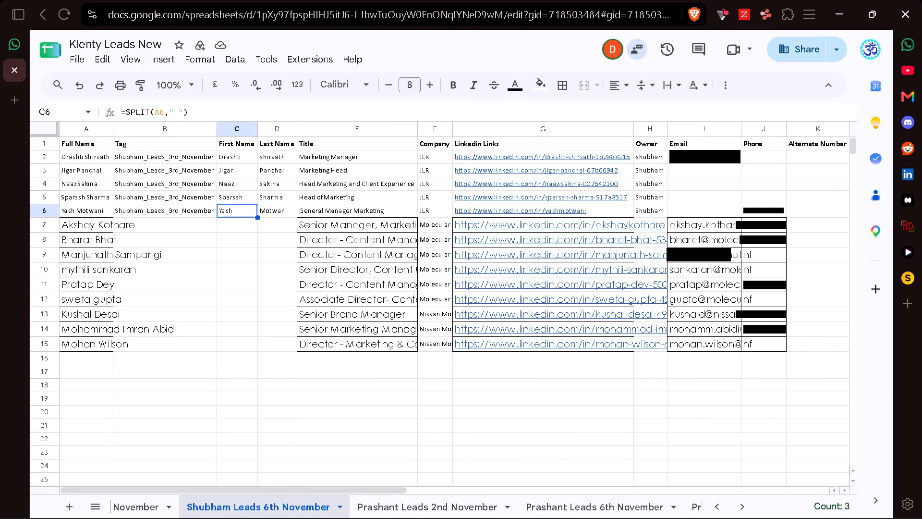
left_click_drag(258, 218, 246, 344)
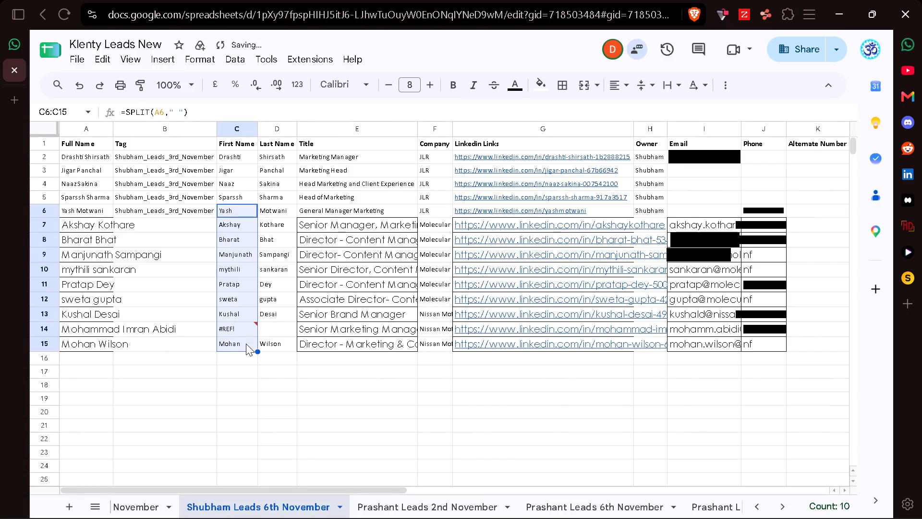
Replace row 14's name-splitting formula with the contact's two-word first name in C14 and last name in D14, matching A14.
left_click(238, 334)
key("BackSpace")
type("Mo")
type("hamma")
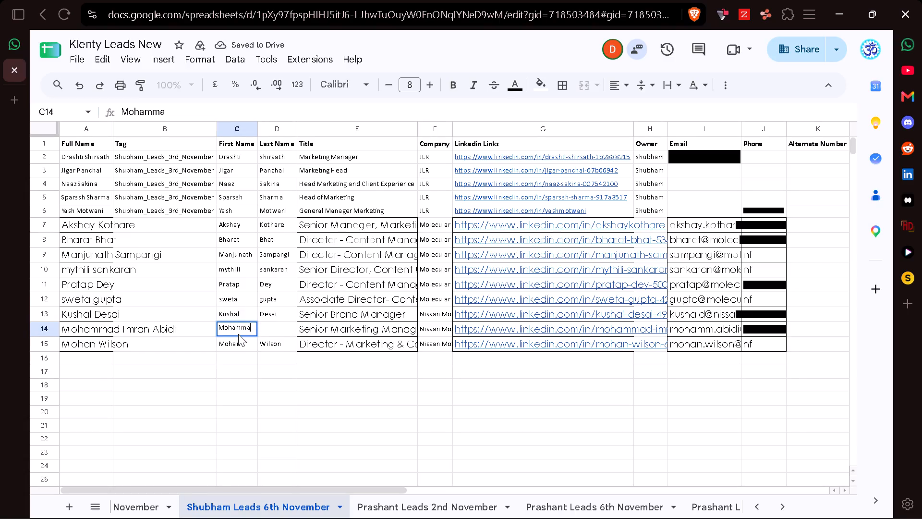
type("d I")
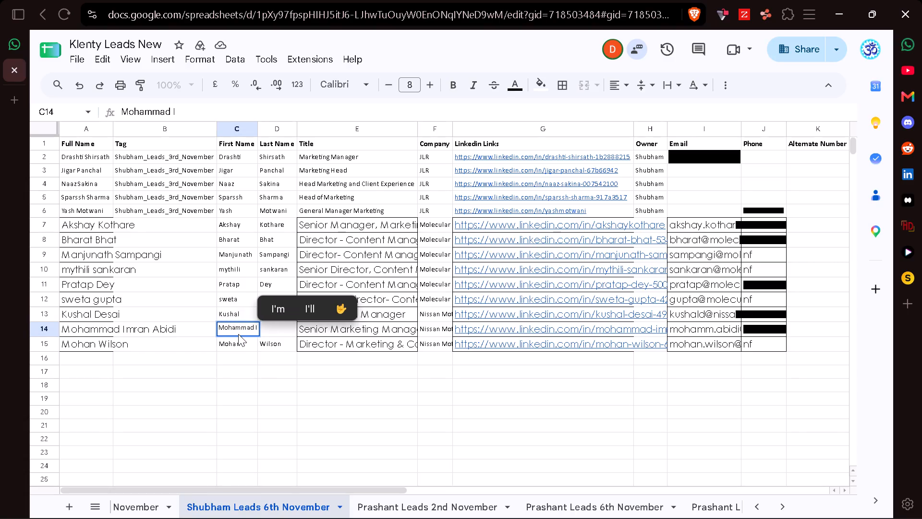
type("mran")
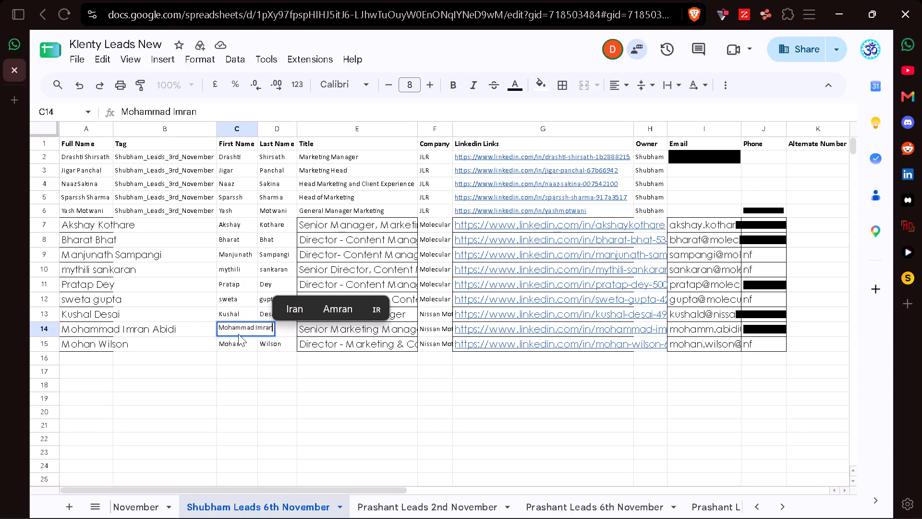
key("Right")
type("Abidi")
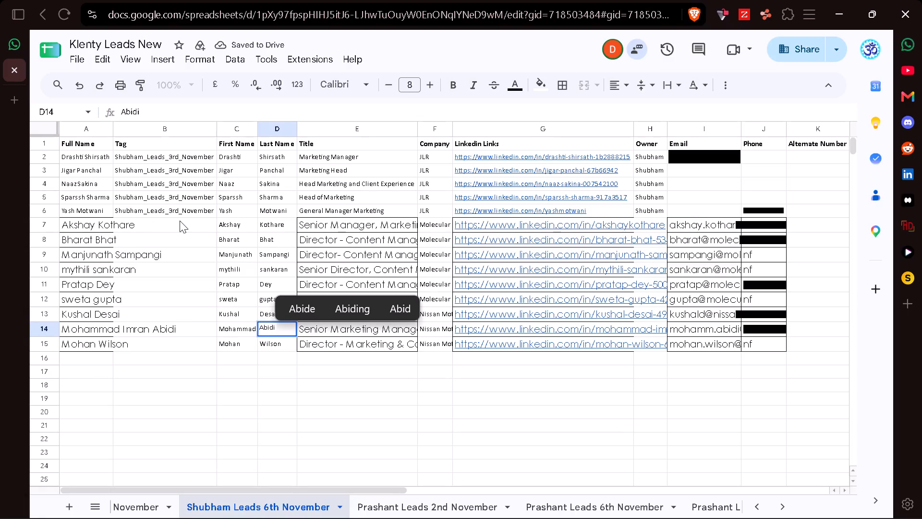
Change the first contact's tag in B2 to Shubham_Leads_6th_November.
left_click(180, 221)
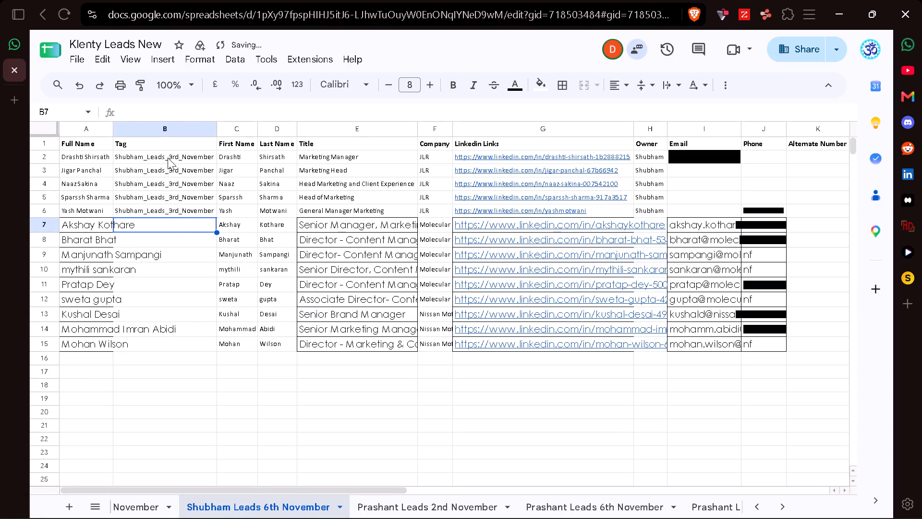
left_click(168, 158)
left_click(194, 109)
key("BackSpace")
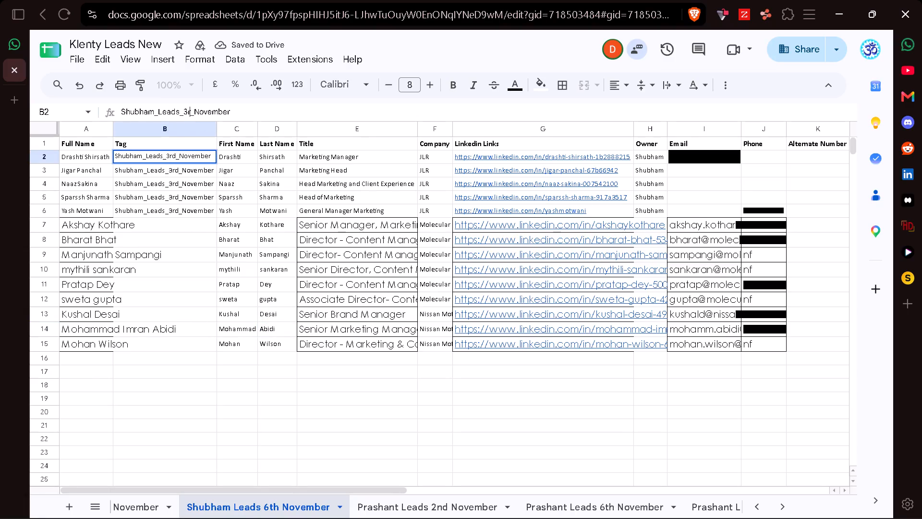
key("BackSpace")
key("BackSpace")
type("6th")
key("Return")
Copy the Shubham_Leads_6th_November tag from B2 into B3 through B15.
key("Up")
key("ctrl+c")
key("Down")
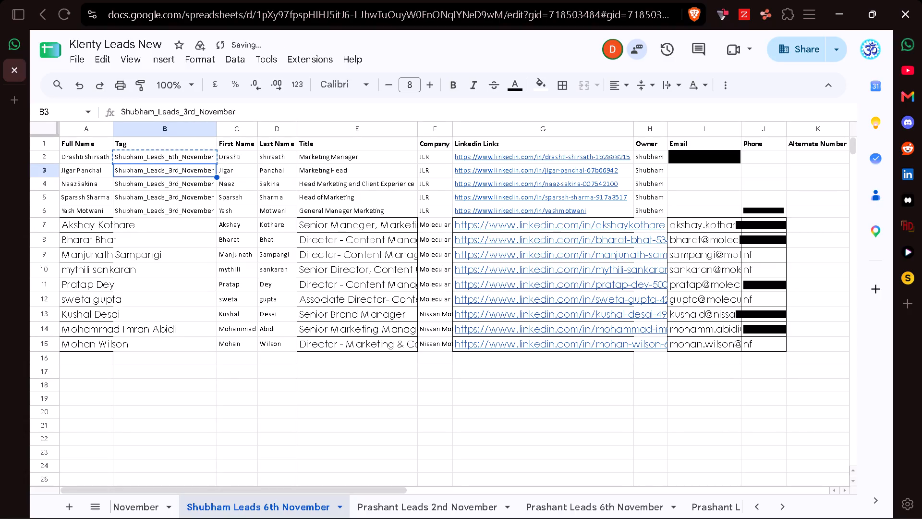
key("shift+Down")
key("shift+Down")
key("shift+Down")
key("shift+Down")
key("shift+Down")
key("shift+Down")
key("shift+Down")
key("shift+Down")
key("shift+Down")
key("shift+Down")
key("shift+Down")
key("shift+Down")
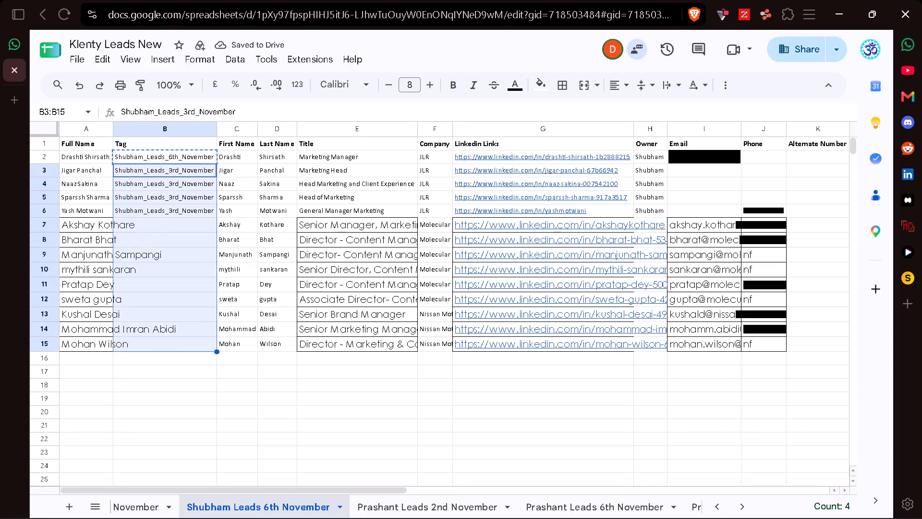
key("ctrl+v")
Set the first contact's Upload Date in L2 to 06/11/2026.
scroll(593, 173, "left", 3)
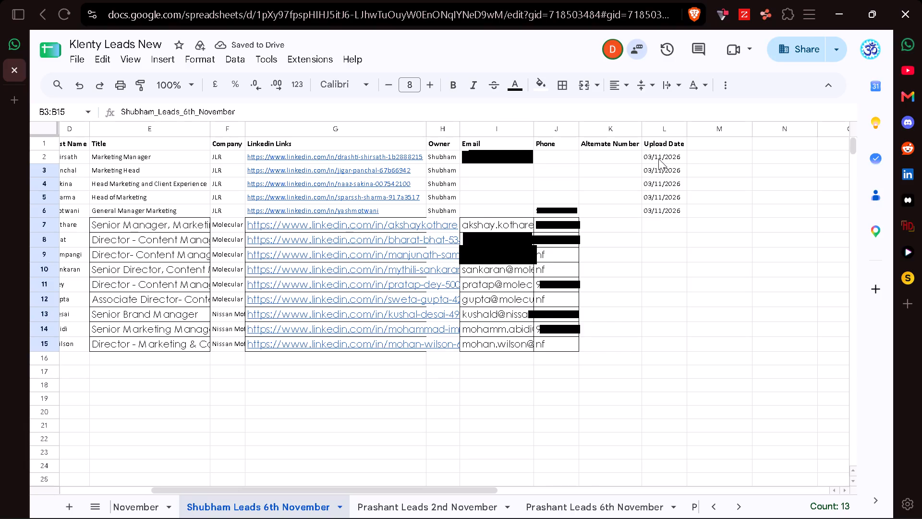
left_click(658, 159)
left_click(128, 111)
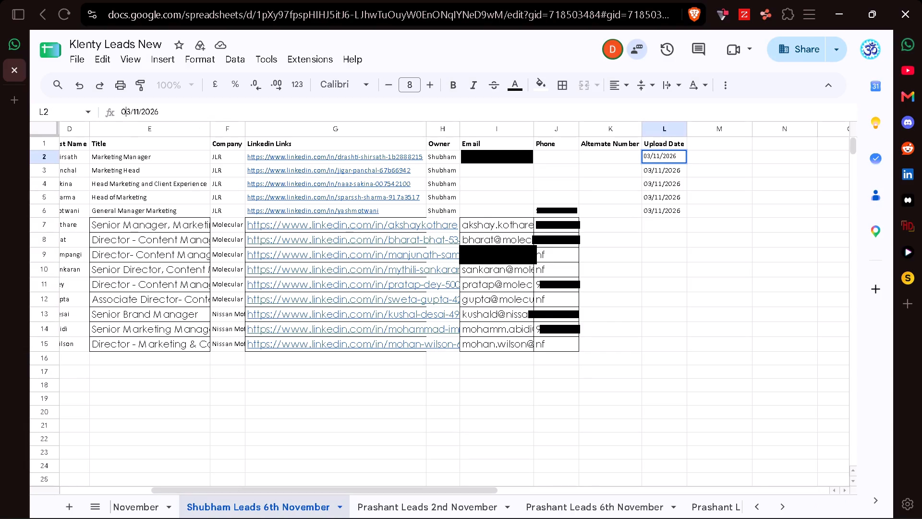
key("Right")
key("BackSpace")
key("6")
key("Return")
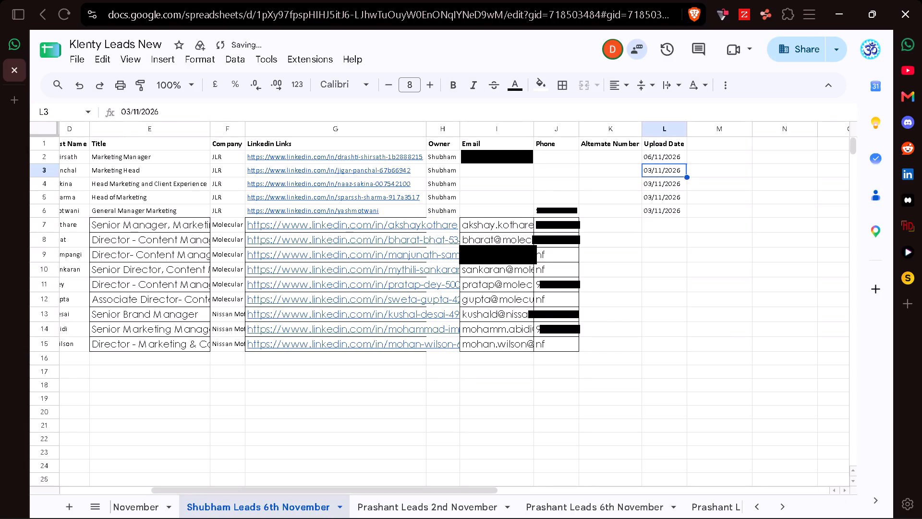
Copy the 06/11/2026 upload date from L2 into L3 through L15.
key("Up")
key("ctrl+c")
key("Down")
key("shift+Down")
key("shift+Down")
key("shift+Down")
key("shift+Down")
key("shift+Down")
key("shift+Down")
key("shift+Down")
key("shift+Down")
key("shift+Down")
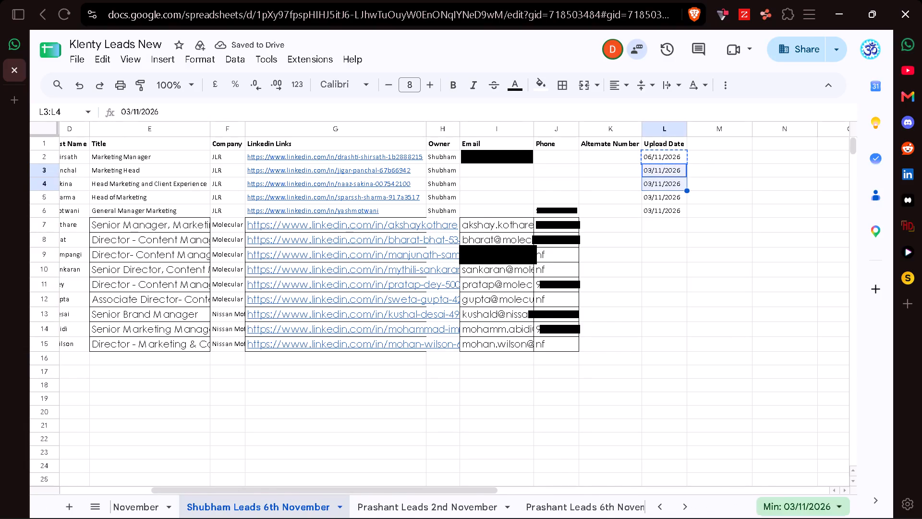
key("shift+Down")
key("shift+Down")
key("shift+Down")
key("ctrl+v")
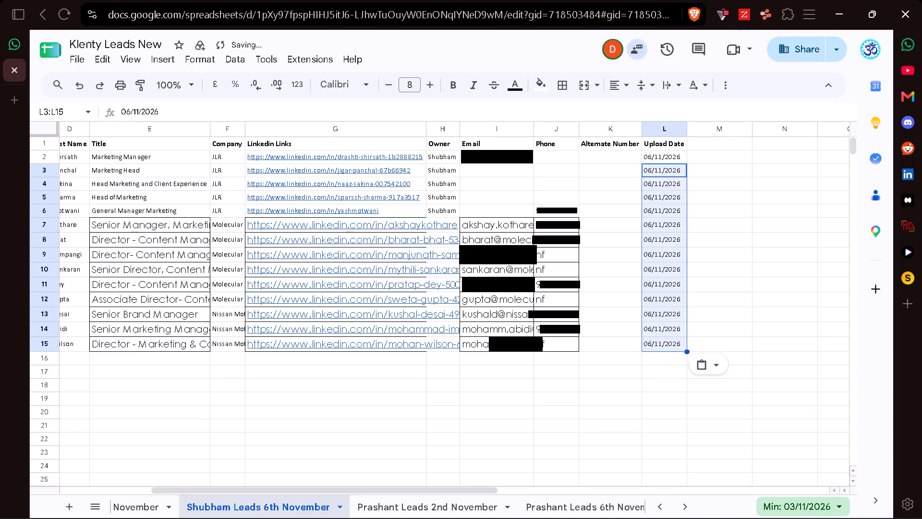
Format the added contact rows A7:L15 in Calibri at font size 8.
scroll(272, 293, "right", 15)
left_click(80, 231)
key("ctrl+shift+Down")
key("ctrl+shift+Right")
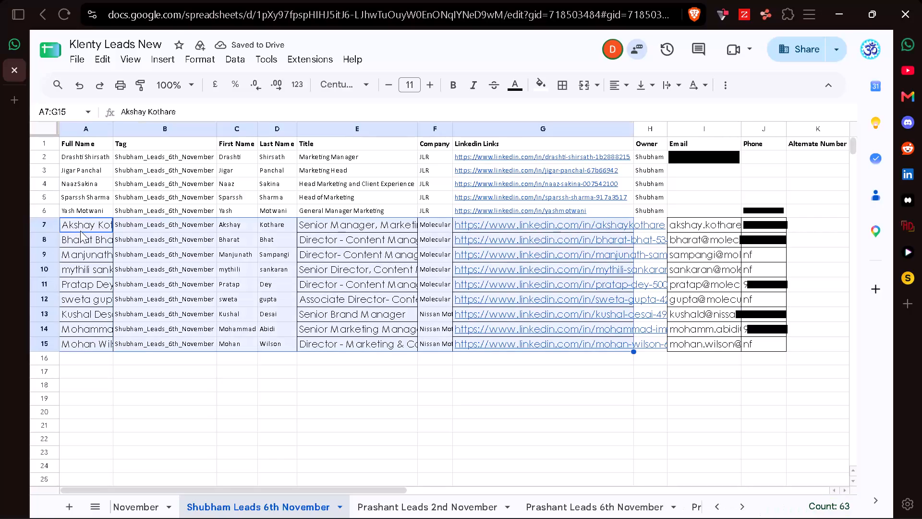
key("ctrl+shift+Right")
key("ctrl+shift+Right")
key("ctrl+shift+Right")
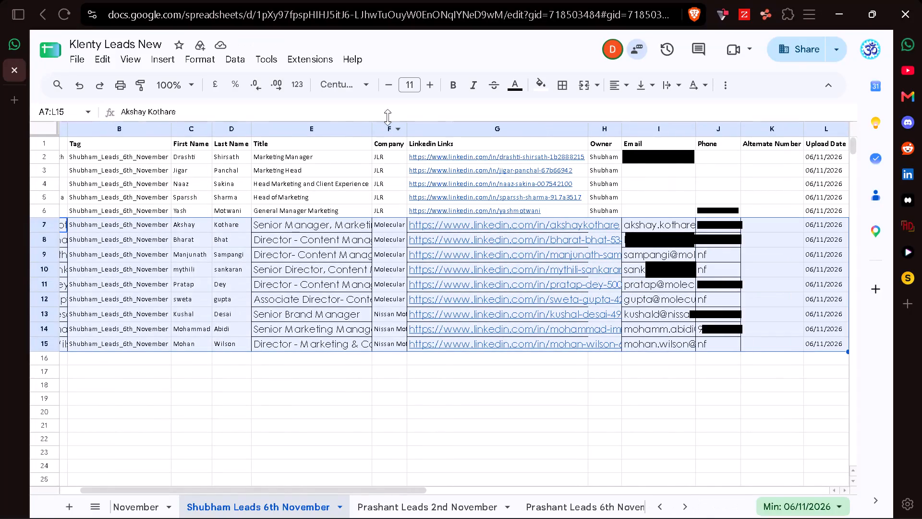
triple_click(386, 81)
left_click_drag(353, 85, 371, 202)
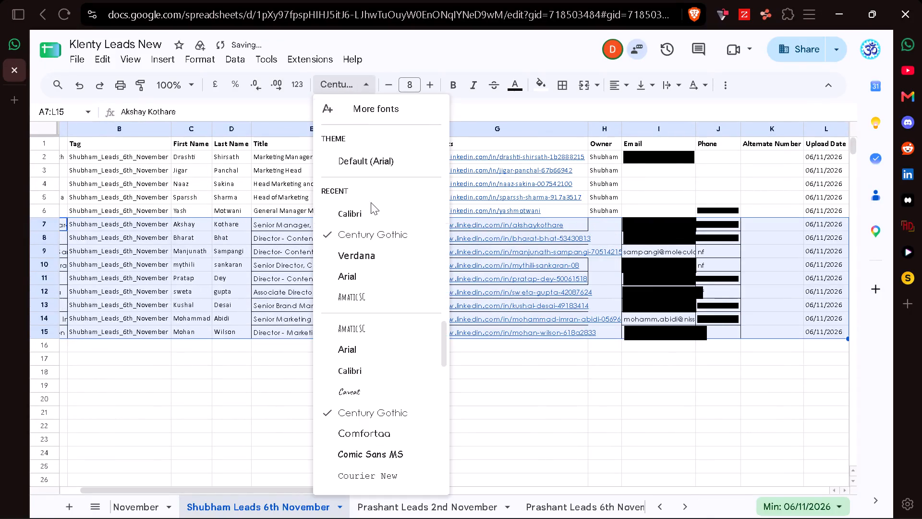
left_click_drag(371, 202, 358, 206)
Align the contact rows A7:L15 vertically to the middle and remove all their borders.
left_click(619, 86)
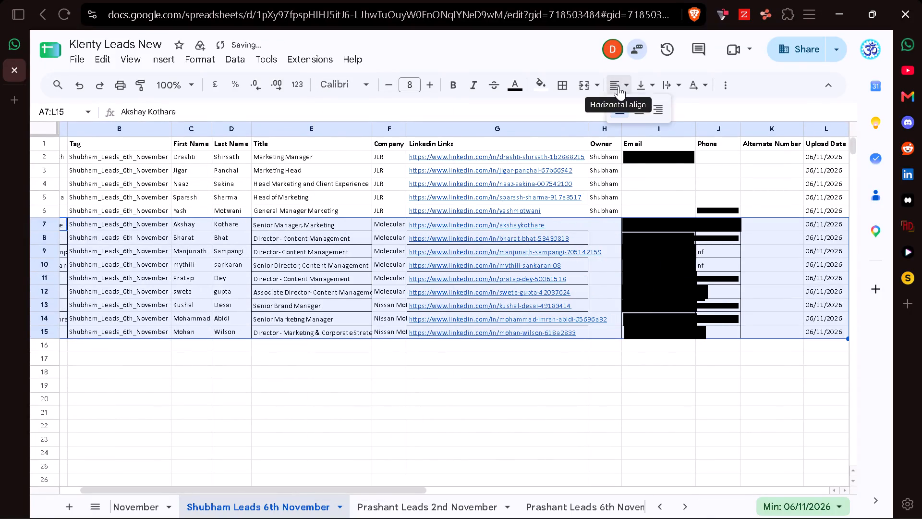
left_click_drag(647, 82, 662, 100)
left_click(662, 100)
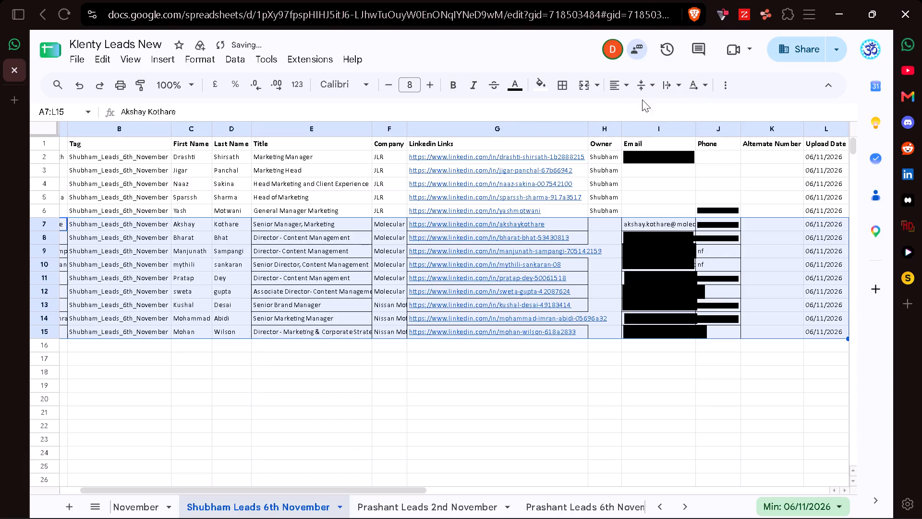
left_click(563, 82)
left_click(652, 129)
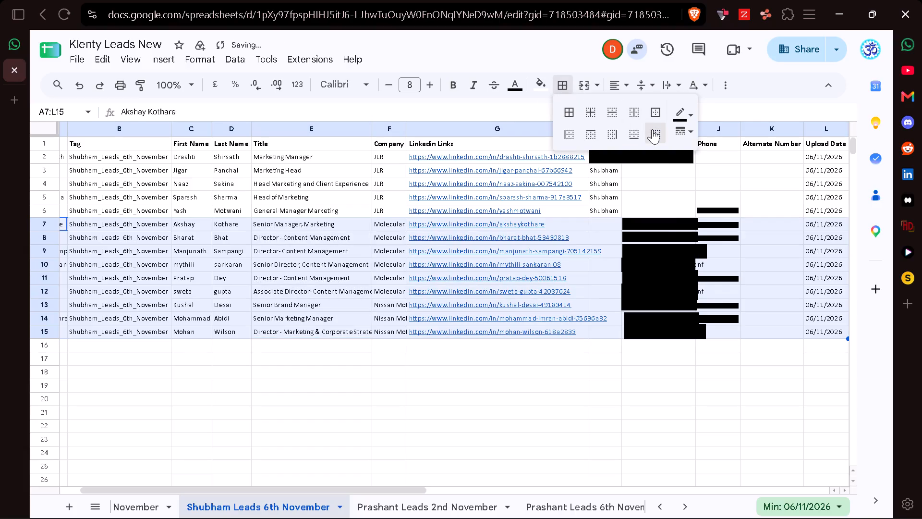
Auto-fit the width of all columns in Shubham Leads 6th November to their contents.
scroll(386, 315, "right", 5)
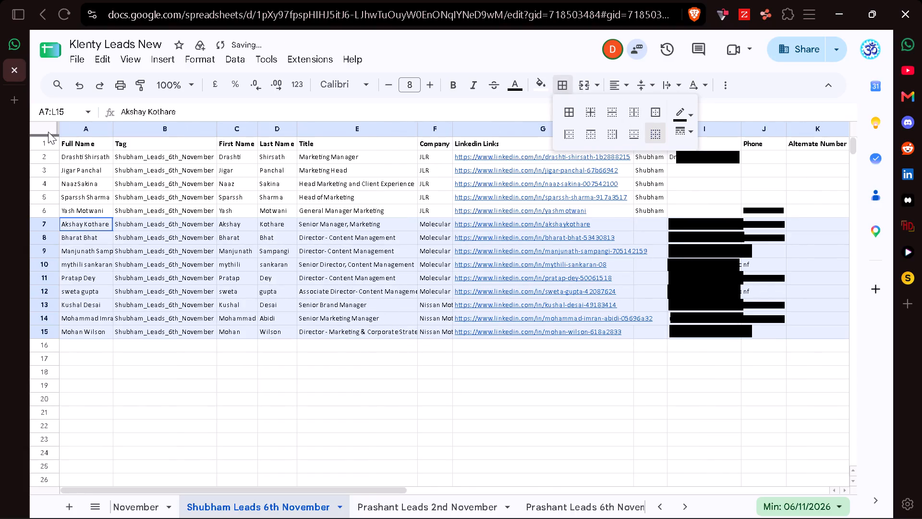
left_click(48, 131)
double_click(114, 128)
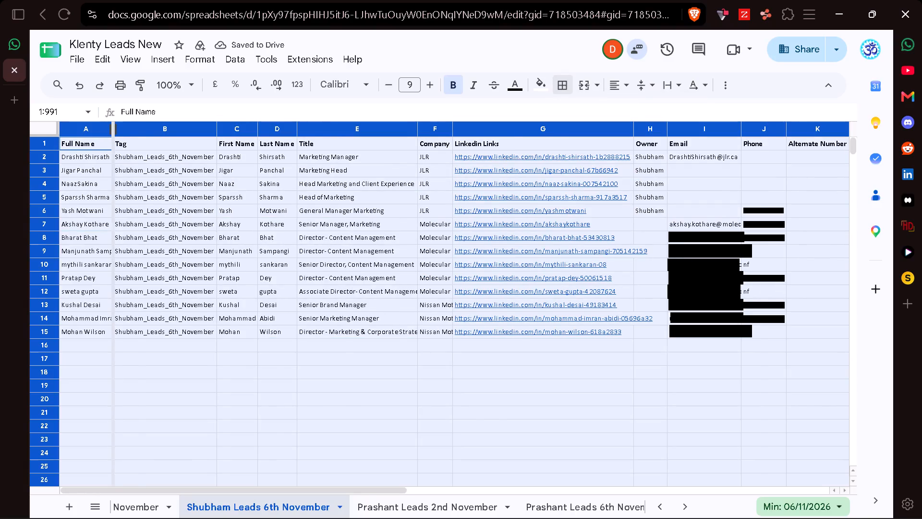
left_click(83, 339)
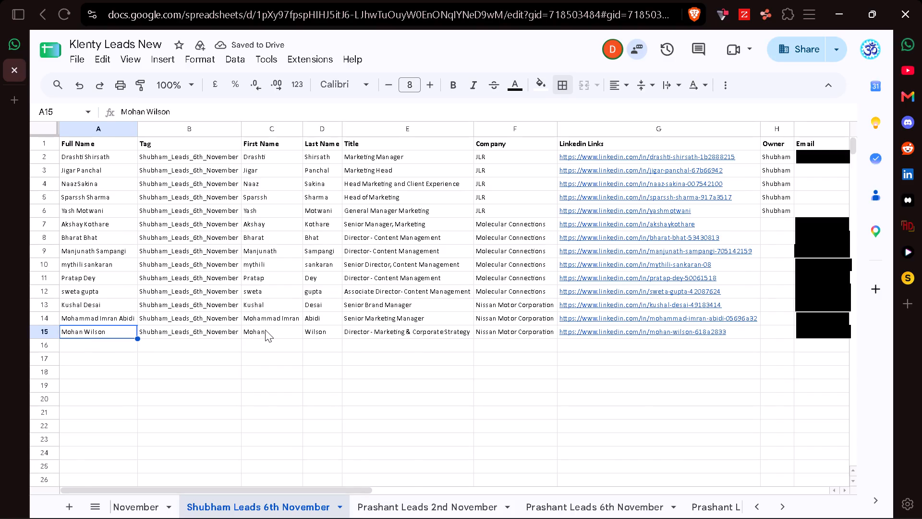
Clear the nf placeholders from Phone cells J9, J10, J12 and J15.
scroll(265, 330, "left", 3)
scroll(549, 295, "left", 2)
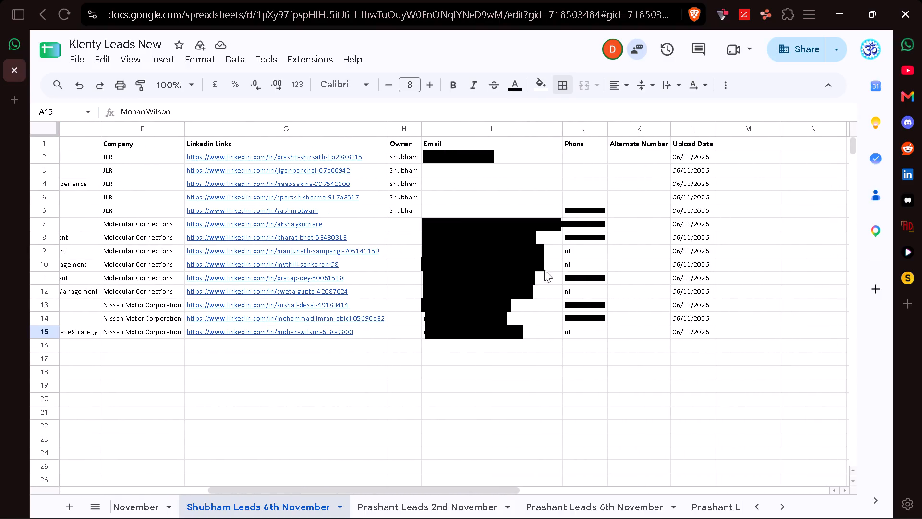
left_click(570, 256)
key("shift+Down")
key("BackSpace")
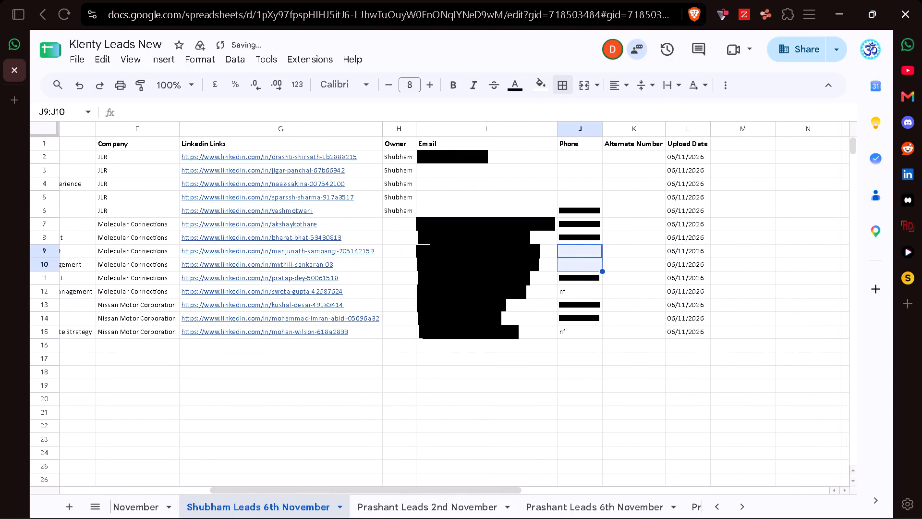
left_click(565, 288)
key("BackSpace")
left_click(565, 331)
key("BackSpace")
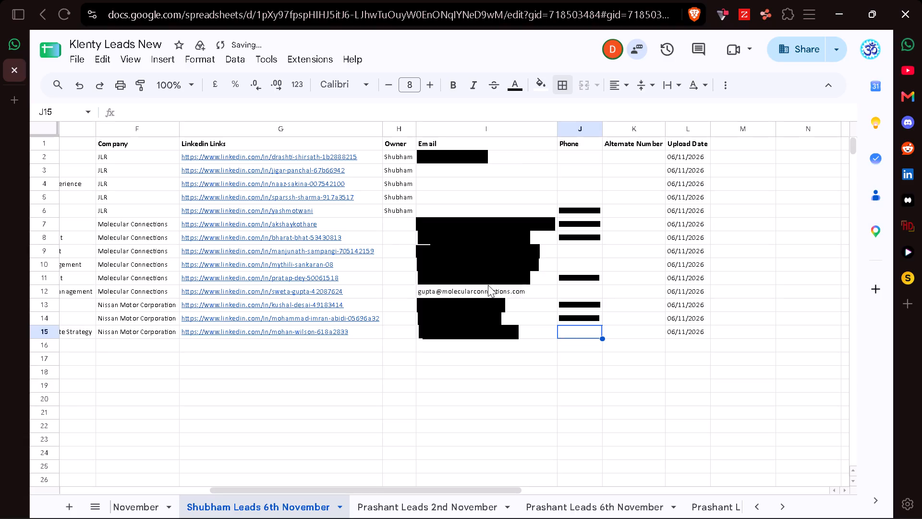
Fill the owner Shubham from H6 down through H15 for the added contacts.
left_click(406, 210)
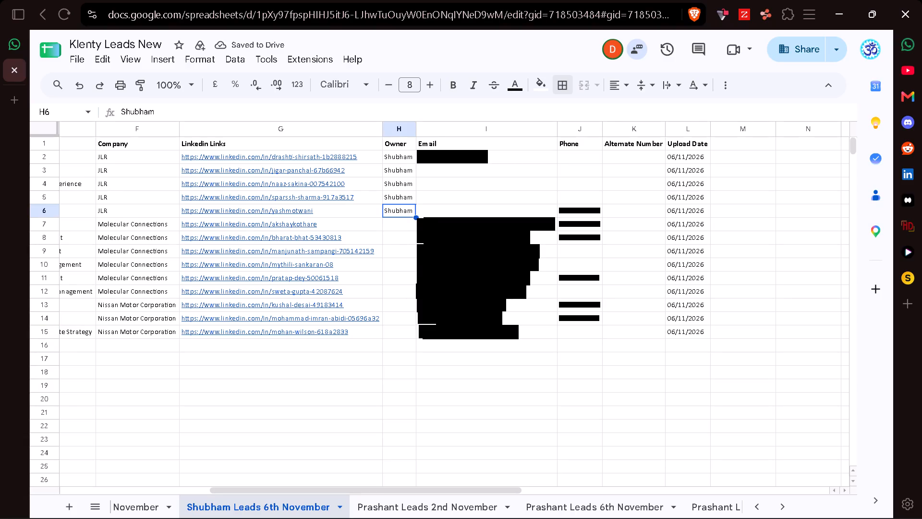
left_click_drag(414, 216, 413, 329)
left_click(343, 361)
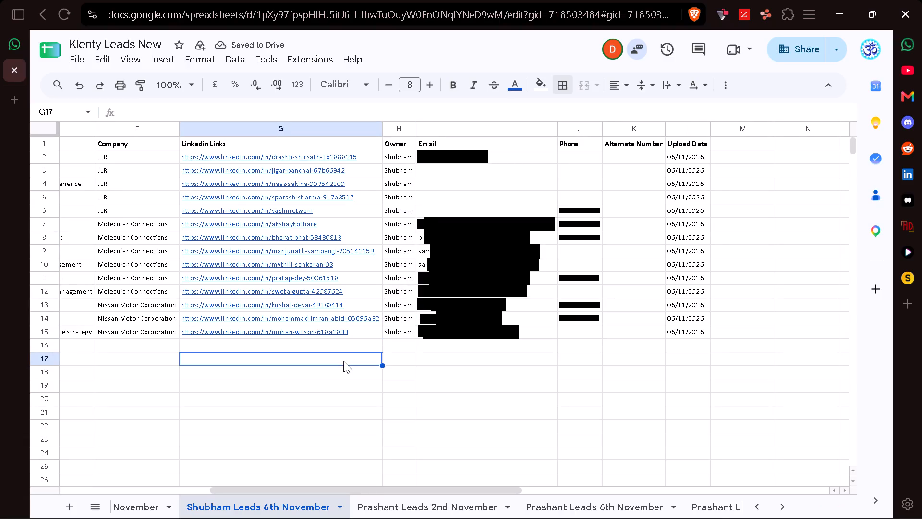
scroll(269, 346, "right", 1)
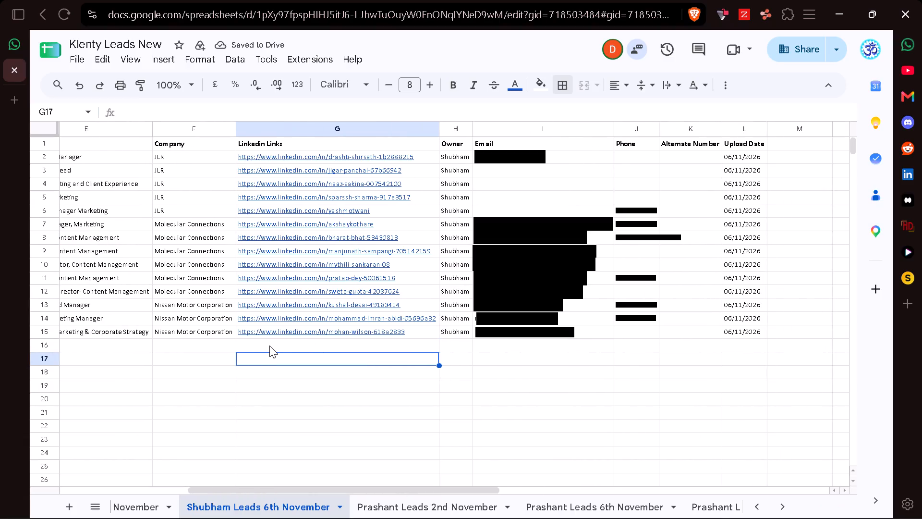
scroll(269, 346, "right", 7)
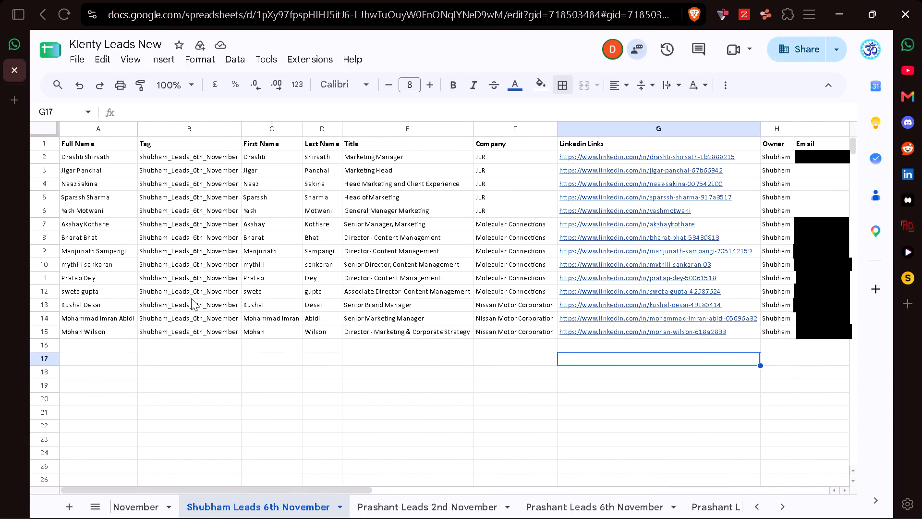
Reopen AR Master Sheet from the browser history in a new tab.
left_click(14, 103)
key("ctrl+h")
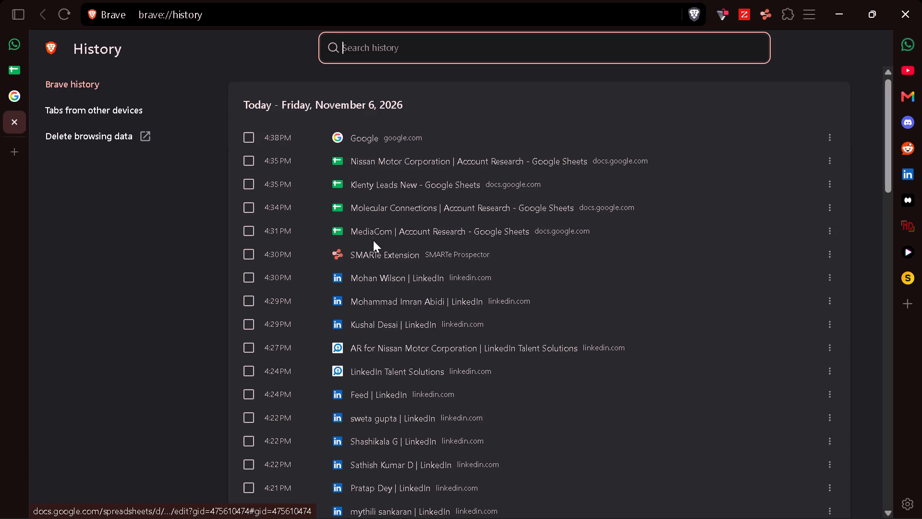
scroll(376, 347, "down", 6)
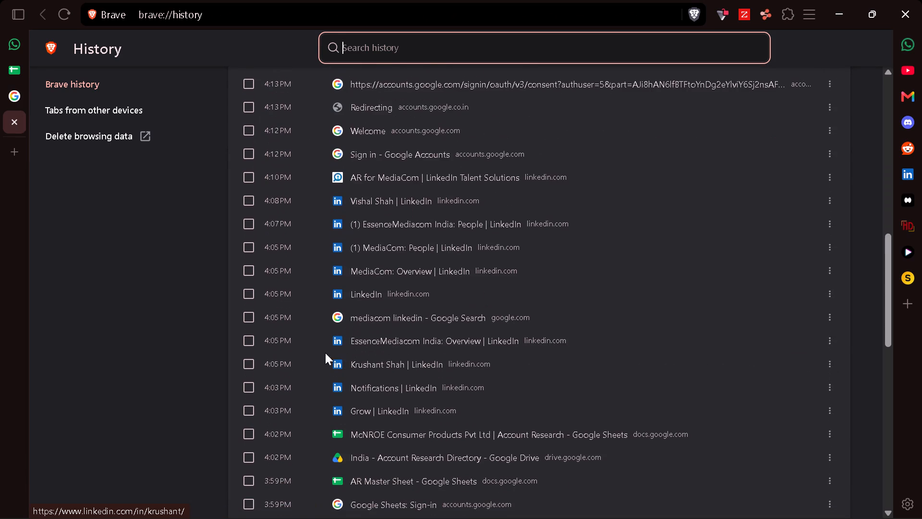
scroll(371, 458, "down", 1)
left_click(379, 458)
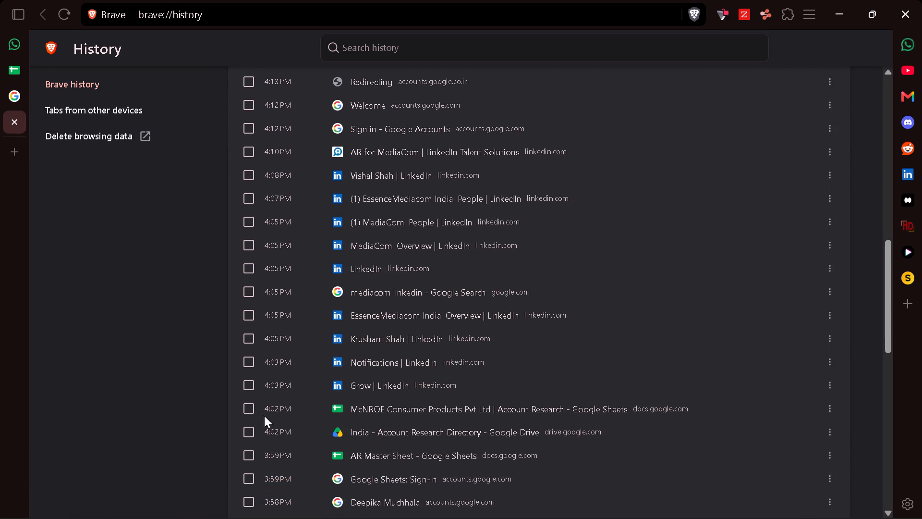
Close the history, blank Google and Klenty Leads New tabs, leaving AR Master Sheet open.
double_click(14, 98)
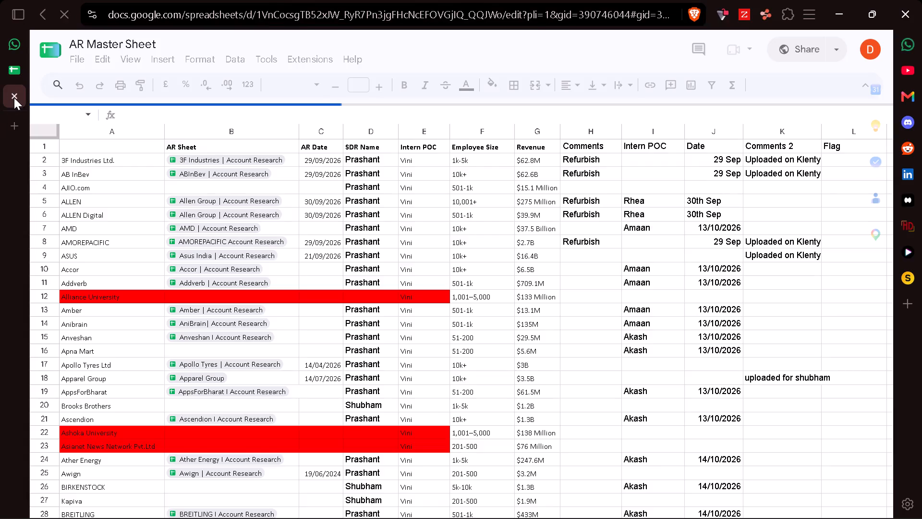
double_click(13, 66)
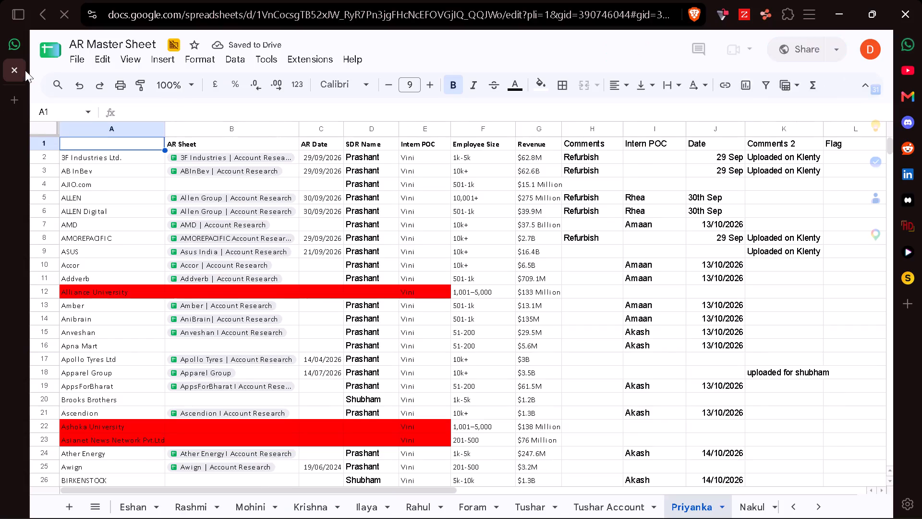
Switch AR Master Sheet to the Google account with the blue Om avatar, close the old copy and dismiss the sign-in notice.
left_click(864, 56)
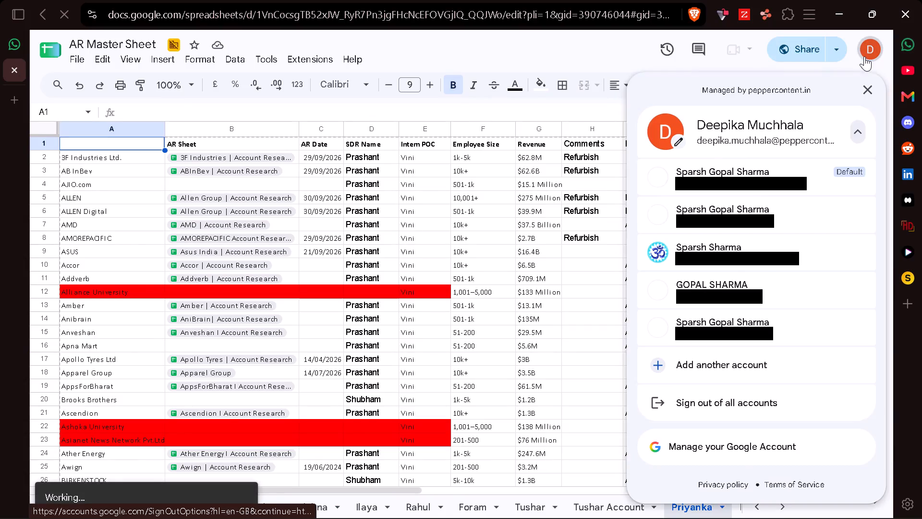
left_click(871, 52)
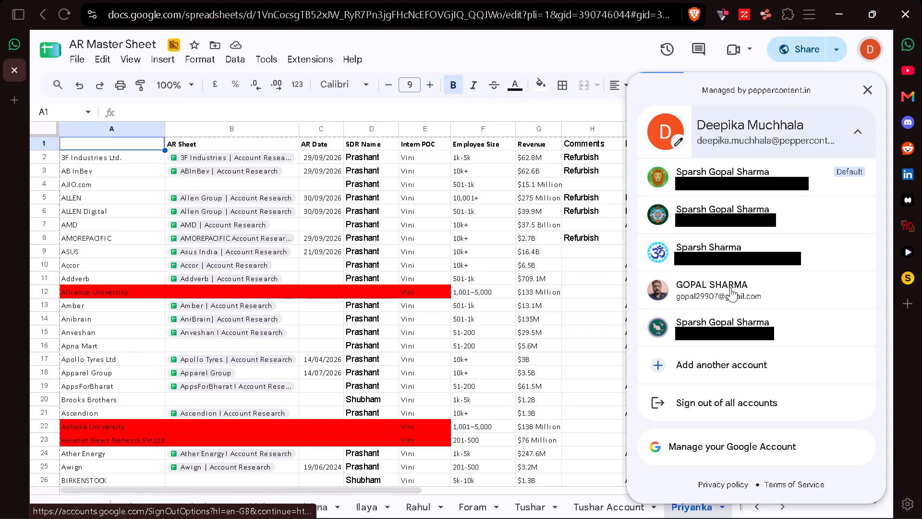
left_click(718, 246)
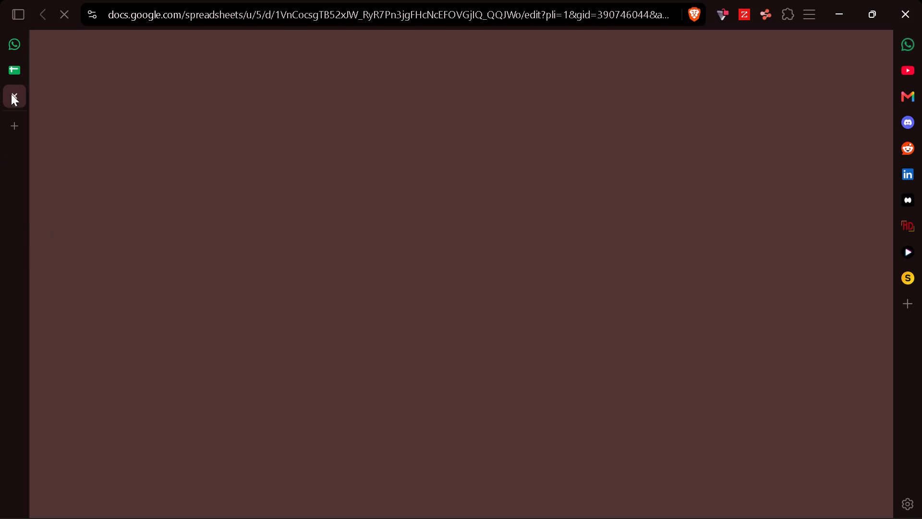
double_click(15, 71)
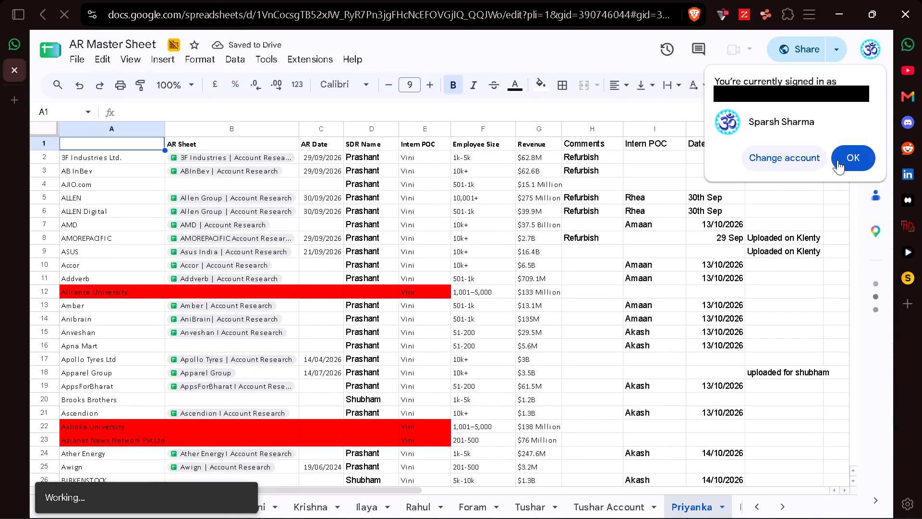
left_click(839, 161)
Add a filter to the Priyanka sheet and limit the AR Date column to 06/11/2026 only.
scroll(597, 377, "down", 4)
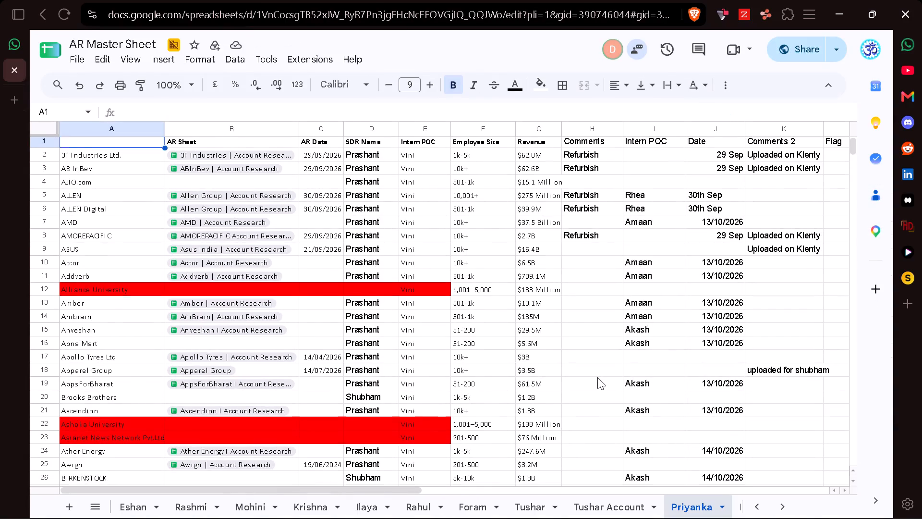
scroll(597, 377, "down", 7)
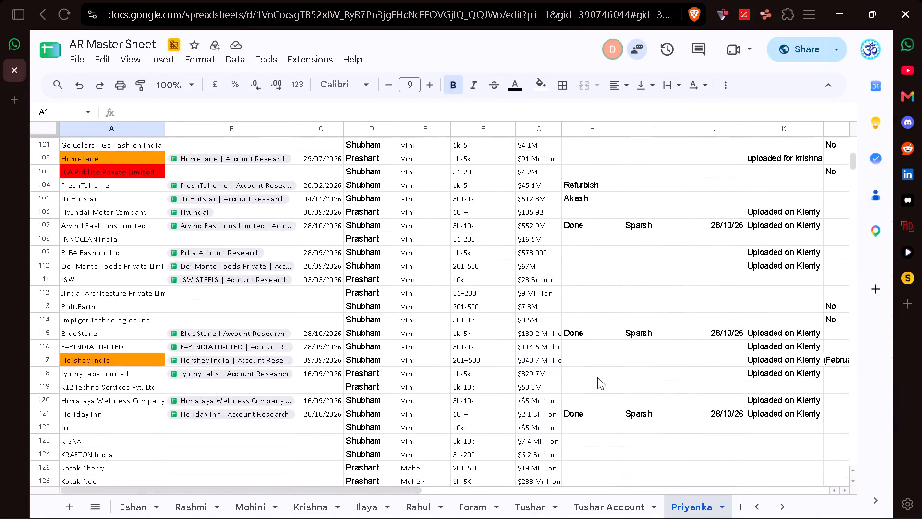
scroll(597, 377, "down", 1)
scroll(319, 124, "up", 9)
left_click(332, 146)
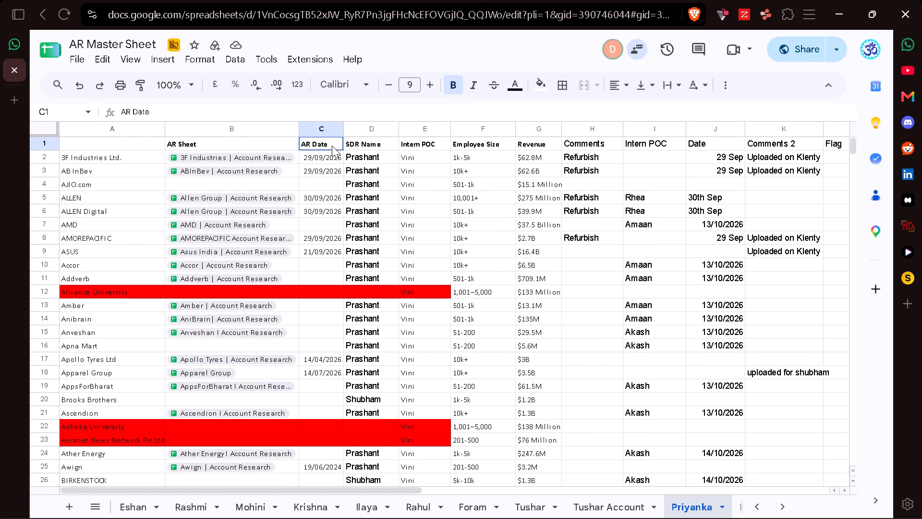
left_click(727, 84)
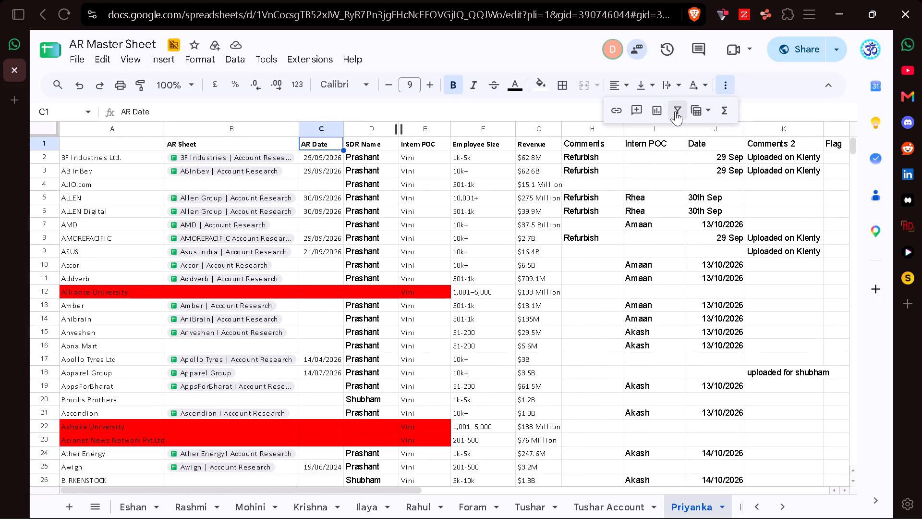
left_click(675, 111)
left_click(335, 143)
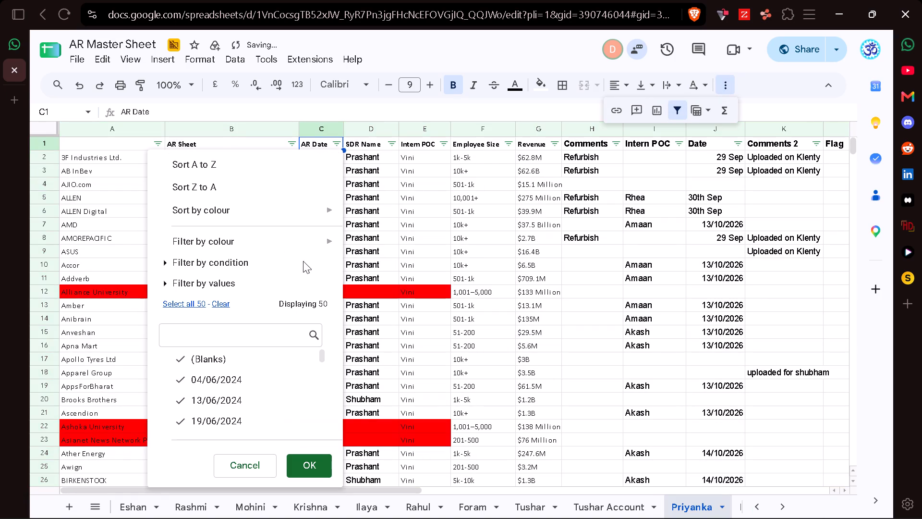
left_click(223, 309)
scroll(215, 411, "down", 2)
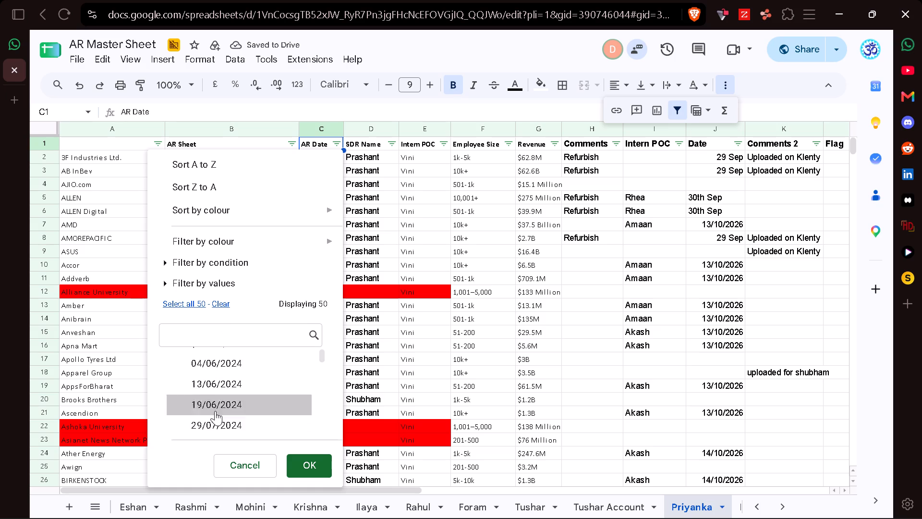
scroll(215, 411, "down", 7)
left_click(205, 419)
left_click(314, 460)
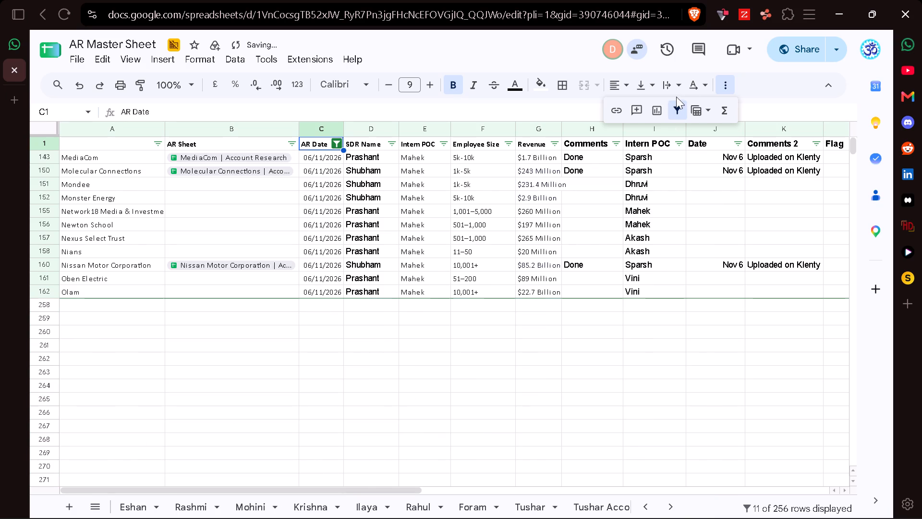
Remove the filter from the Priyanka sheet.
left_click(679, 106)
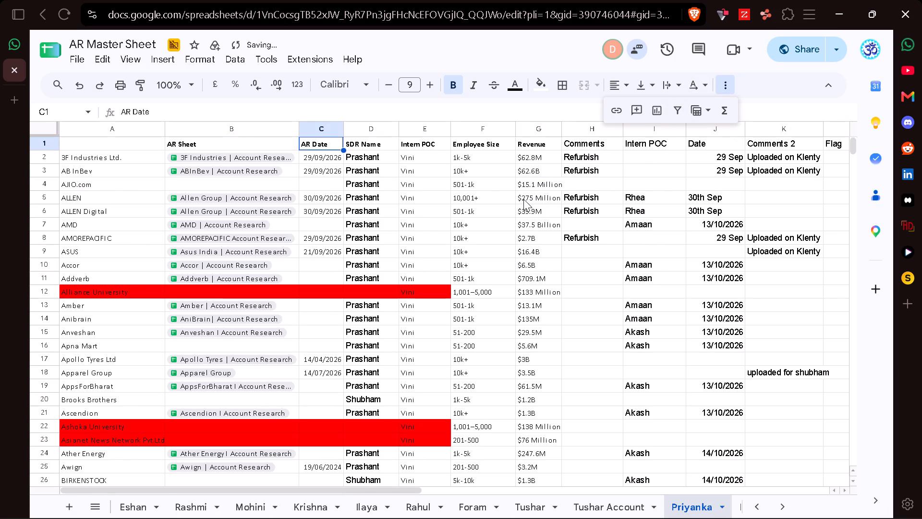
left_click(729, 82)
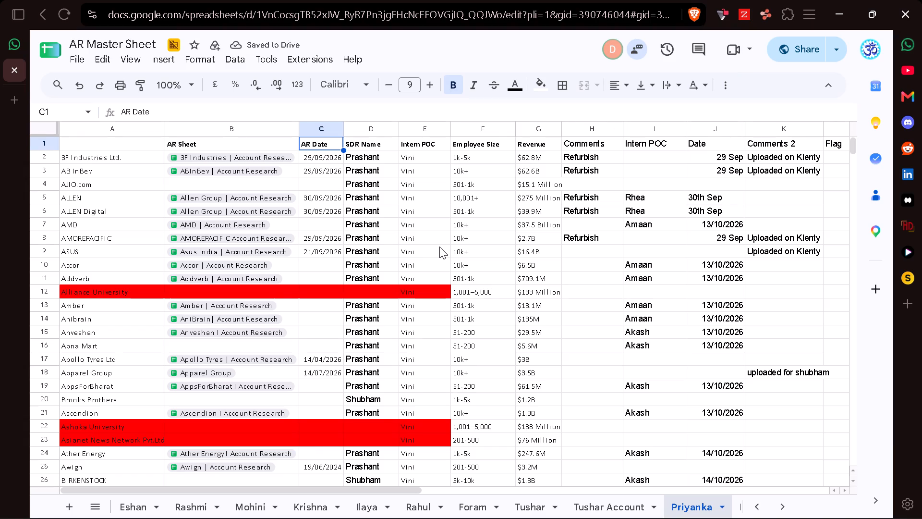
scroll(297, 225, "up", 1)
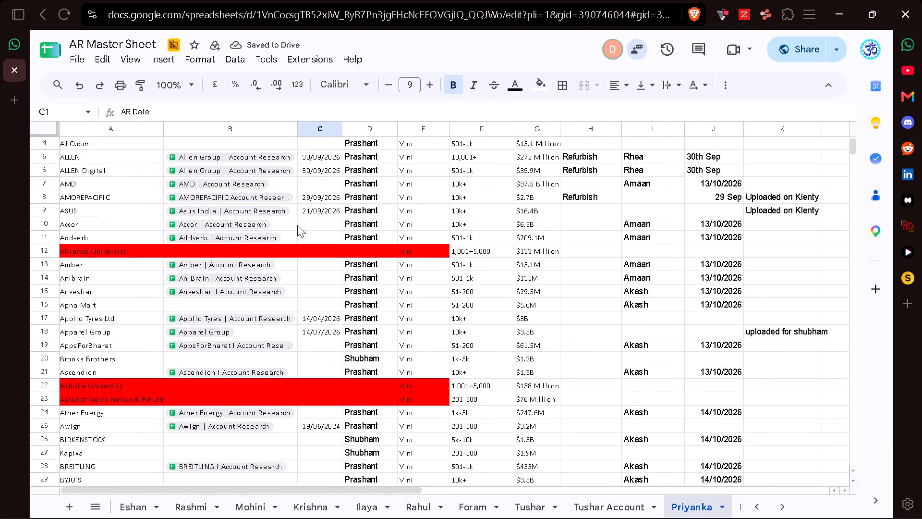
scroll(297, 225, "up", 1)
Search the browser history for Shubham, starting from a new tab.
left_click(16, 98)
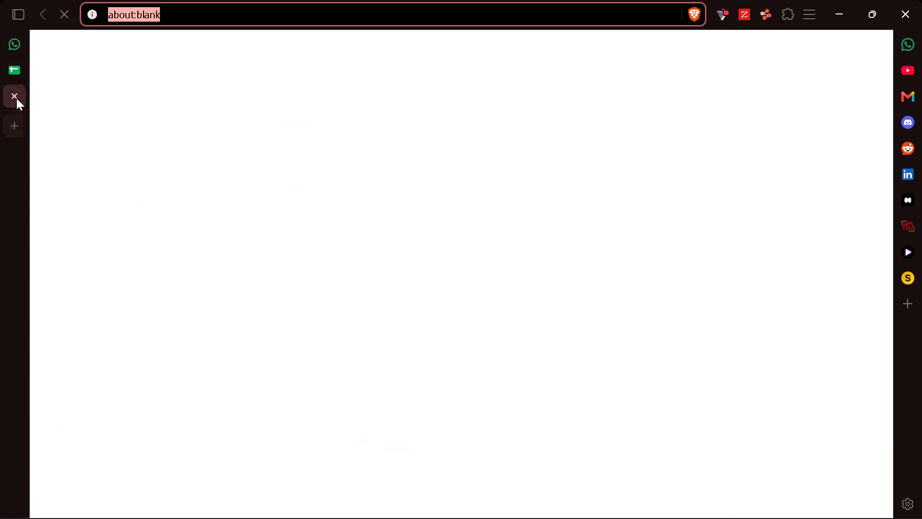
key("ctrl+h")
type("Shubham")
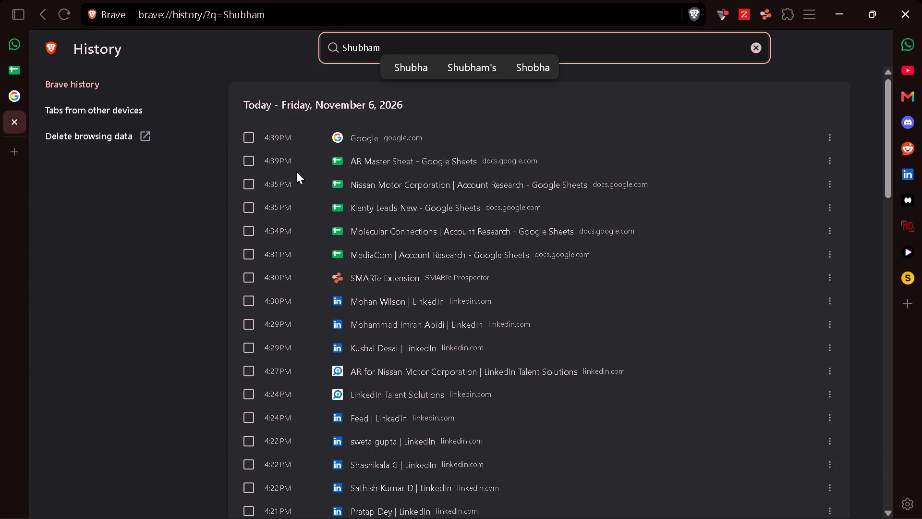
Open the Shubham x Priyanka - Data spreadsheet from the history results, closing the Google page and AR Master Sheet and dismissing the sign-in notice.
left_click(379, 140)
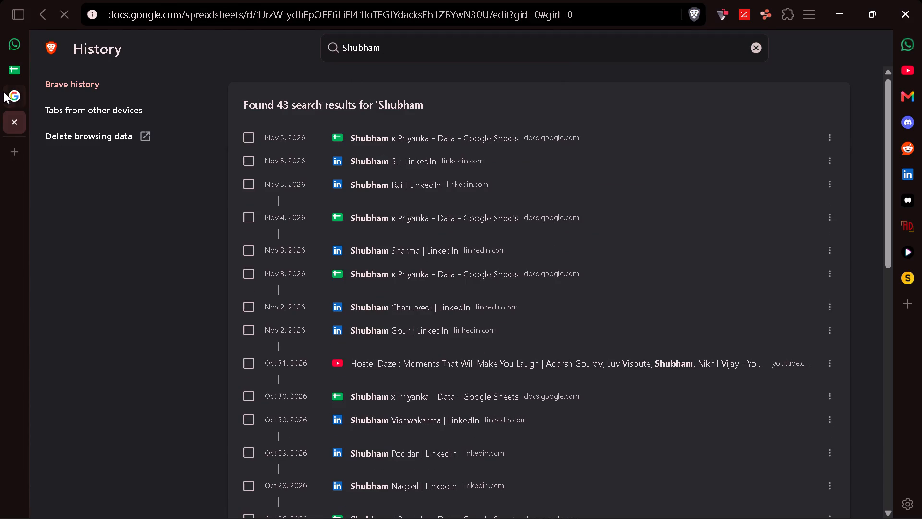
double_click(12, 95)
left_click(14, 74)
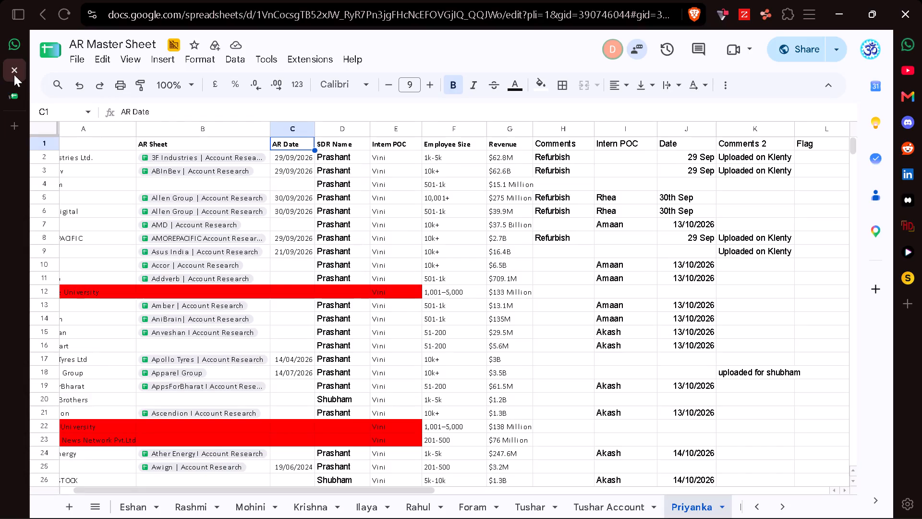
left_click(13, 70)
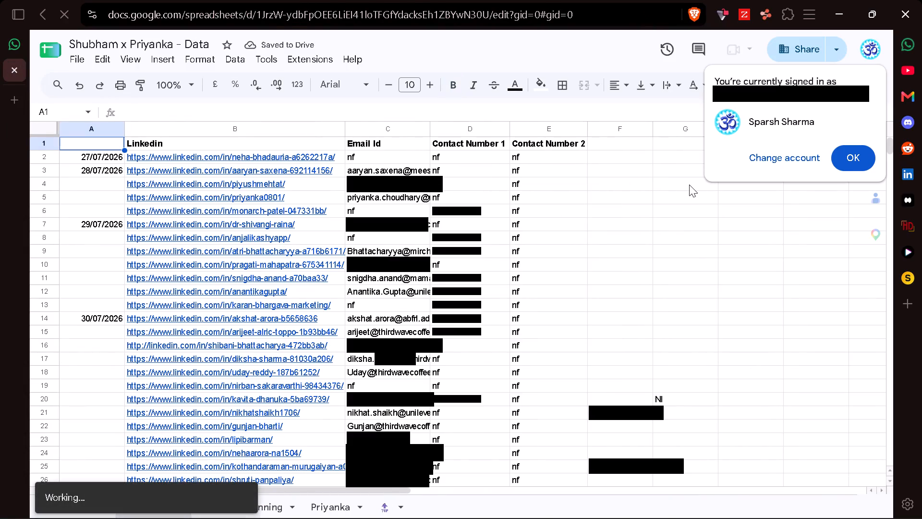
left_click(843, 156)
Examine the ends of the contact lists in Sheet1 and the last sheet of Shubham x Priyanka - Data, also checking Outreach Planning.
scroll(434, 322, "down", 7)
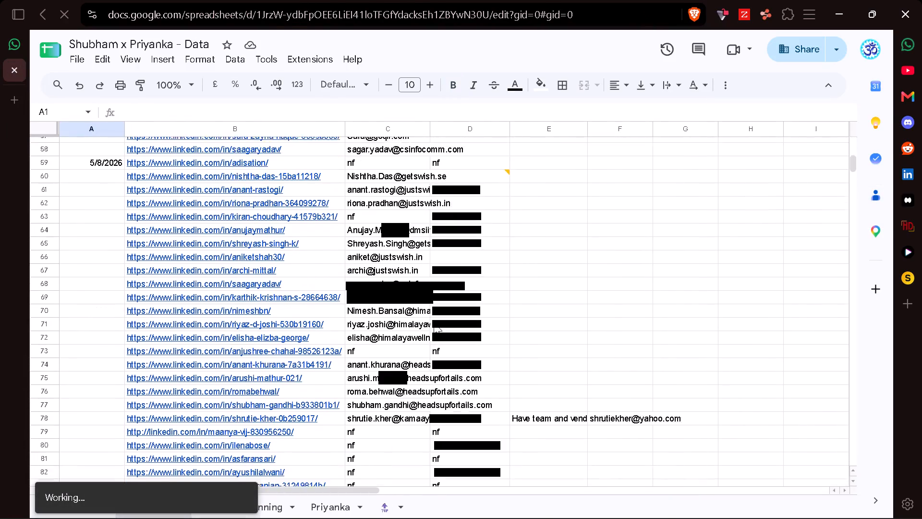
scroll(434, 322, "down", 11)
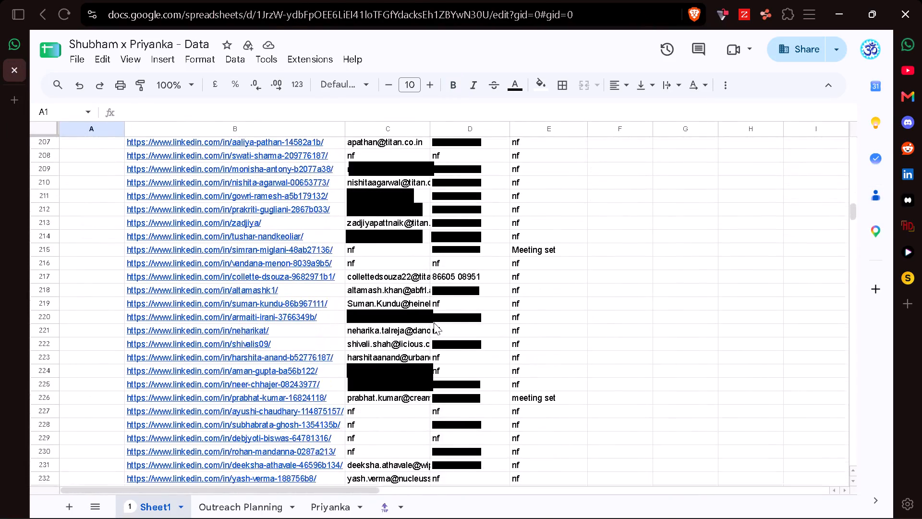
scroll(434, 322, "down", 12)
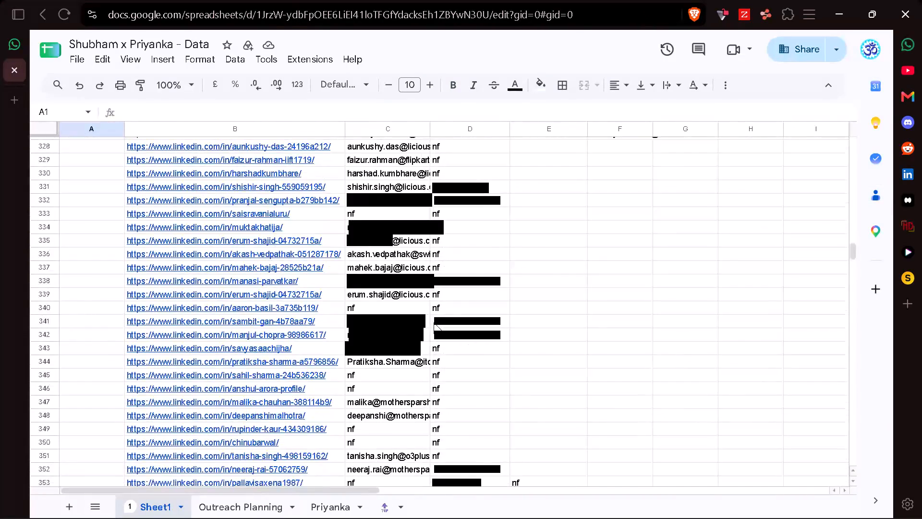
scroll(434, 322, "down", 9)
scroll(434, 322, "up", 3)
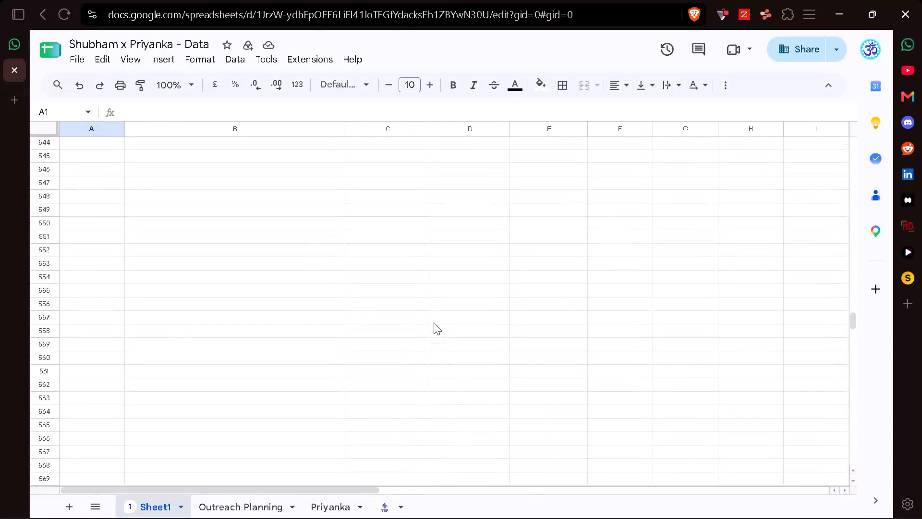
scroll(434, 322, "up", 2)
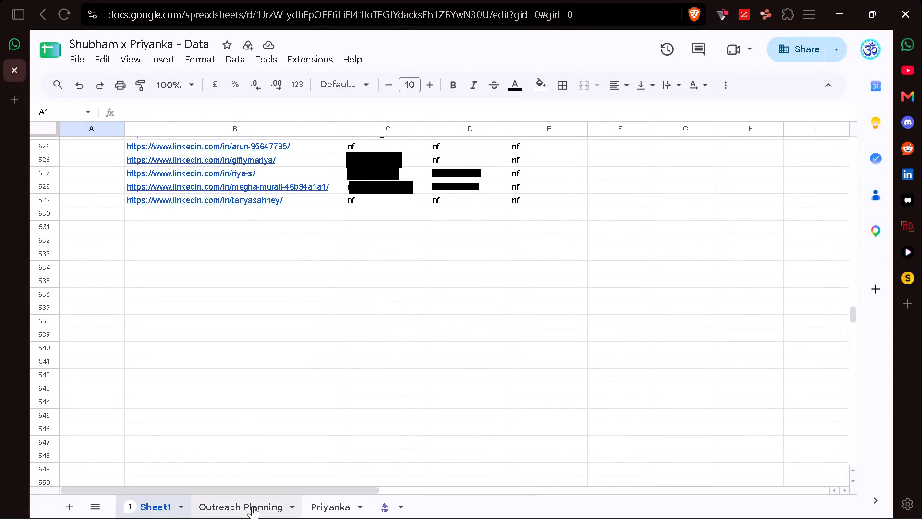
left_click(252, 506)
scroll(339, 393, "down", 11)
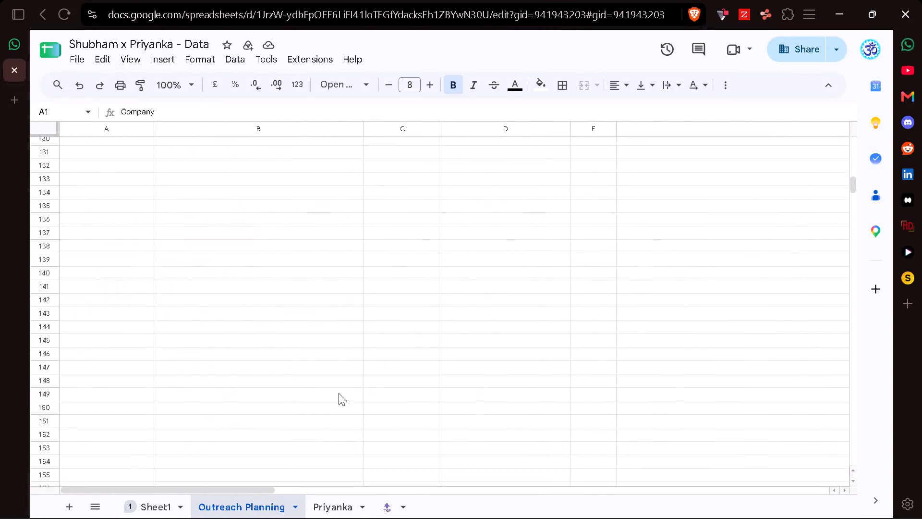
scroll(339, 393, "up", 2)
left_click(381, 503)
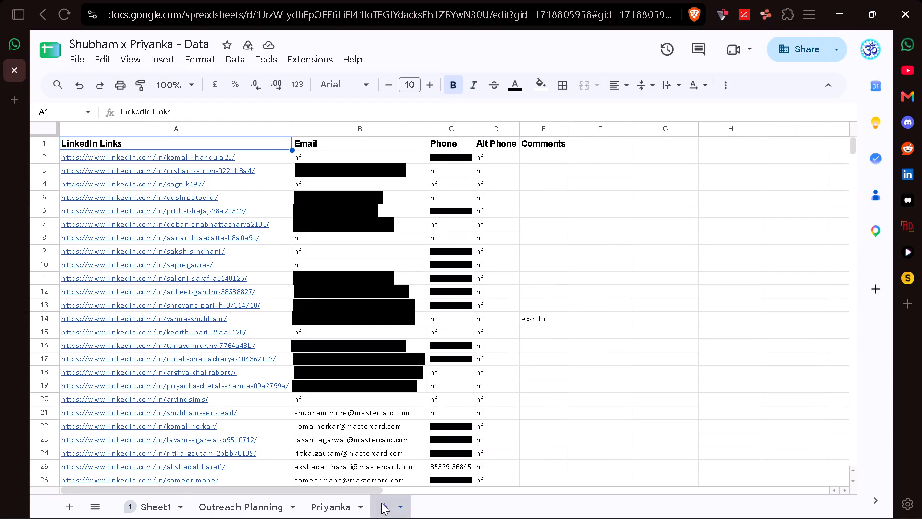
scroll(352, 241, "down", 4)
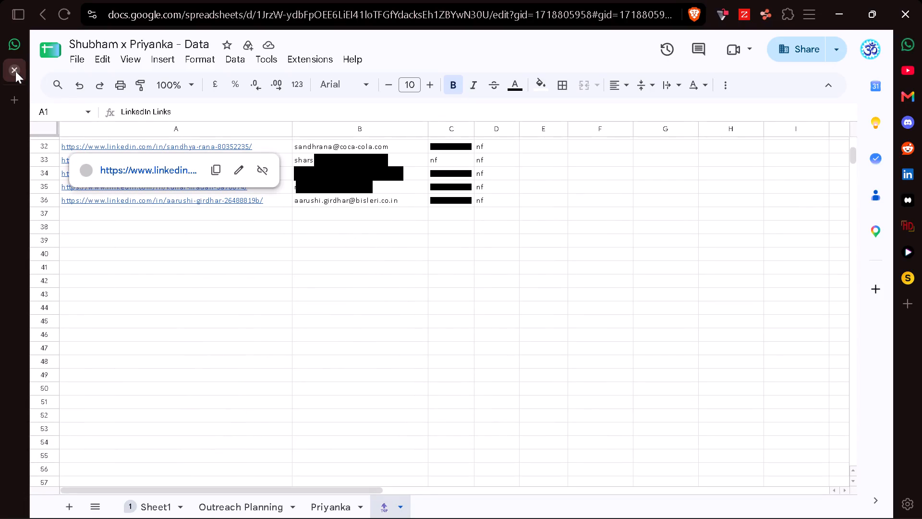